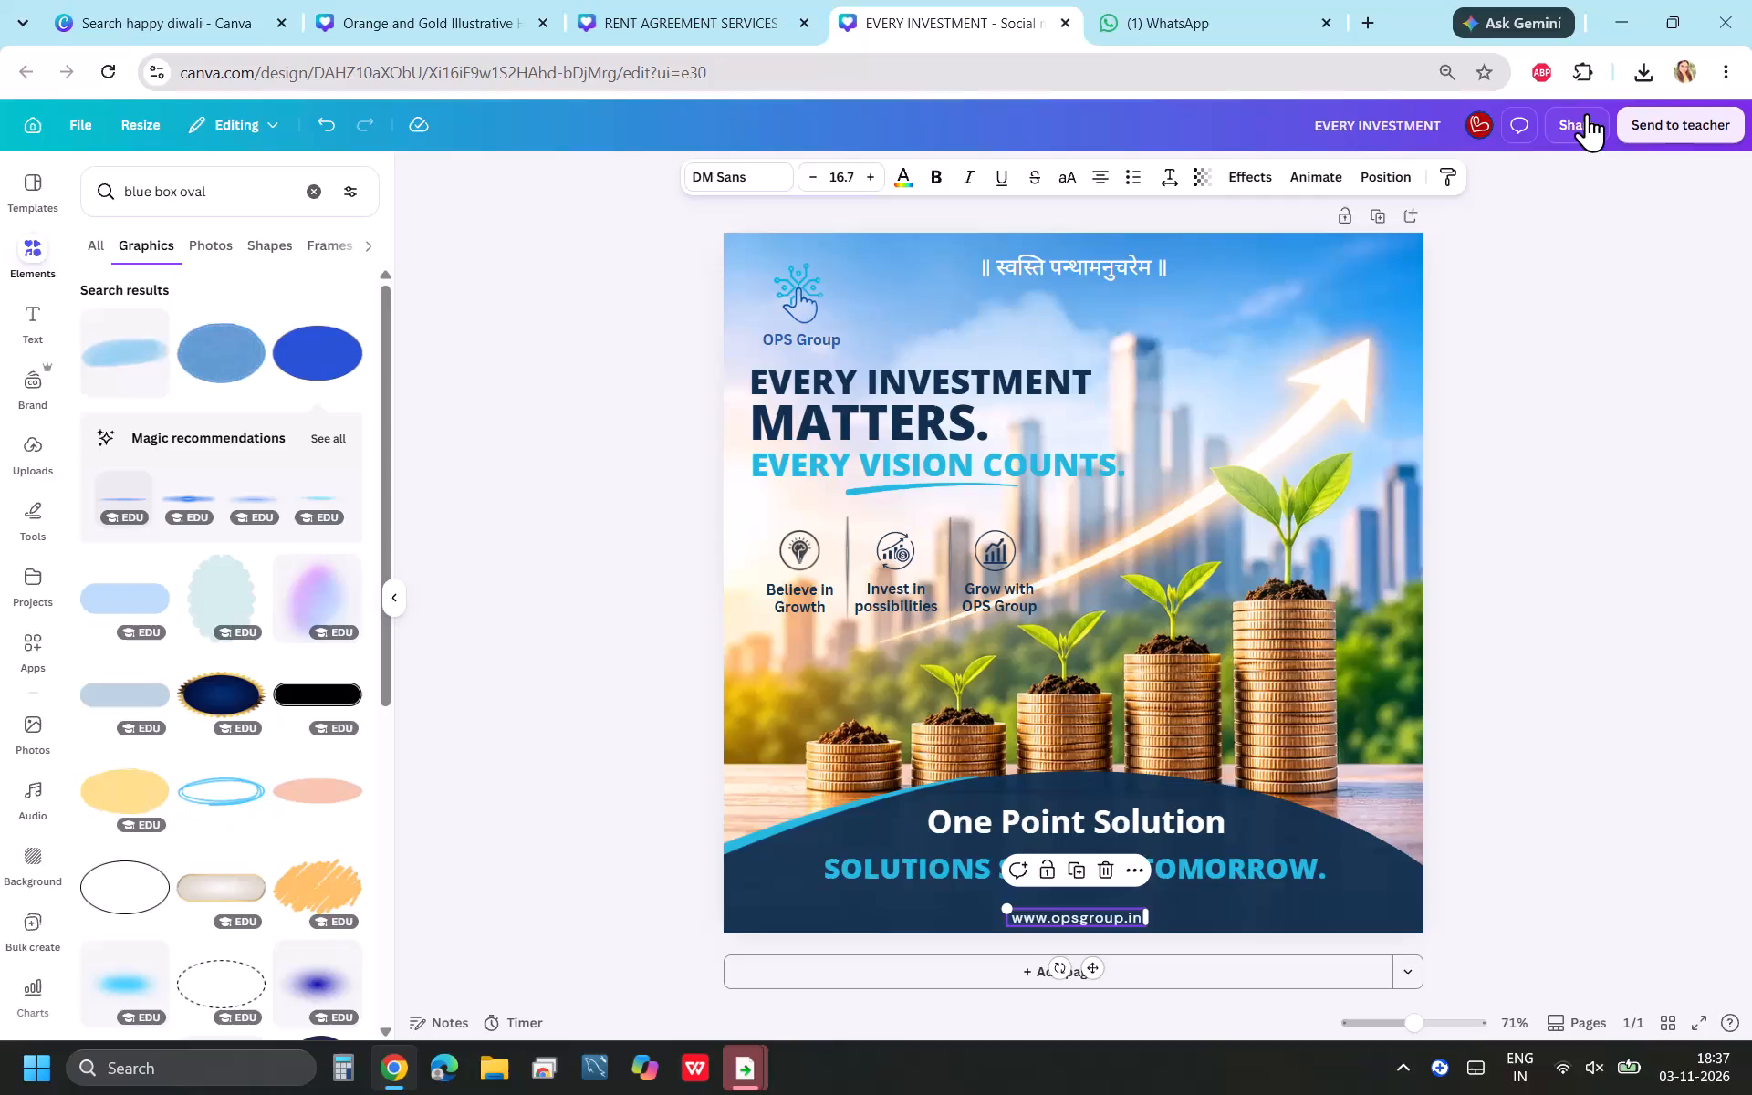
Set the design's PNG download options to High quality and a size multiplier of 1.5 (1,620 × 1,620 px).
click(1572, 123)
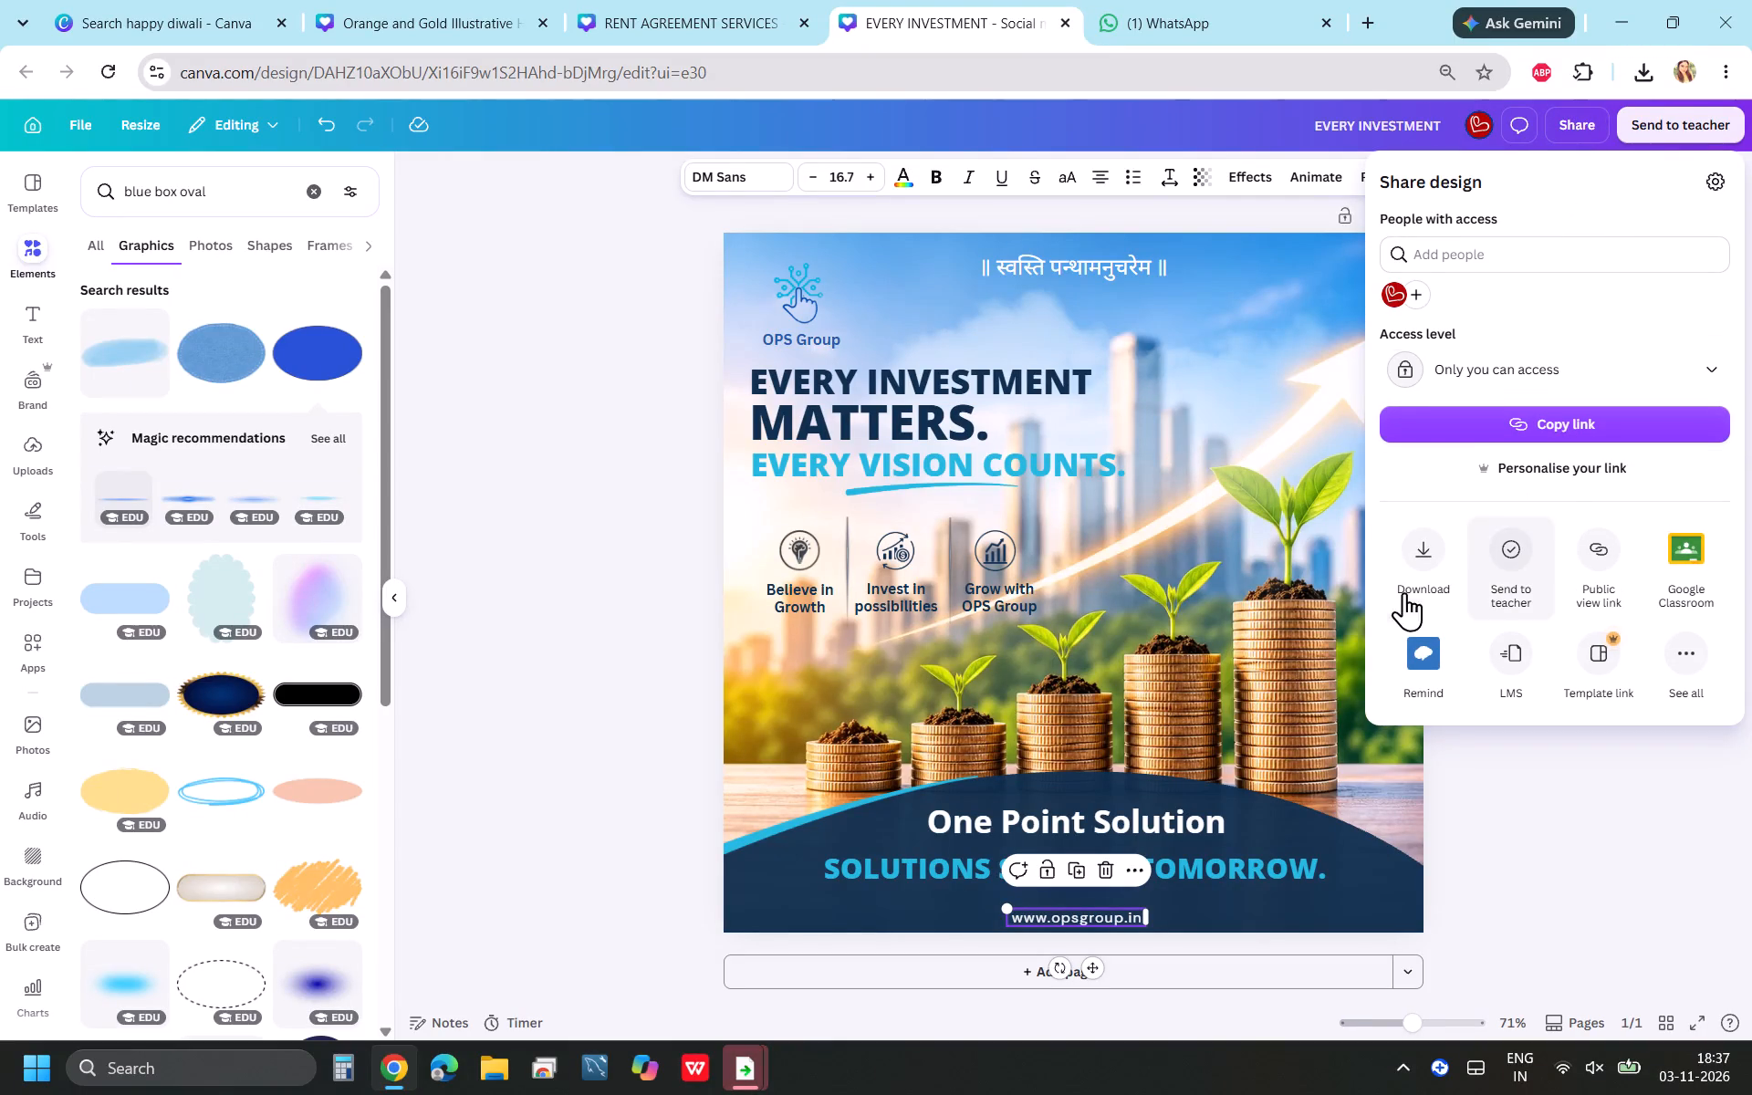
click(1425, 554)
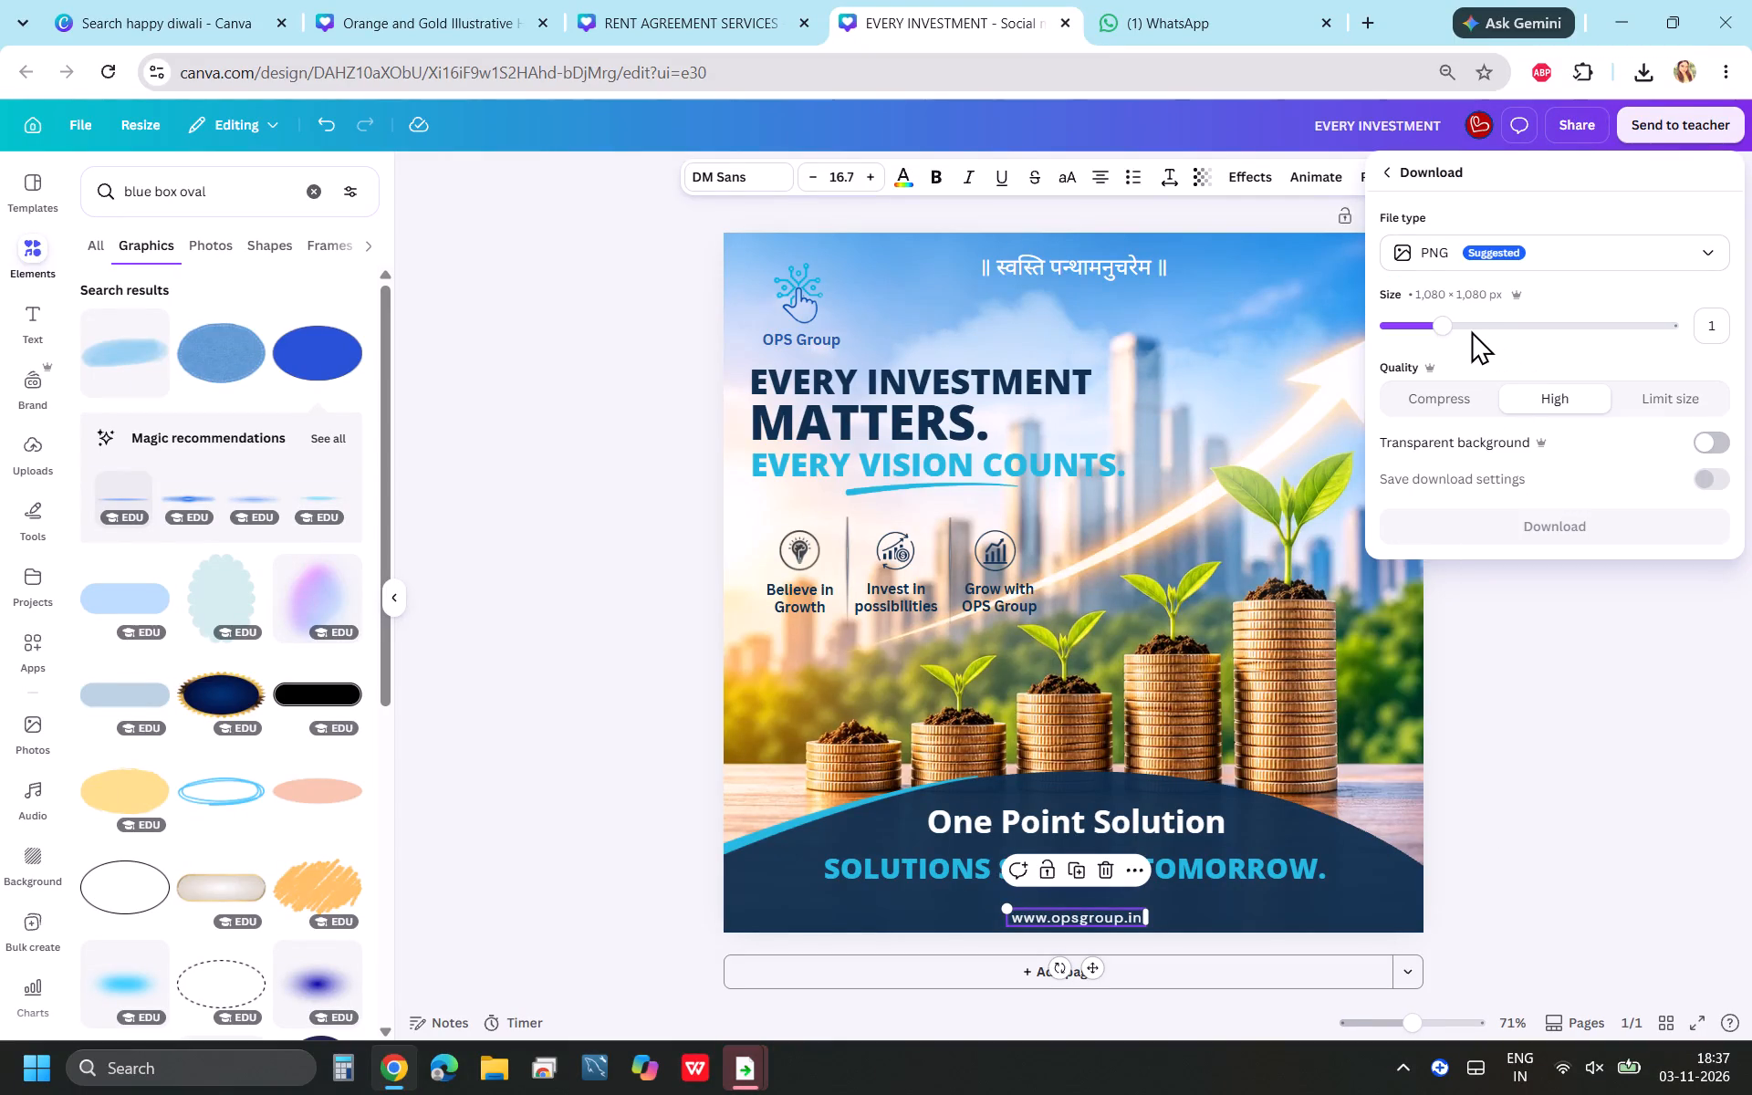
click(1549, 395)
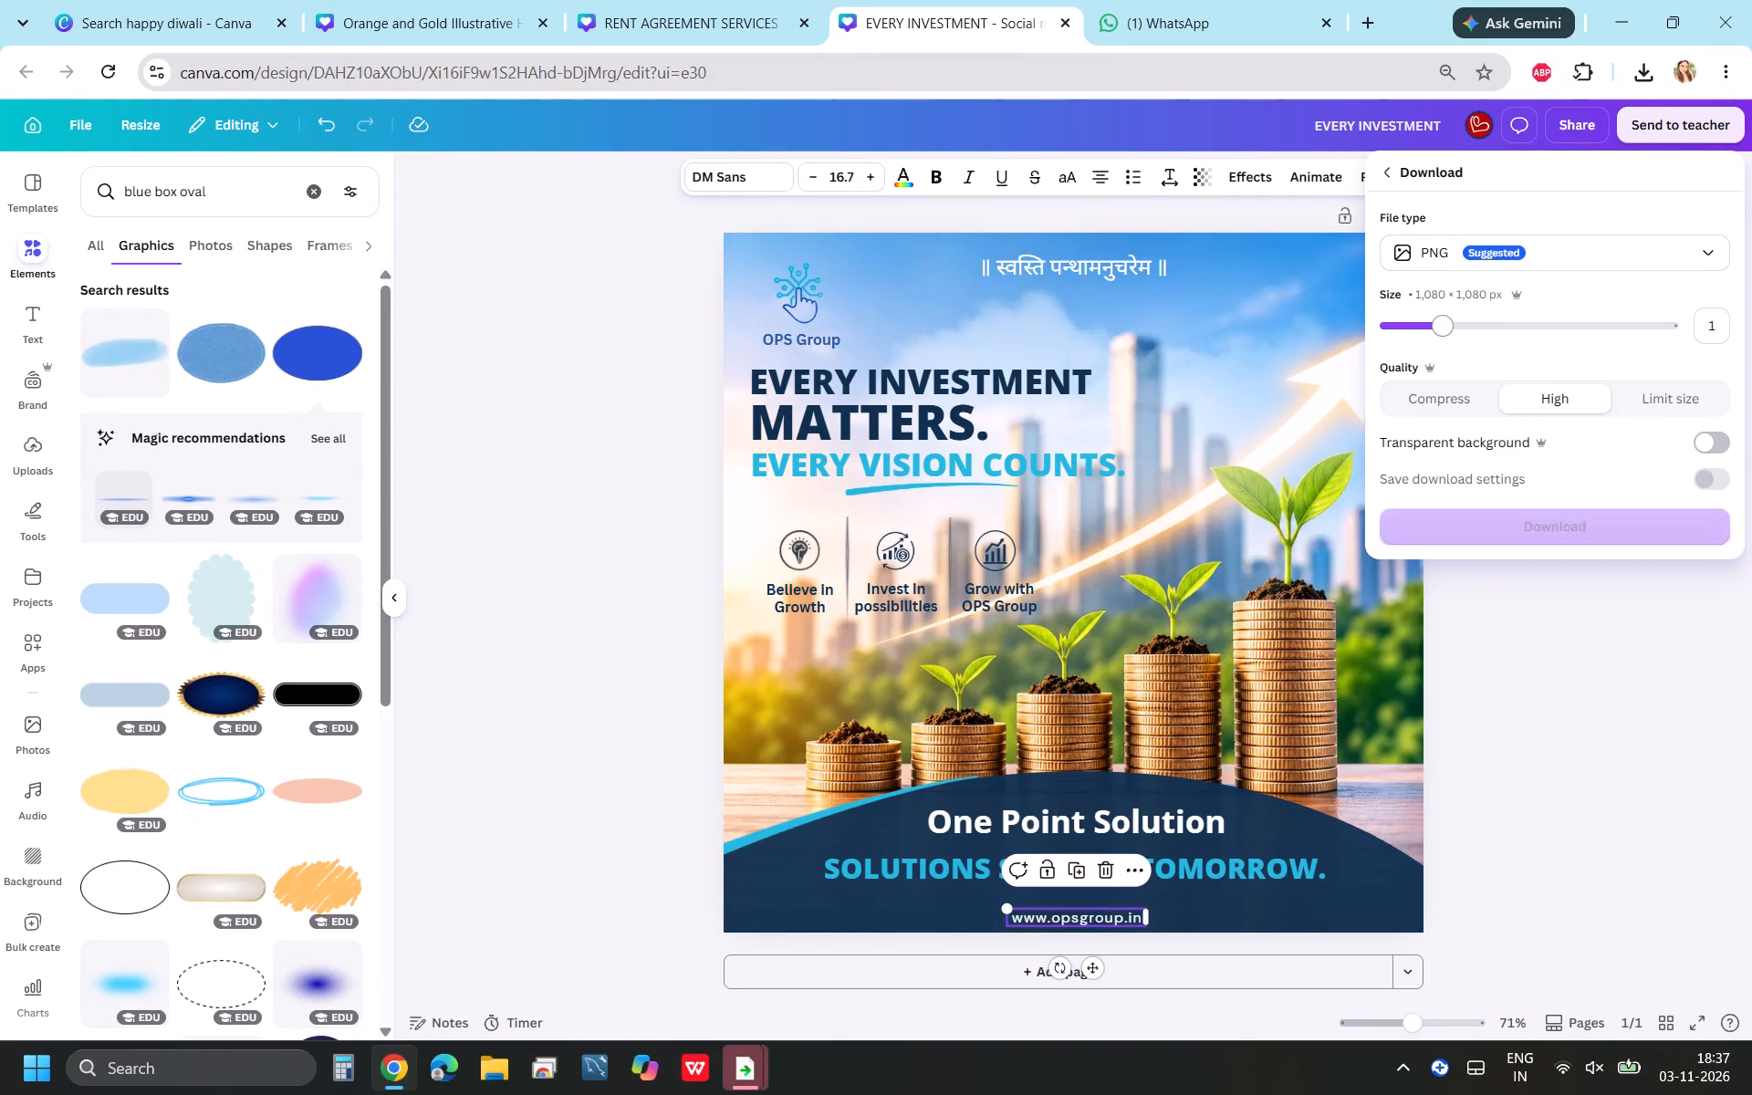
drag(1442, 321, 1507, 323)
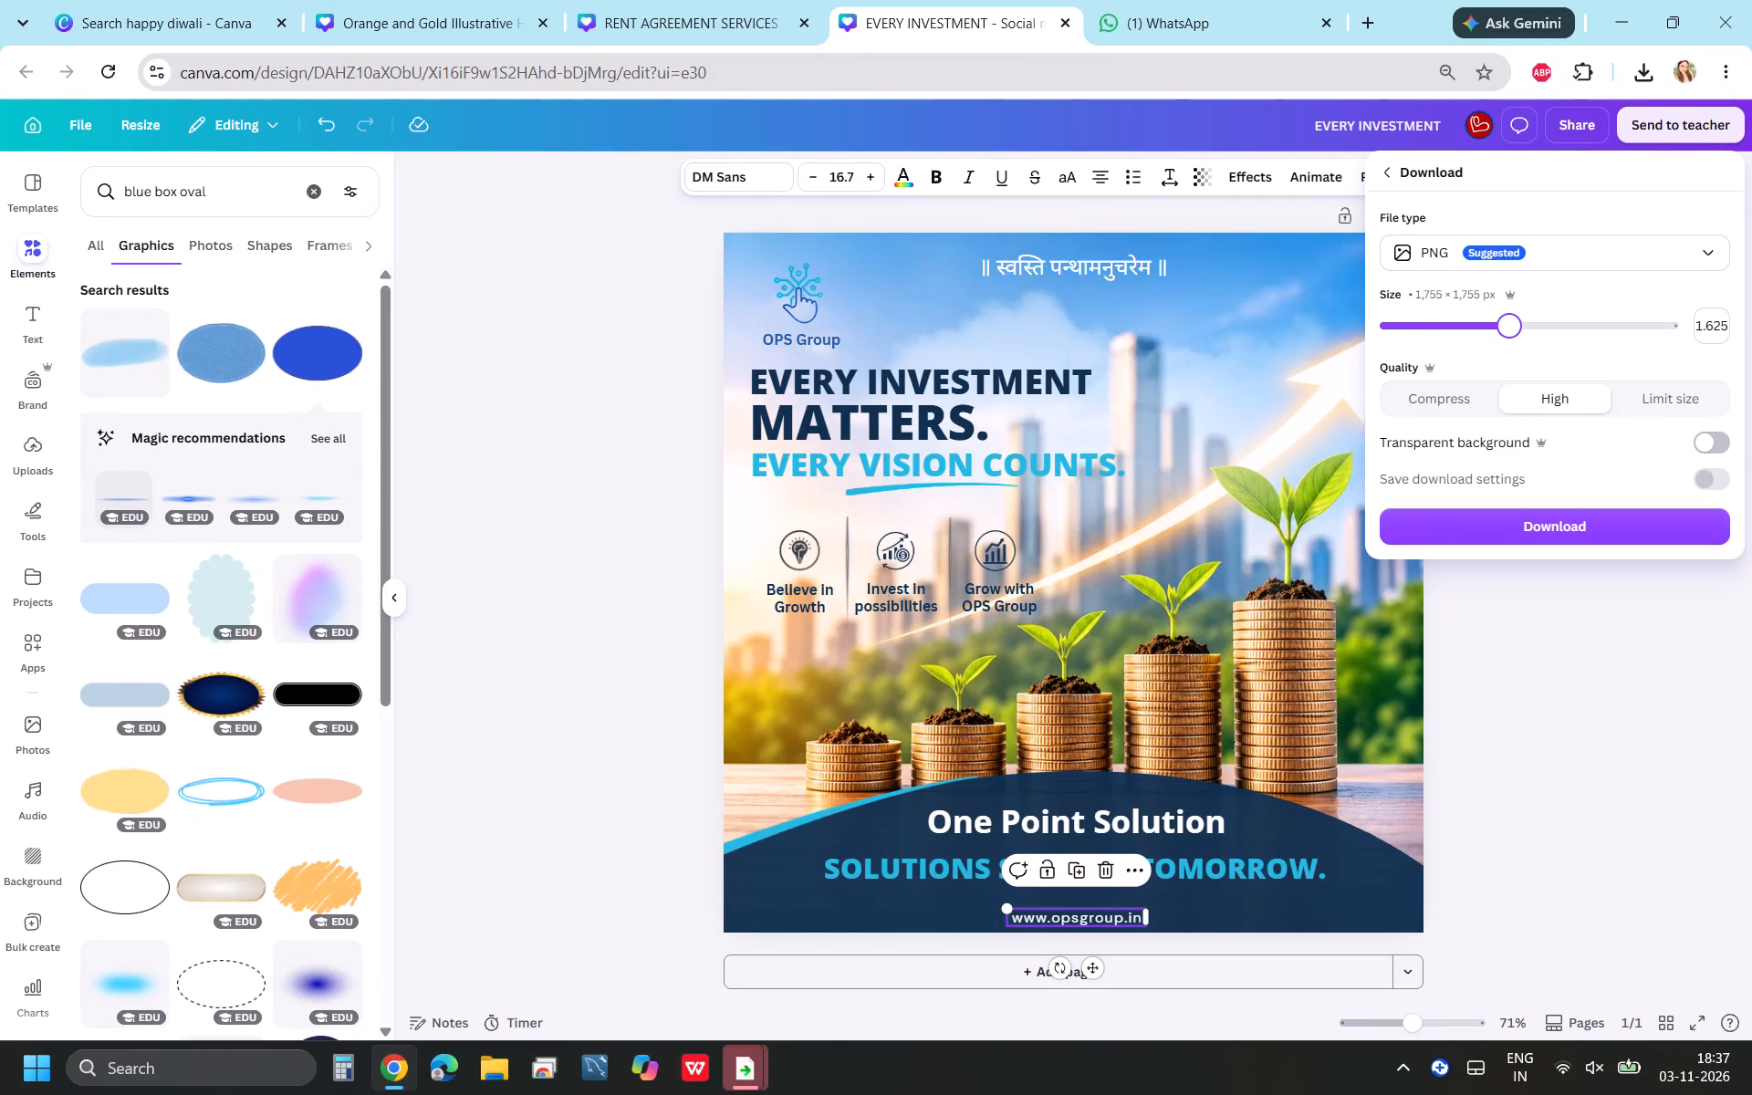
drag(1507, 323, 1493, 323)
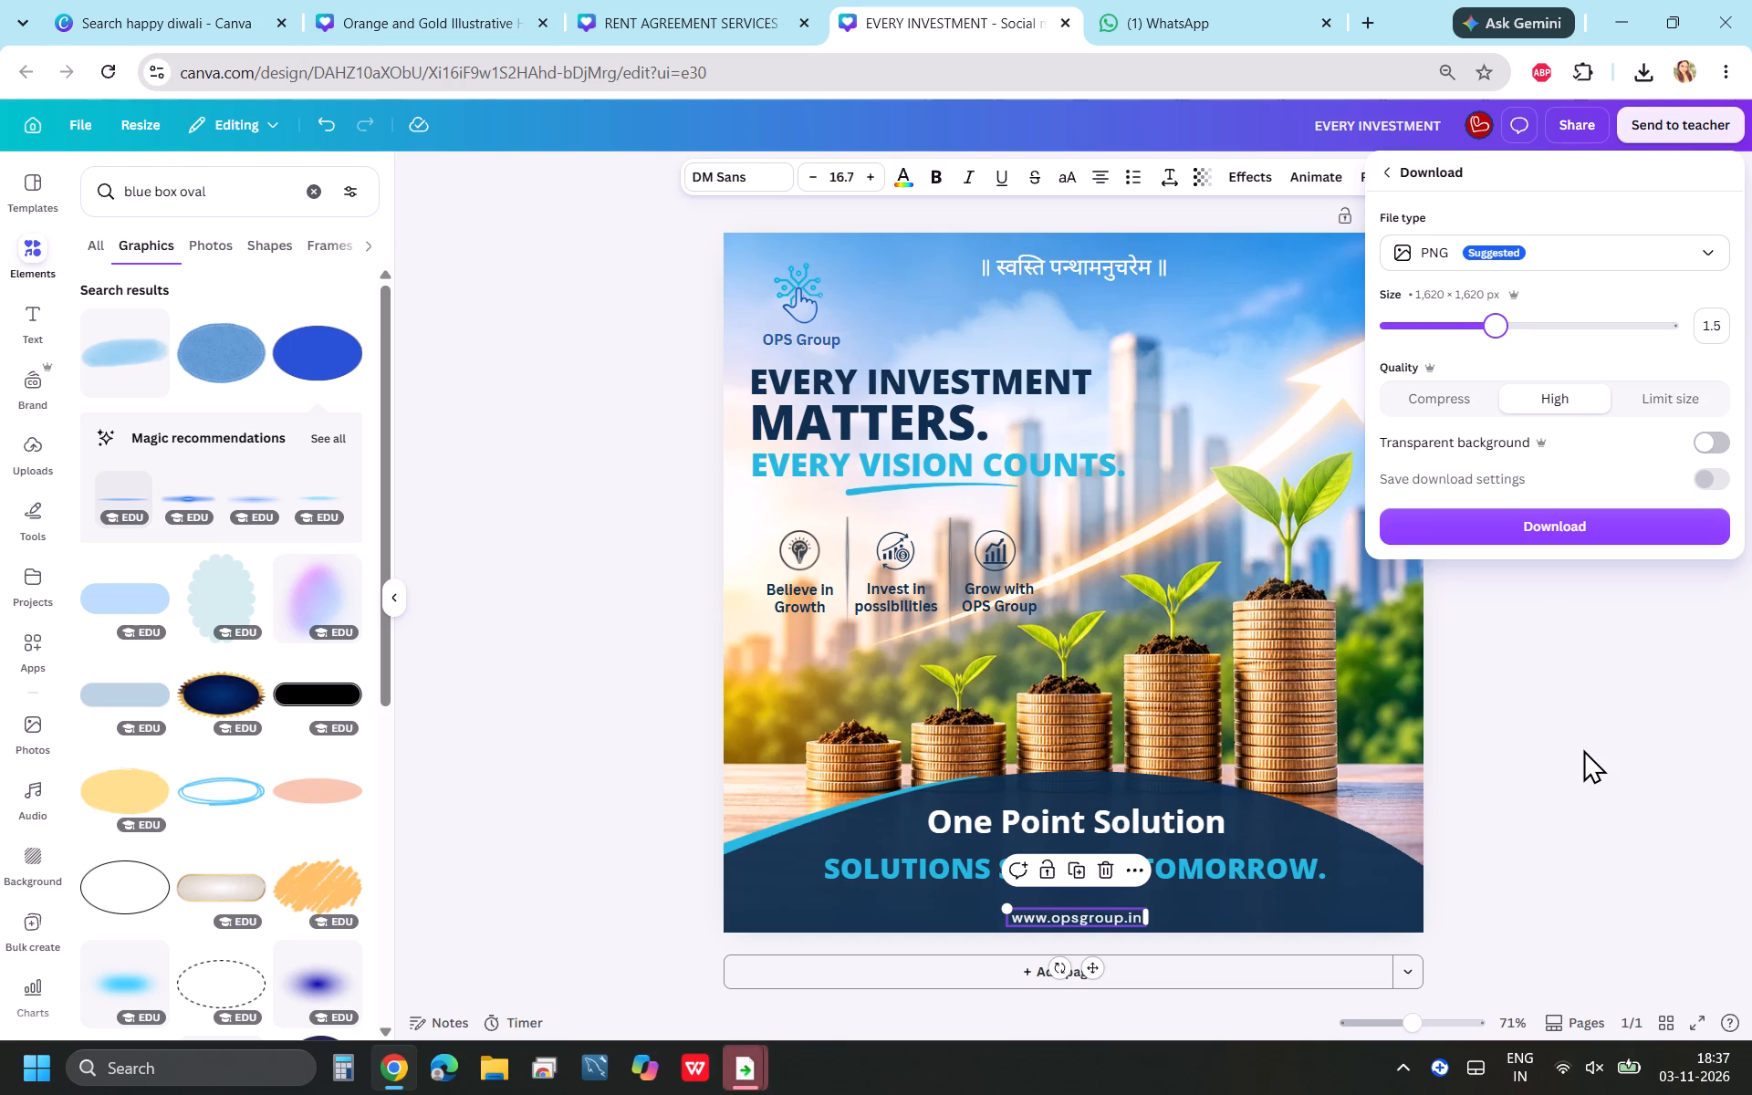
click(1583, 749)
click(1562, 119)
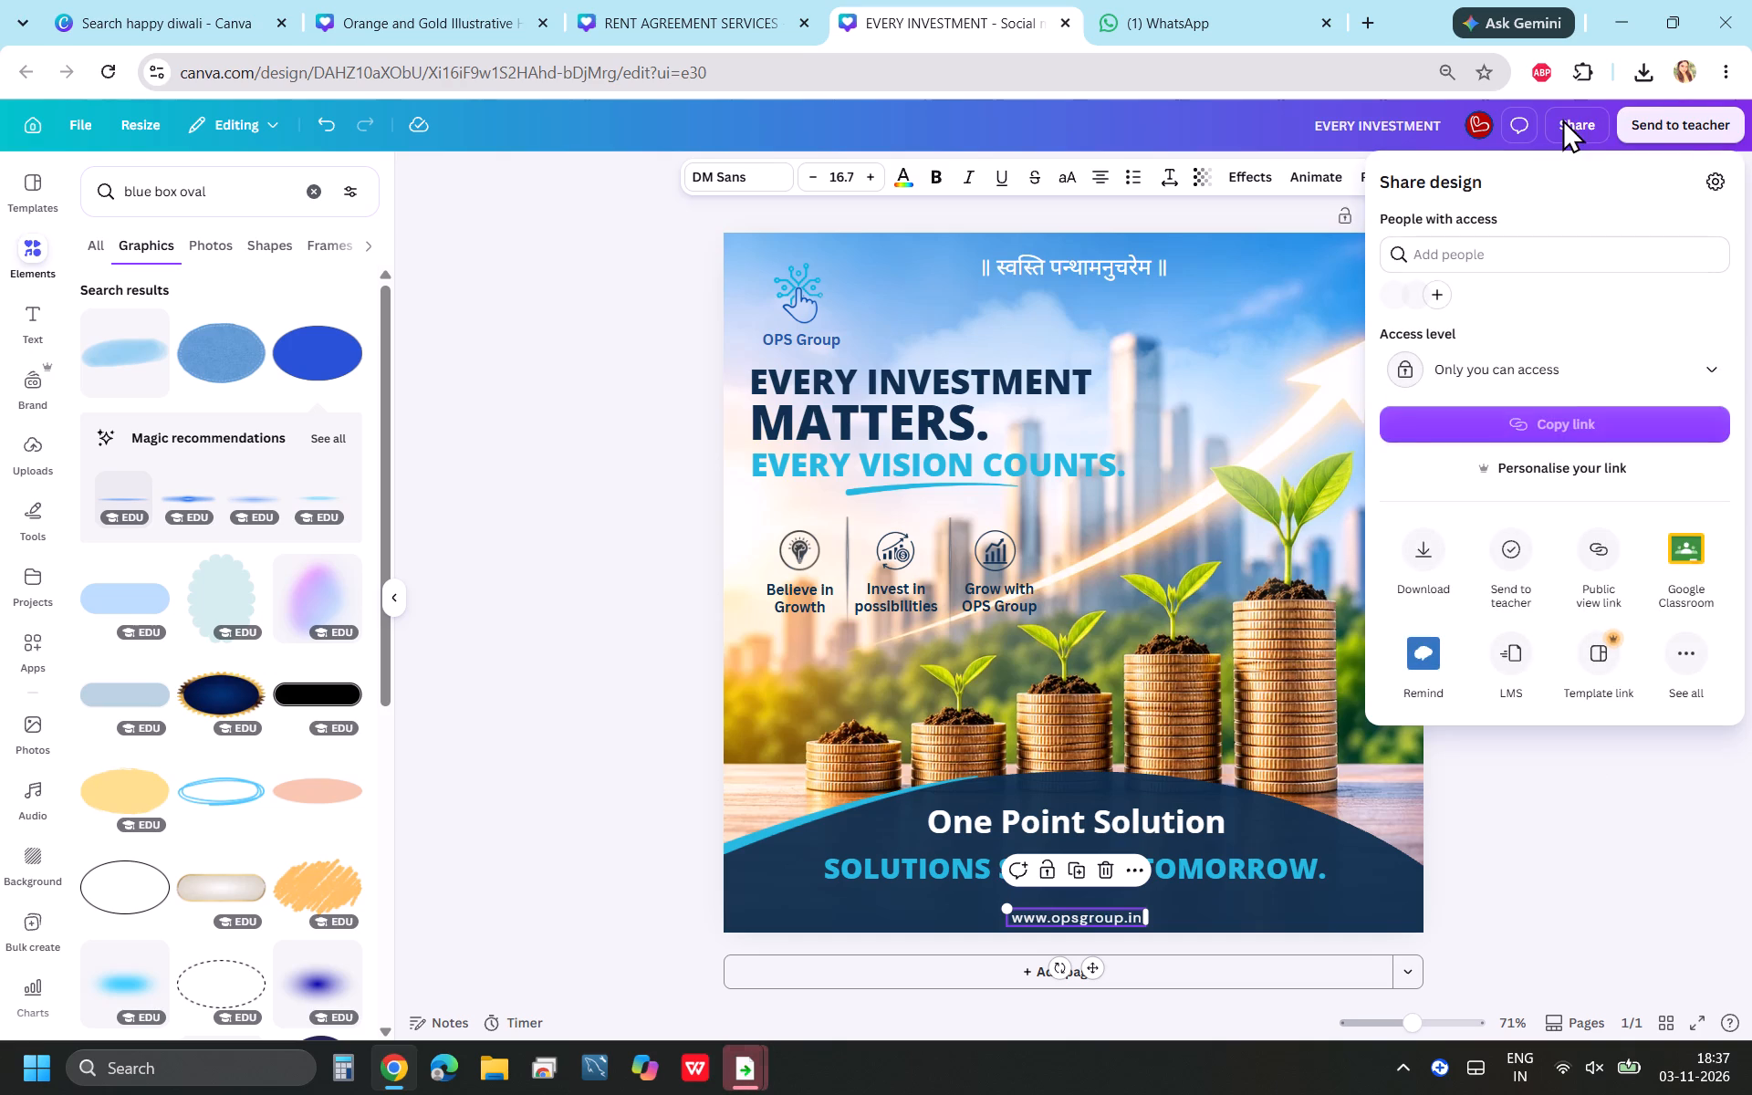
click(1422, 538)
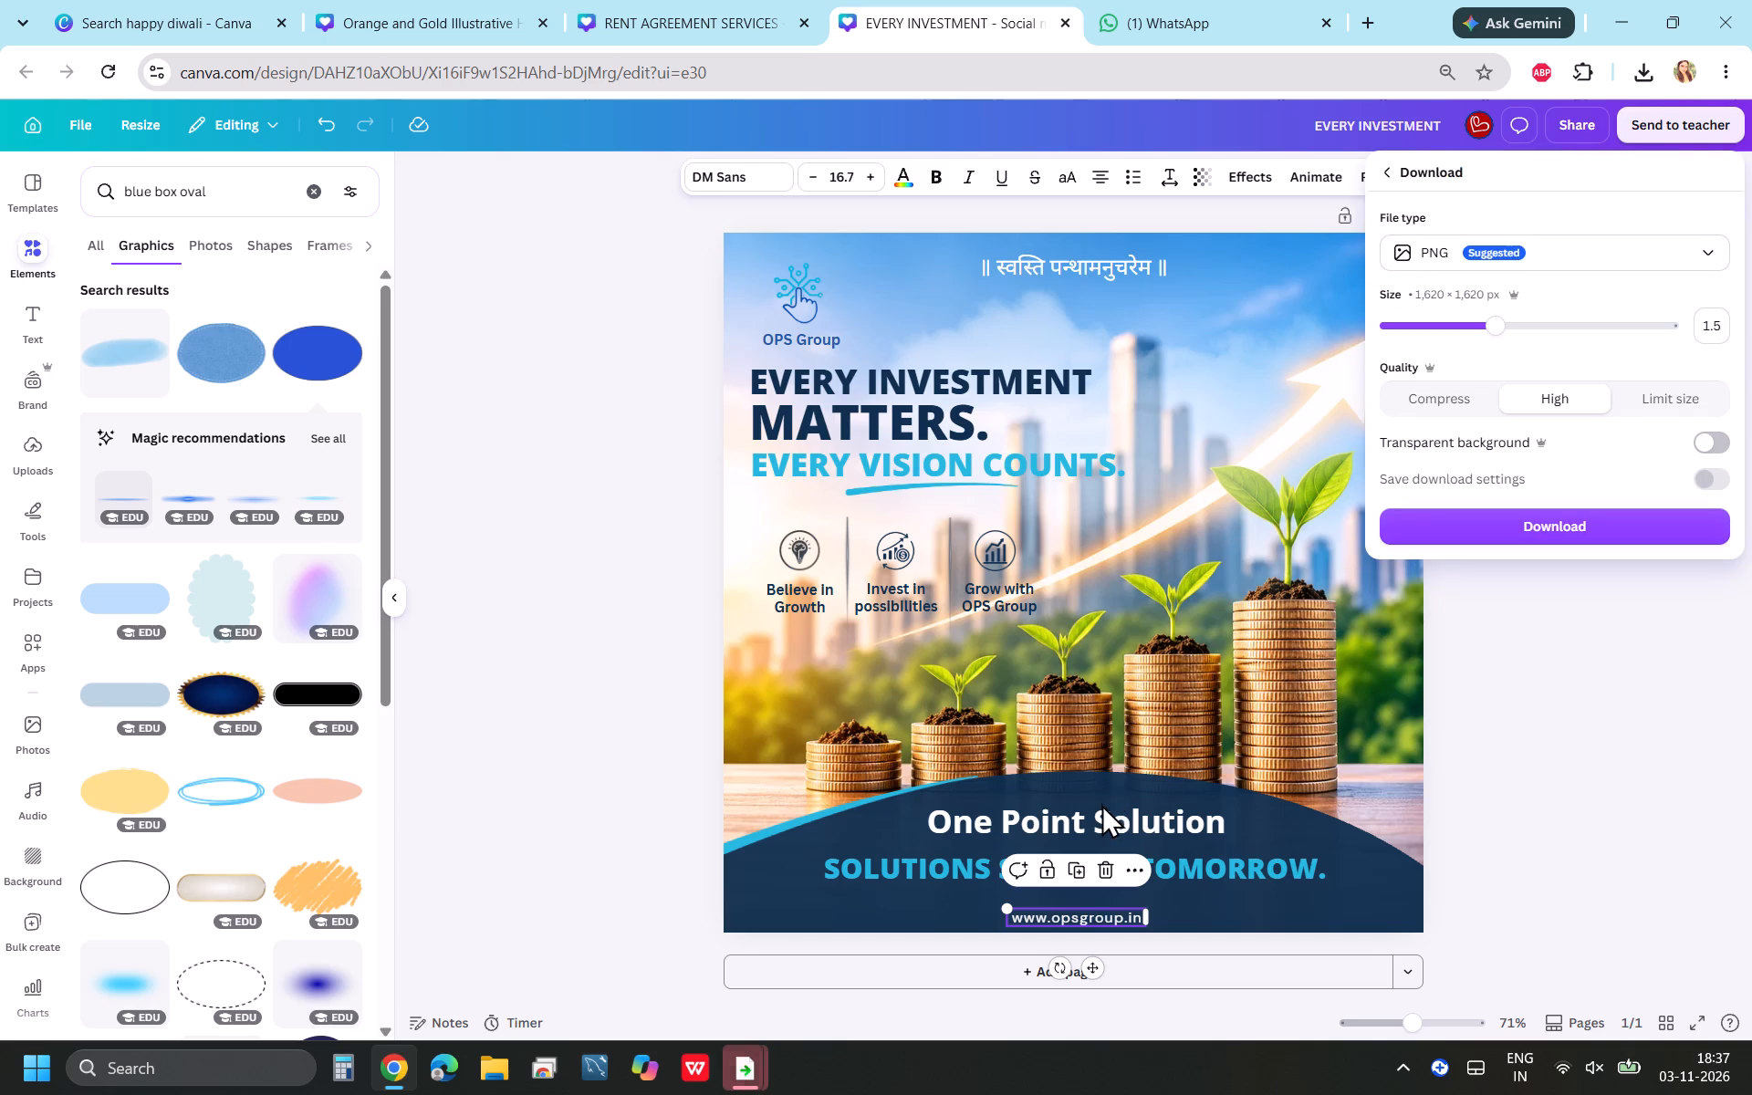
click(1142, 826)
Move the "OPS Group" text aside into the sky and place a duplicate of the "One Point Solution" text below the hand logo.
click(1142, 826)
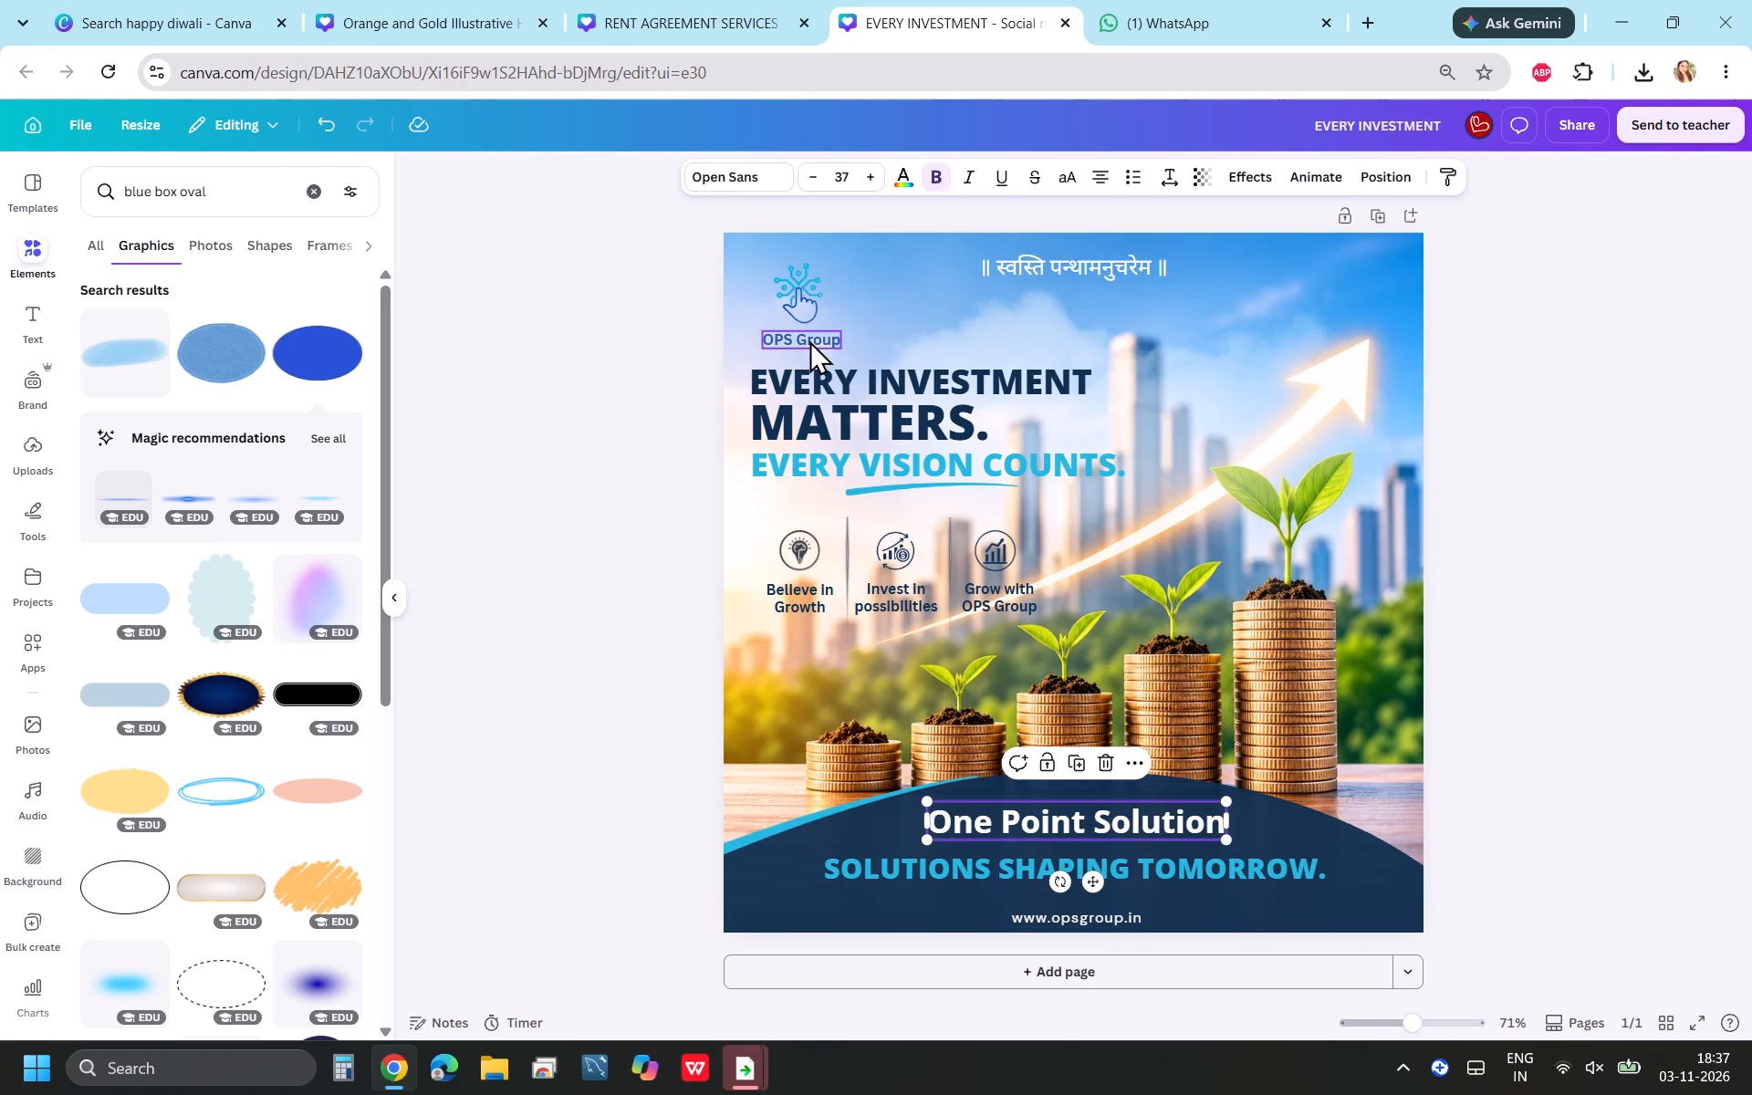
click(1079, 767)
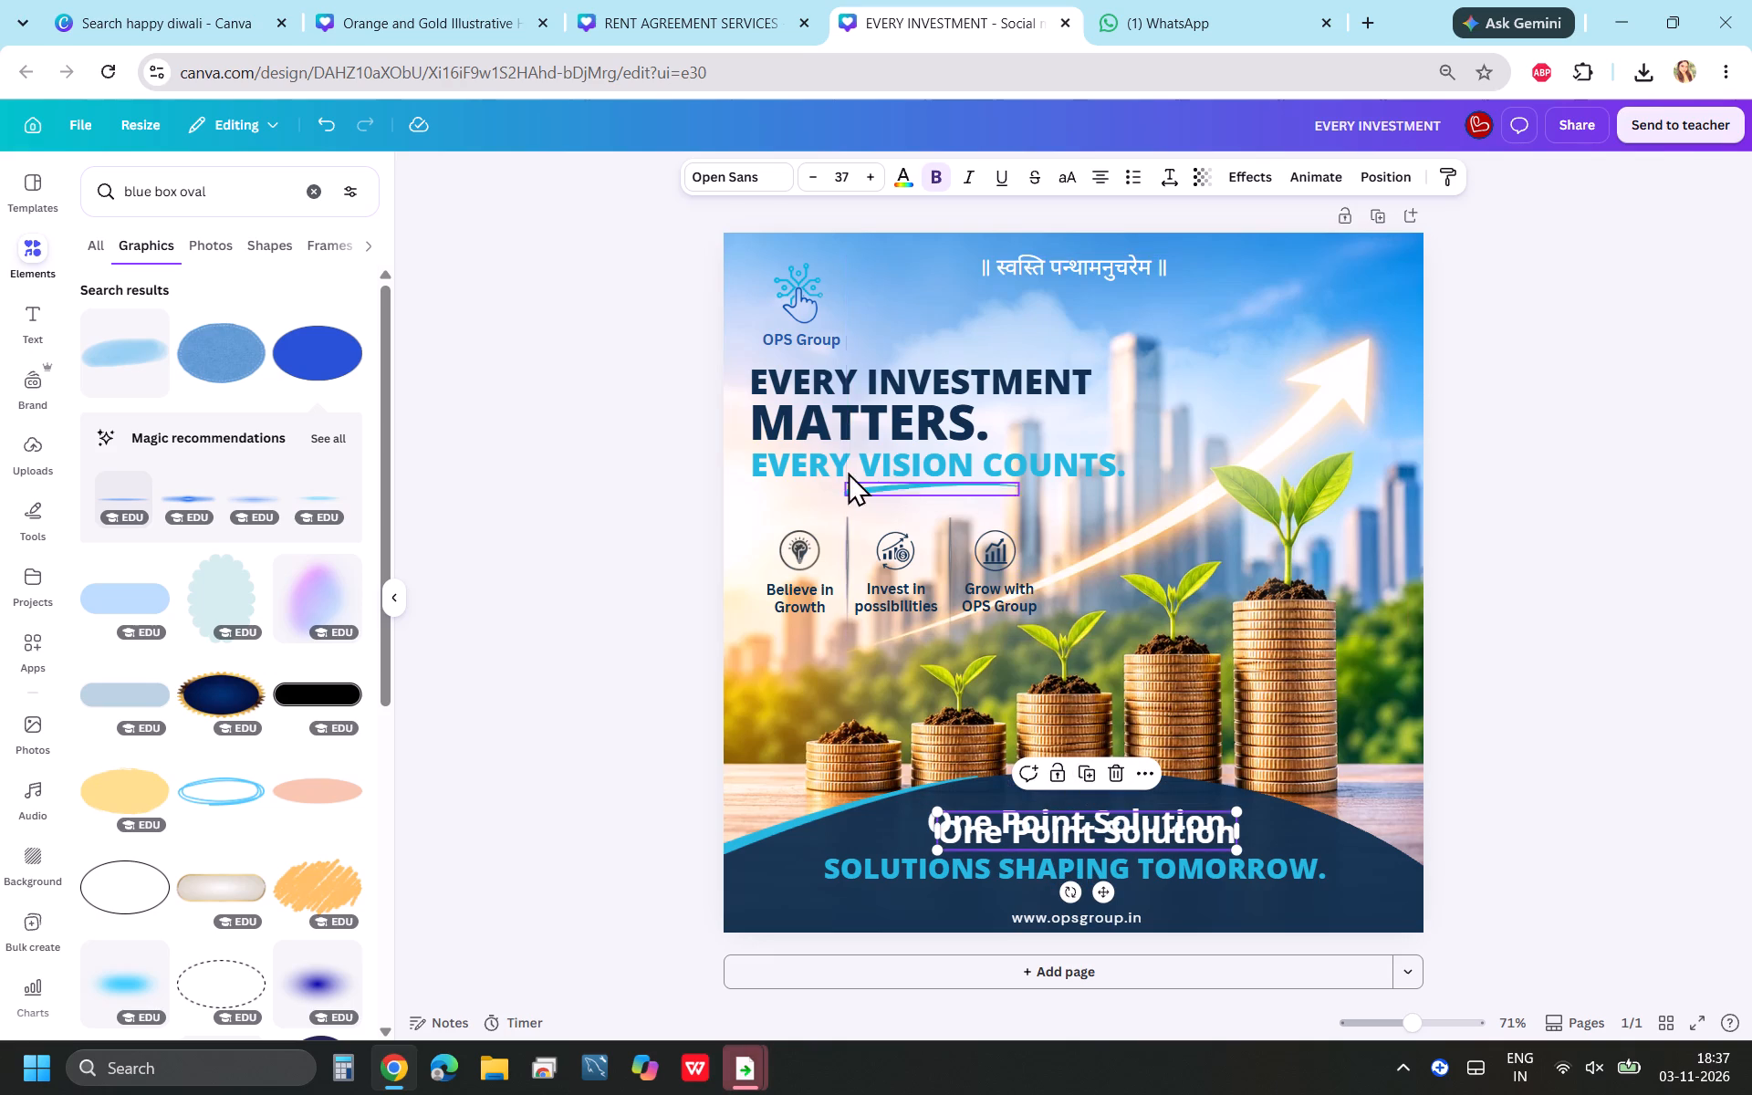
drag(815, 334, 1162, 332)
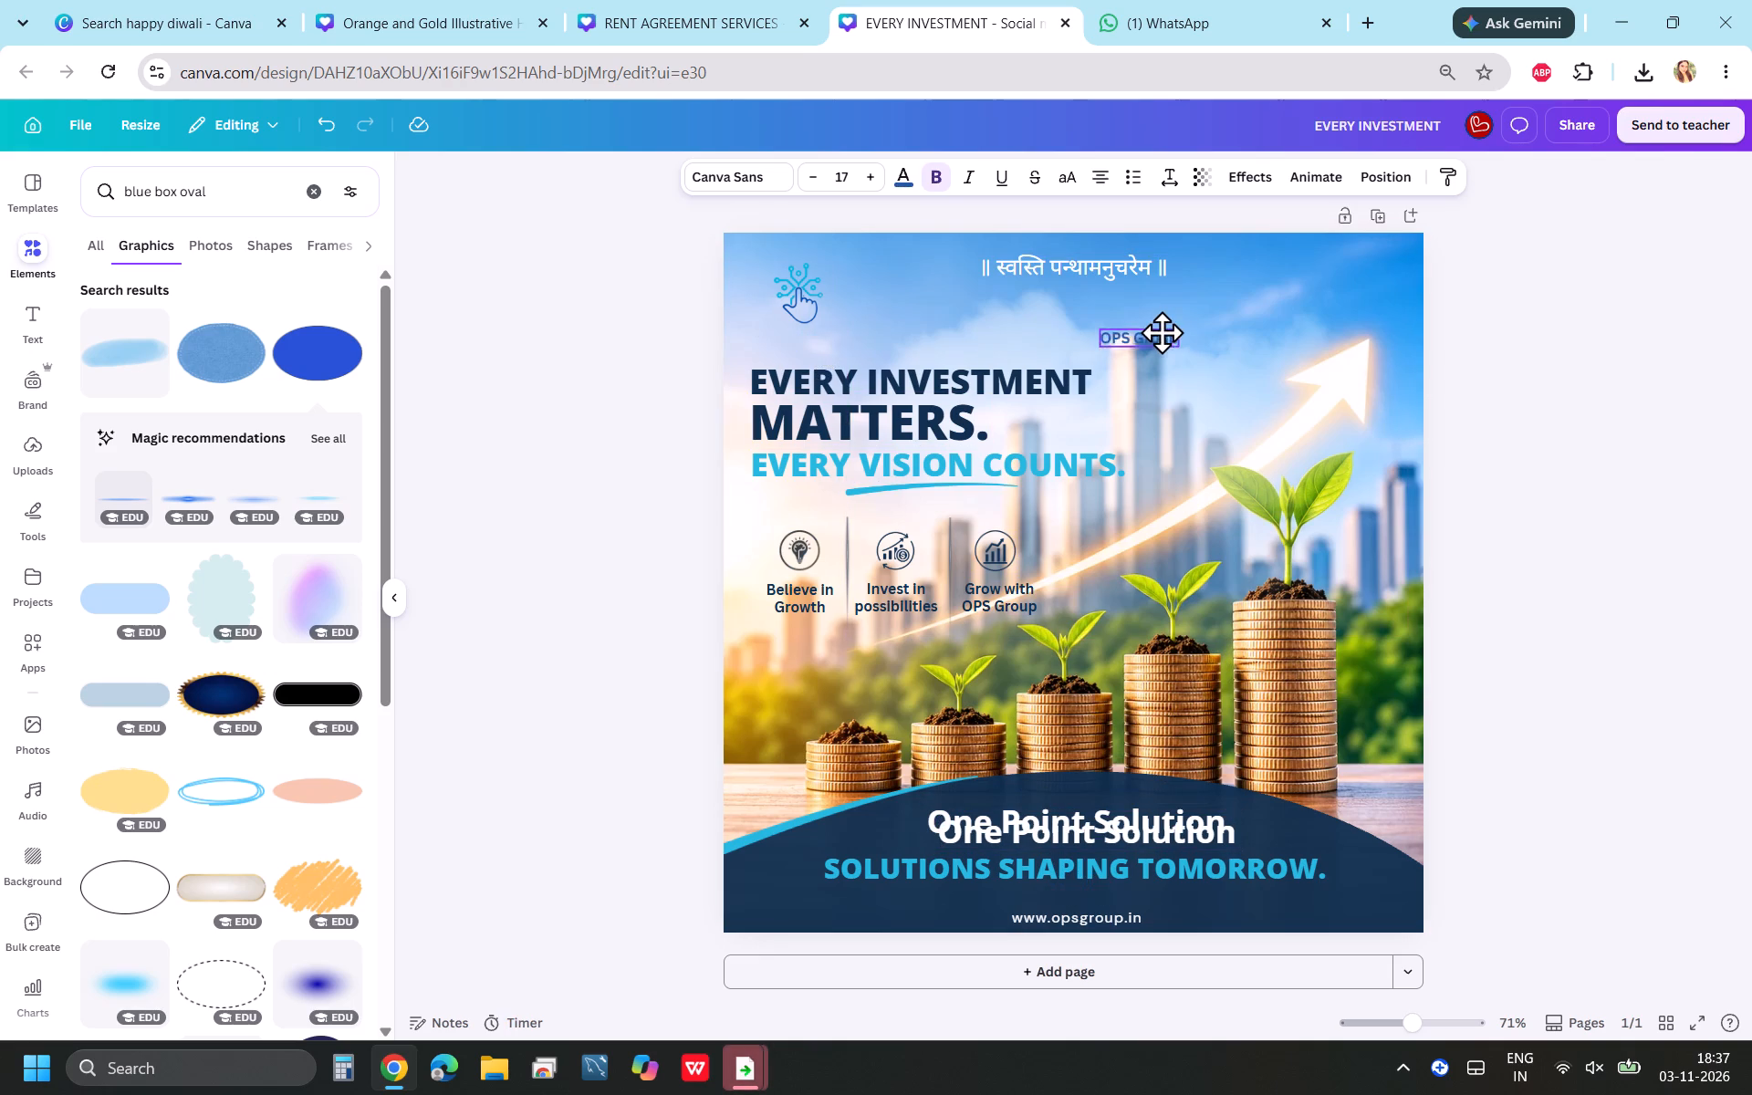
drag(1162, 332, 1181, 332)
drag(1079, 829, 981, 578)
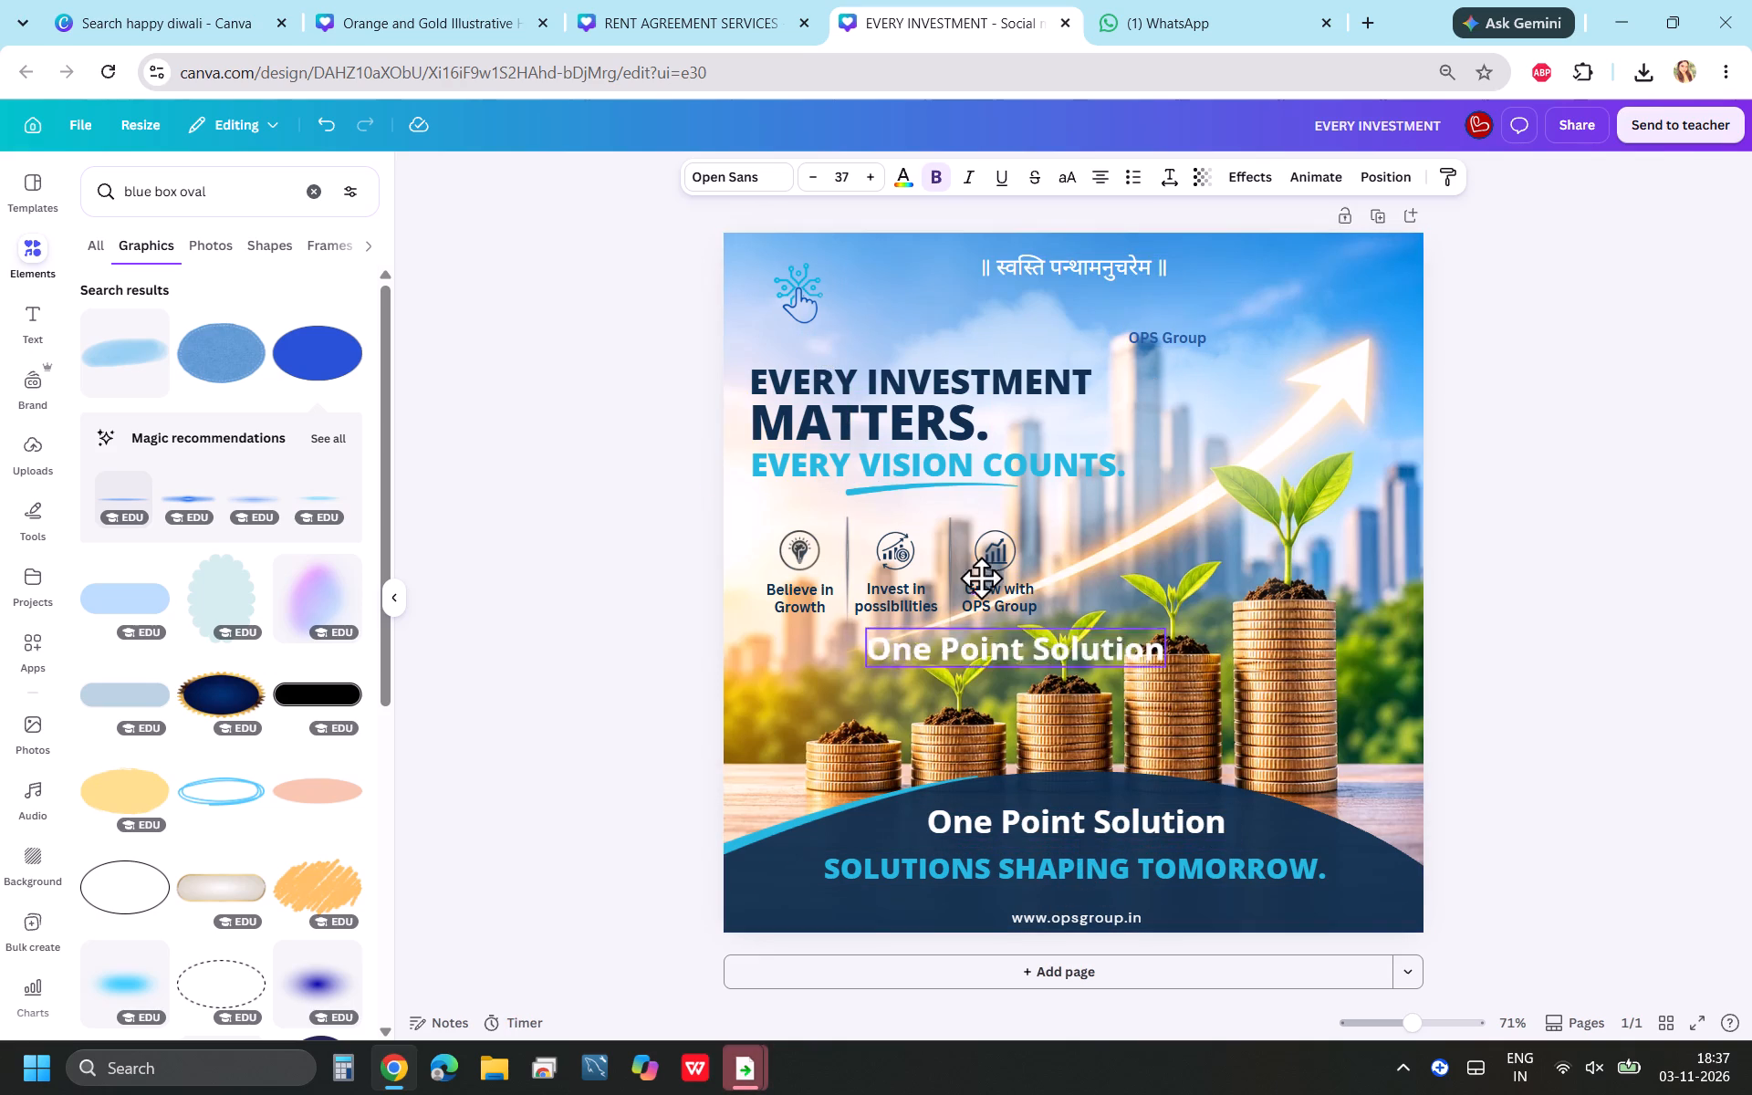
drag(981, 578, 881, 339)
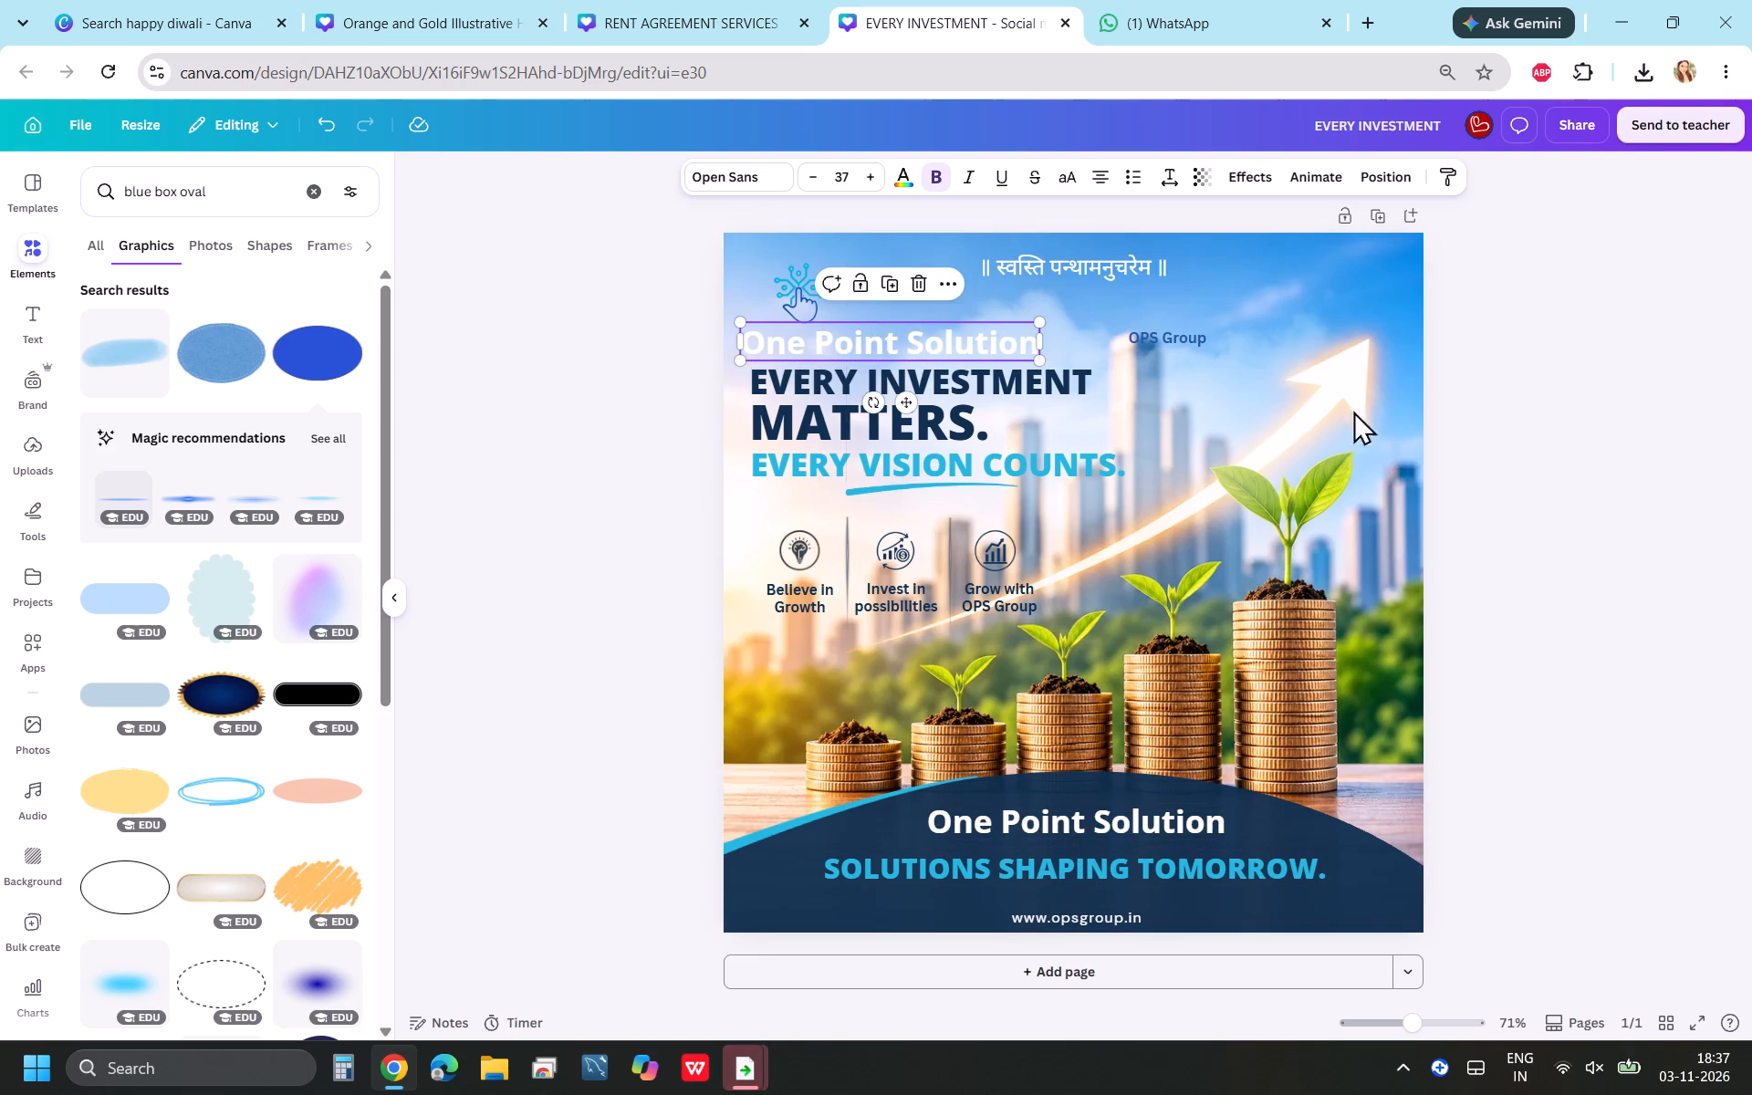
Format the copied "One Point Solution" text with font size 15, blue #2658a6 and uppercase letters.
click(1191, 341)
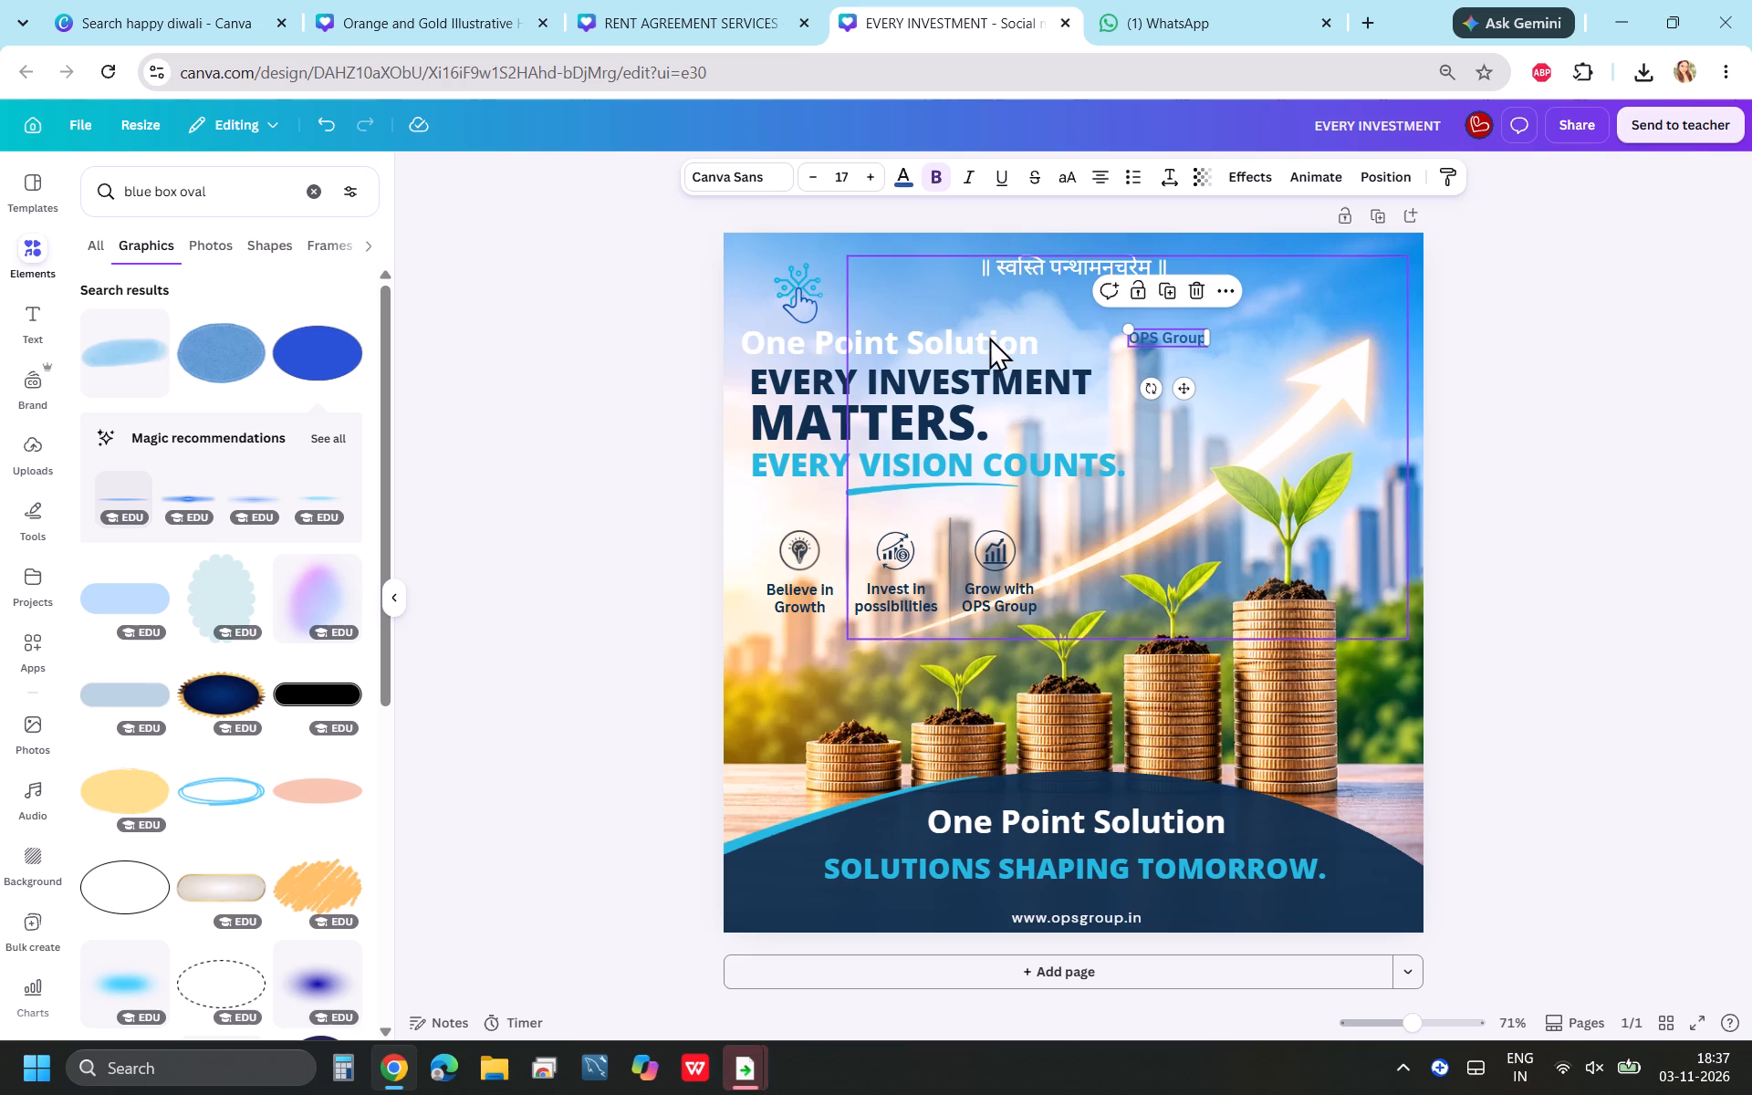
click(987, 337)
click(811, 169)
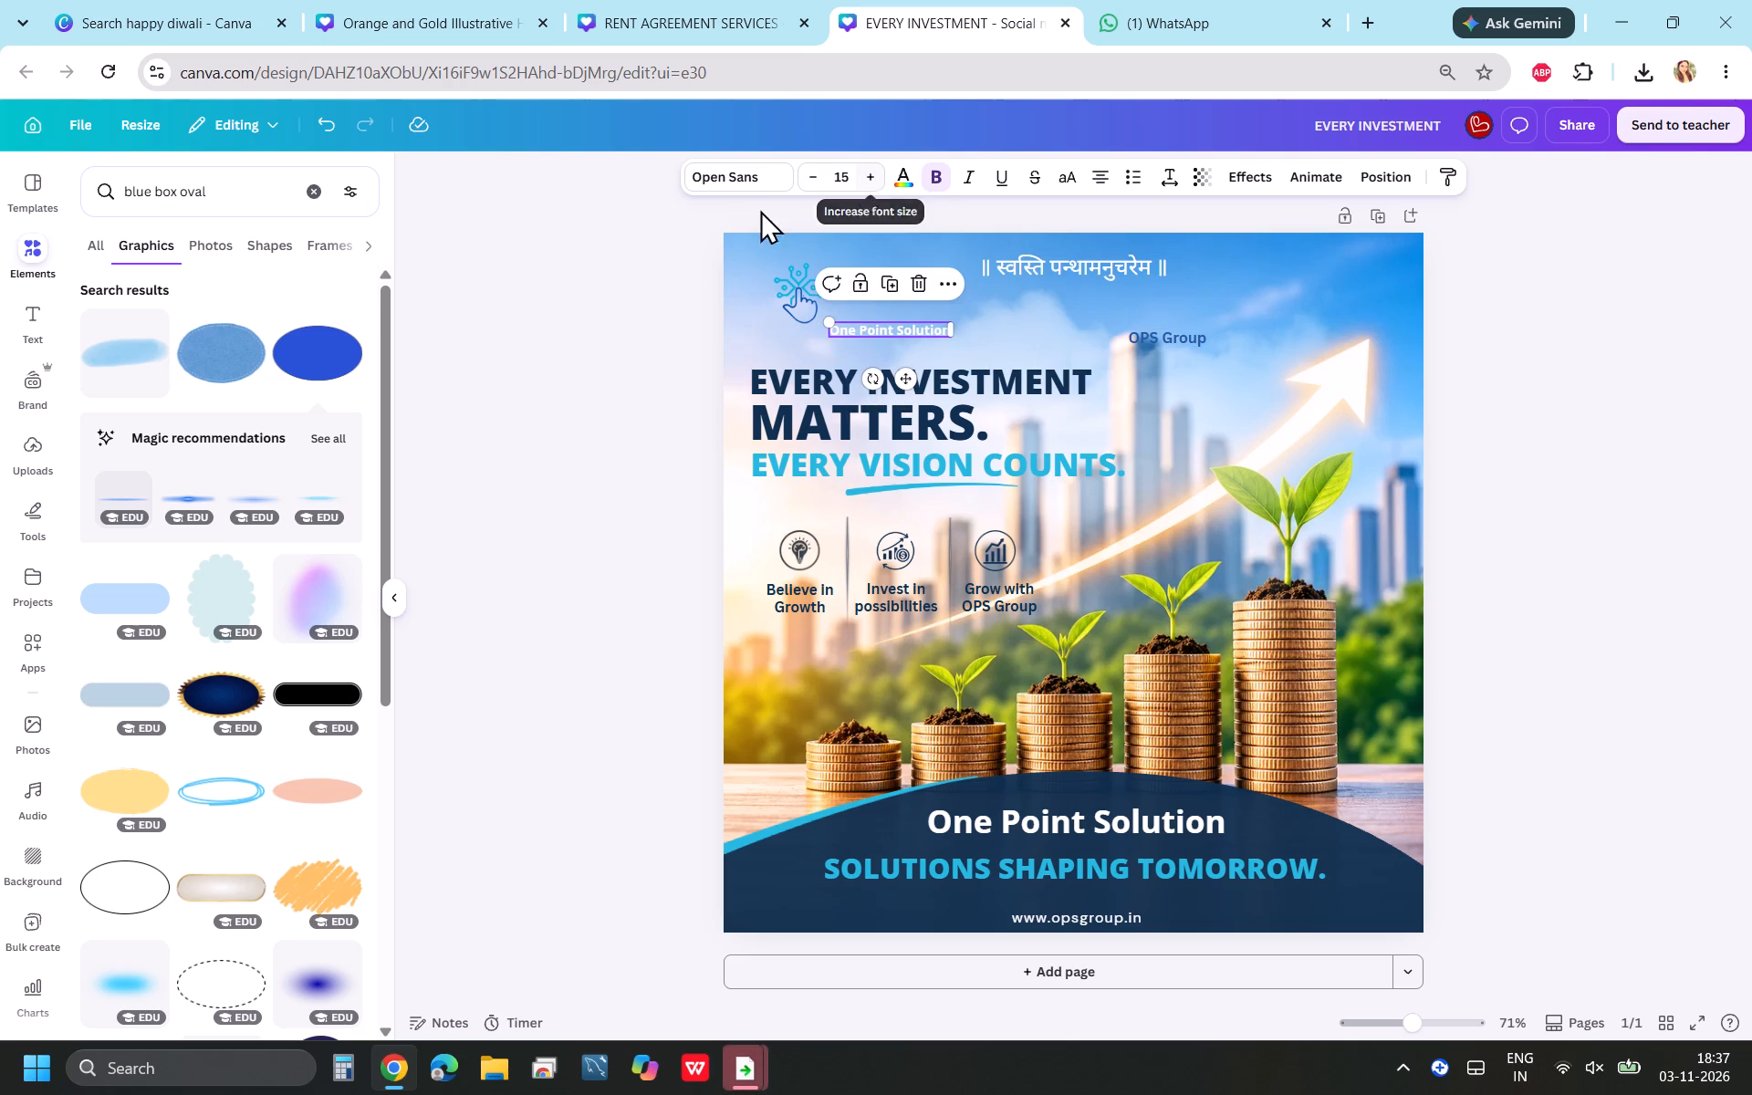
click(906, 180)
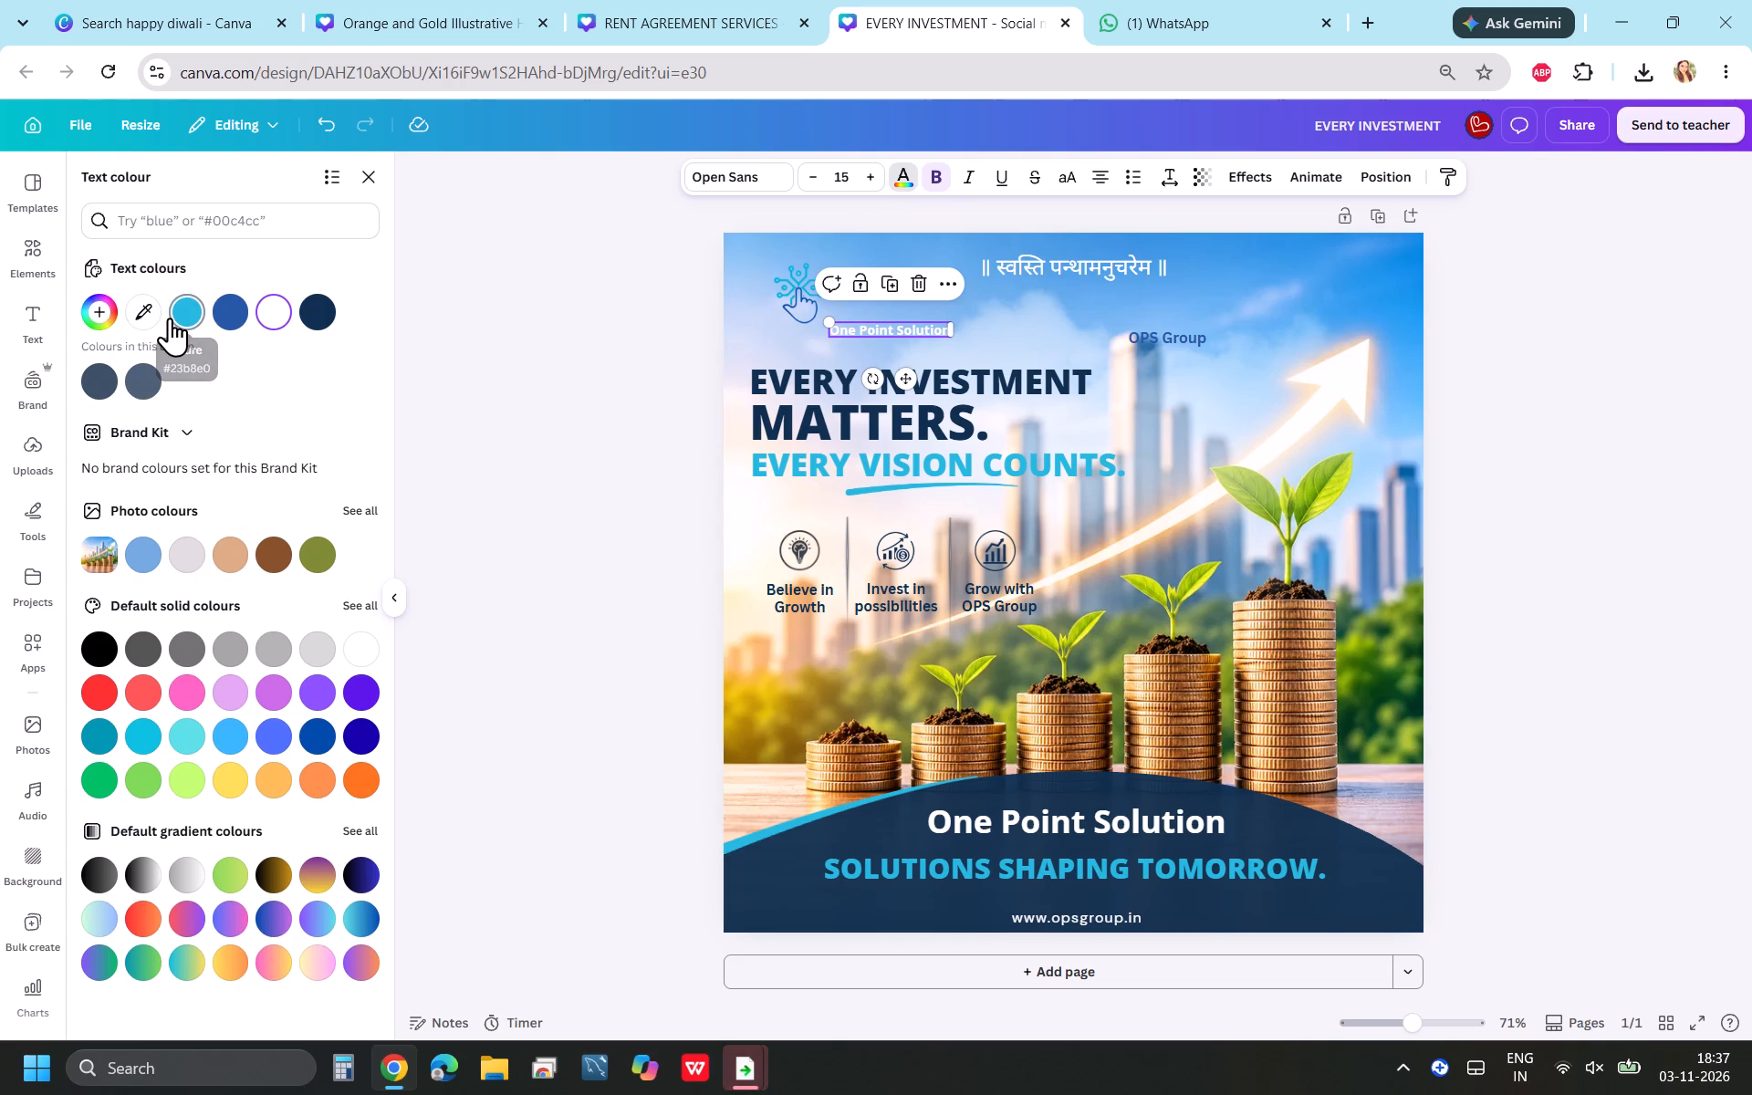
click(218, 309)
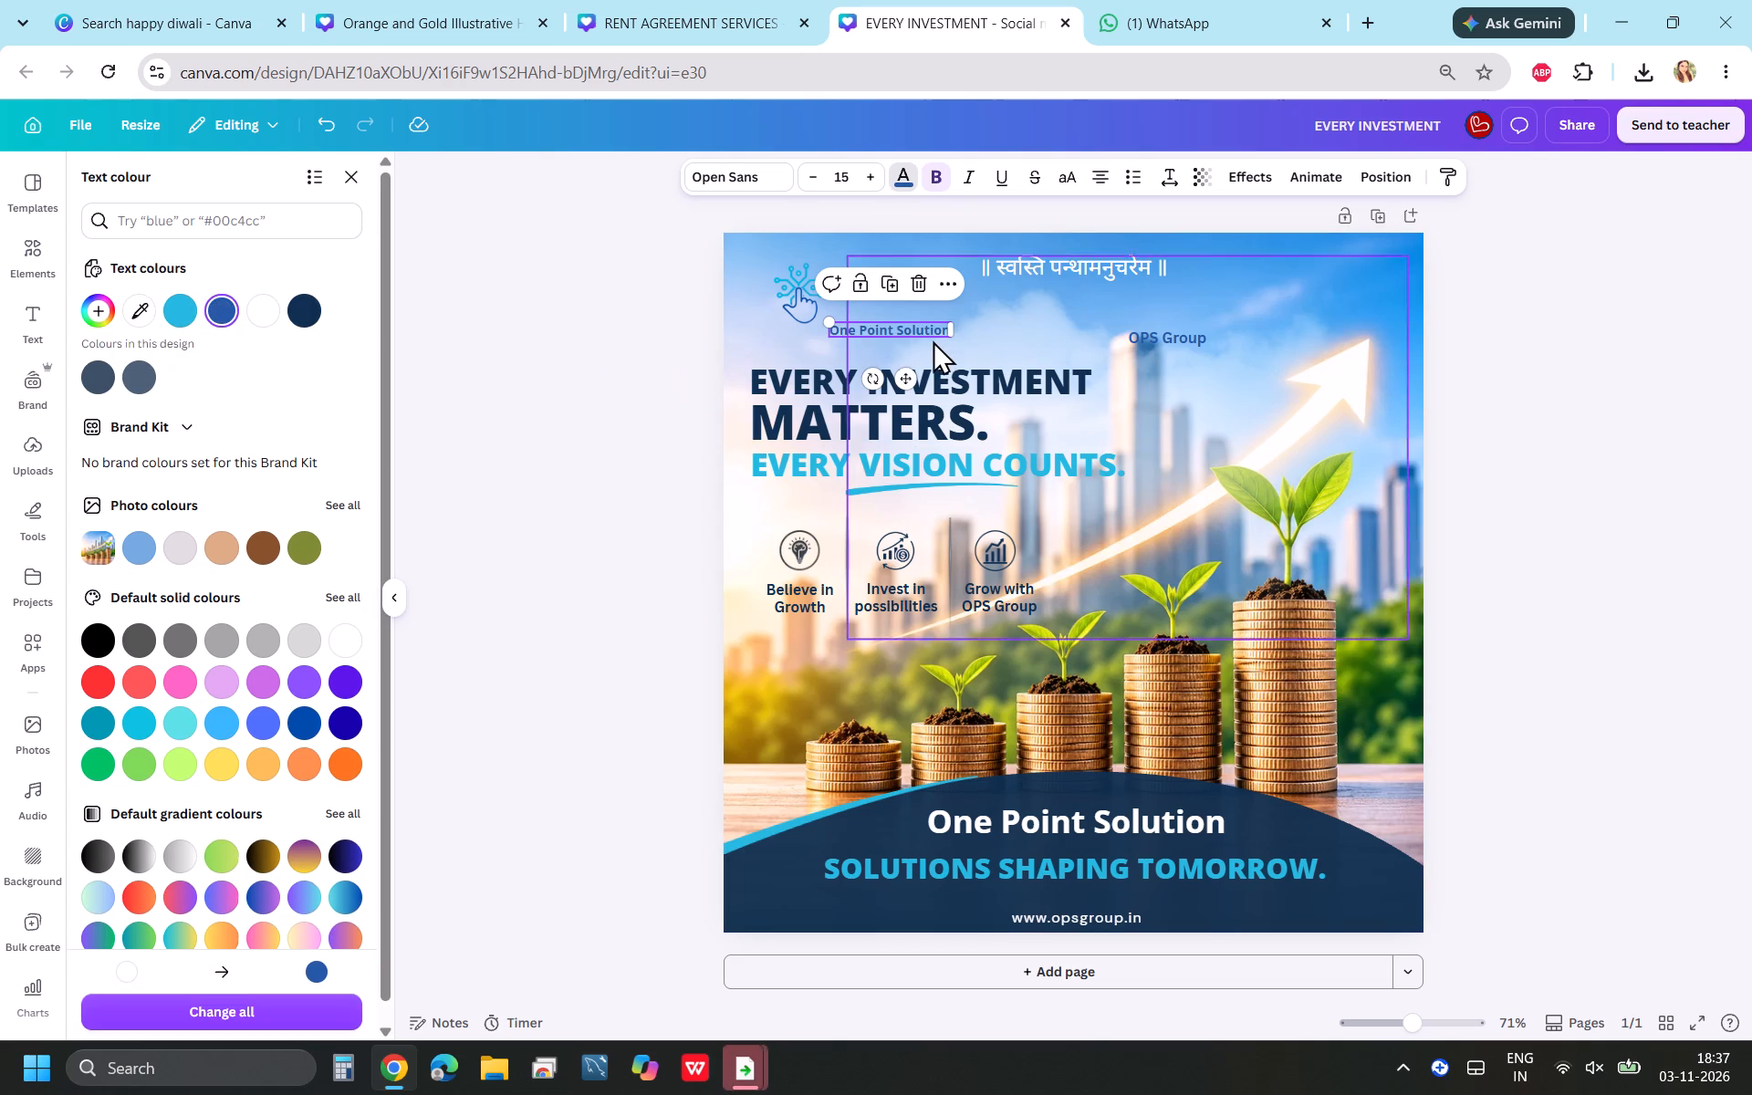
click(919, 328)
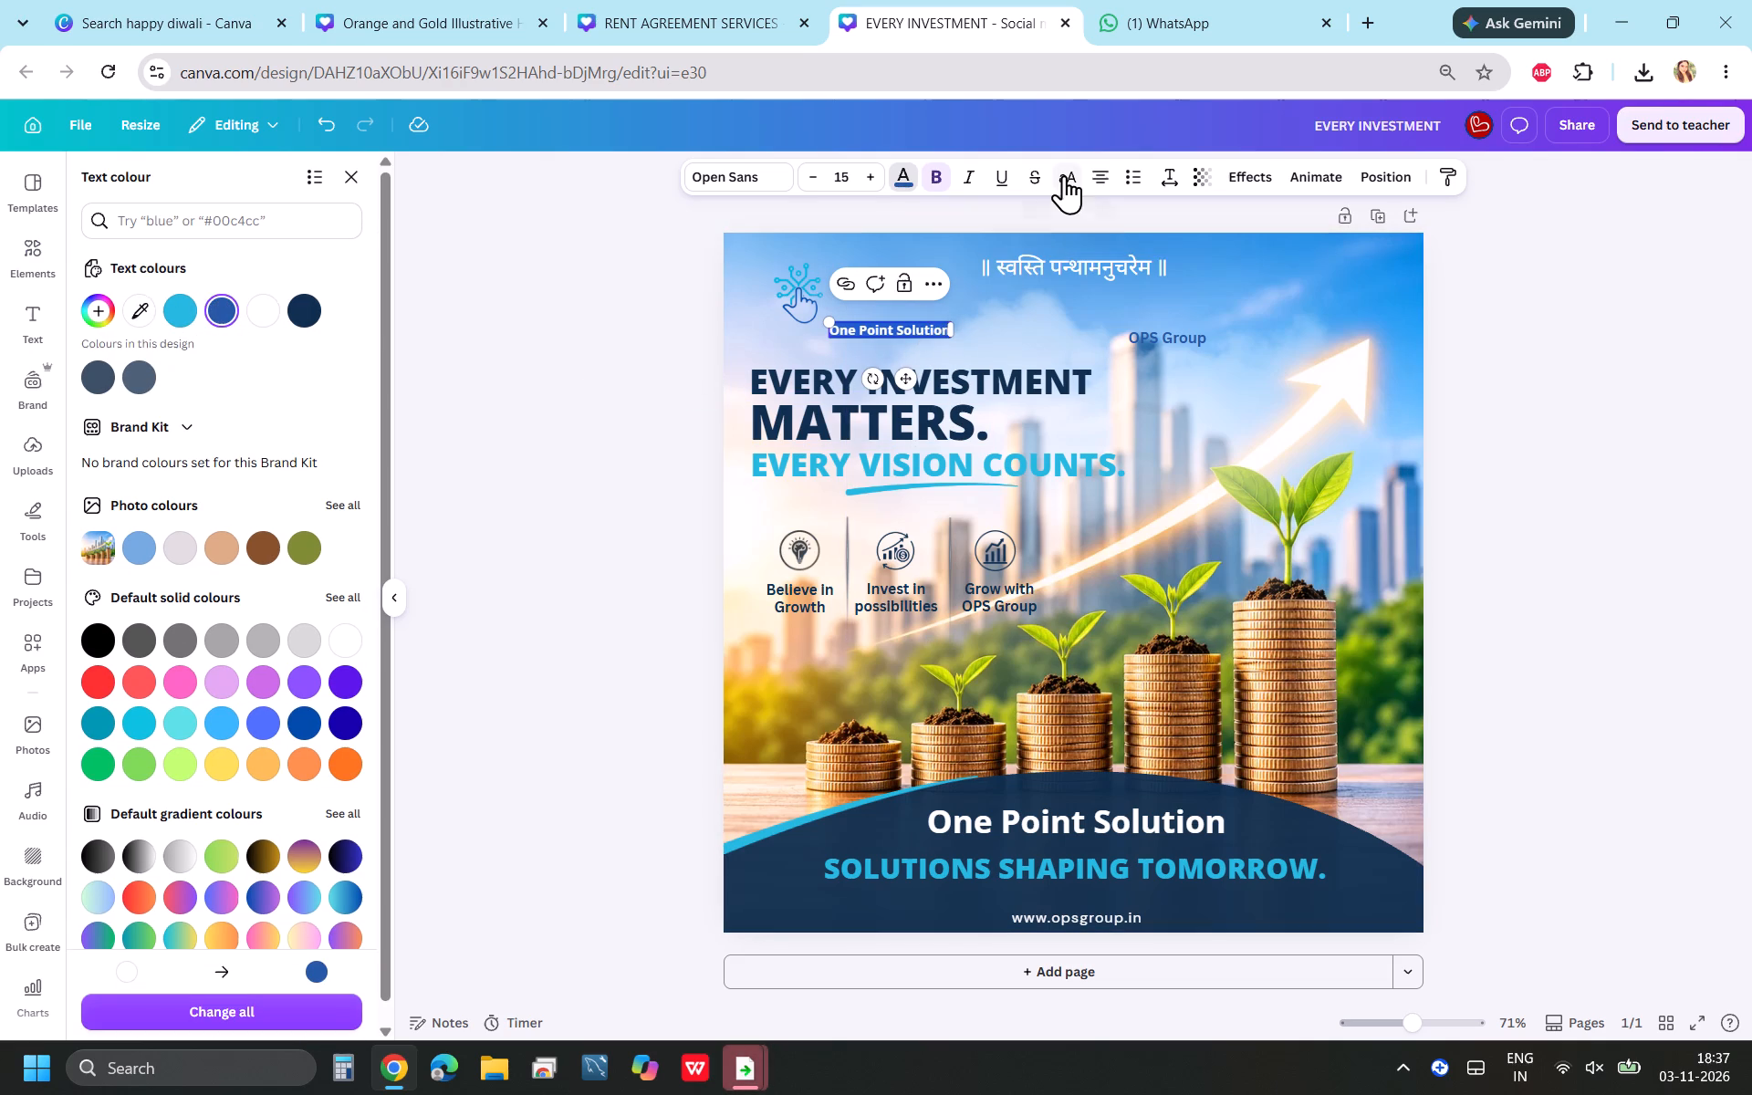
click(1064, 175)
click(1059, 342)
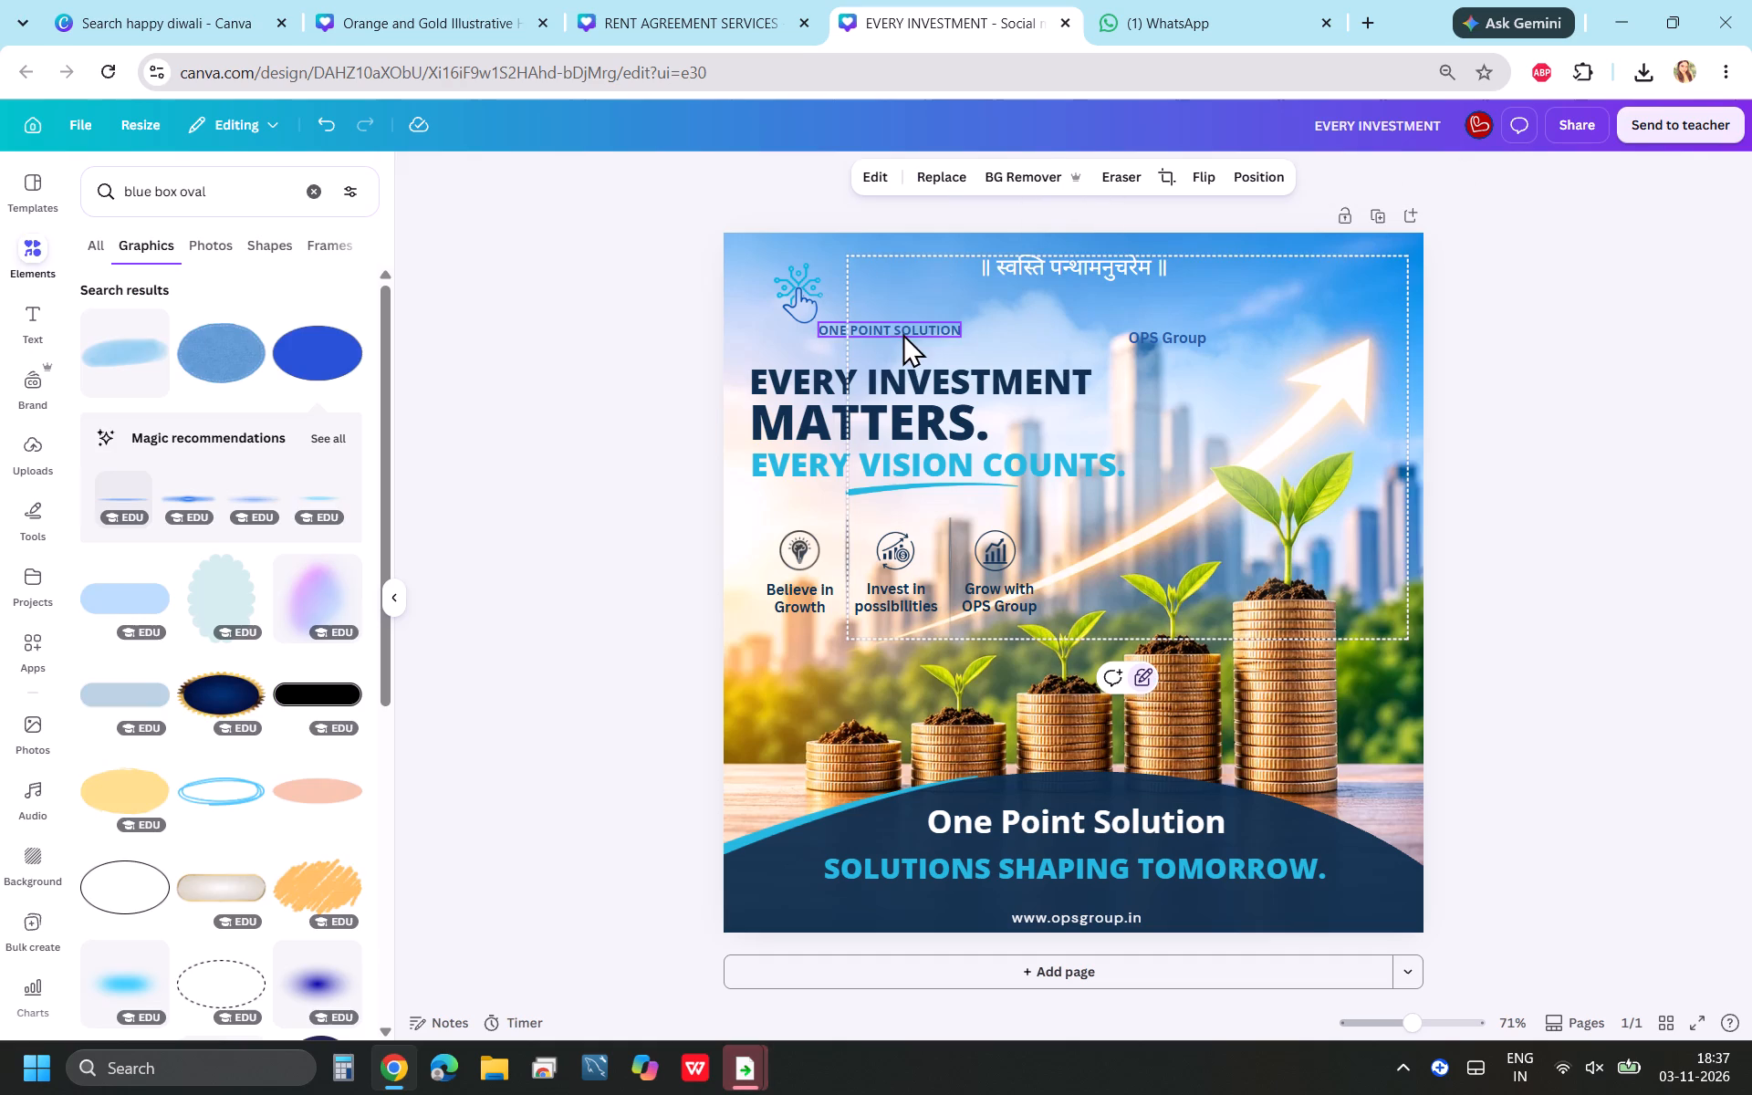
Reduce the "ONE POINT SOLUTION" text to font size 12 and position it directly beneath the hand logo.
drag(918, 321, 849, 329)
click(1007, 331)
click(833, 328)
drag(833, 328, 776, 337)
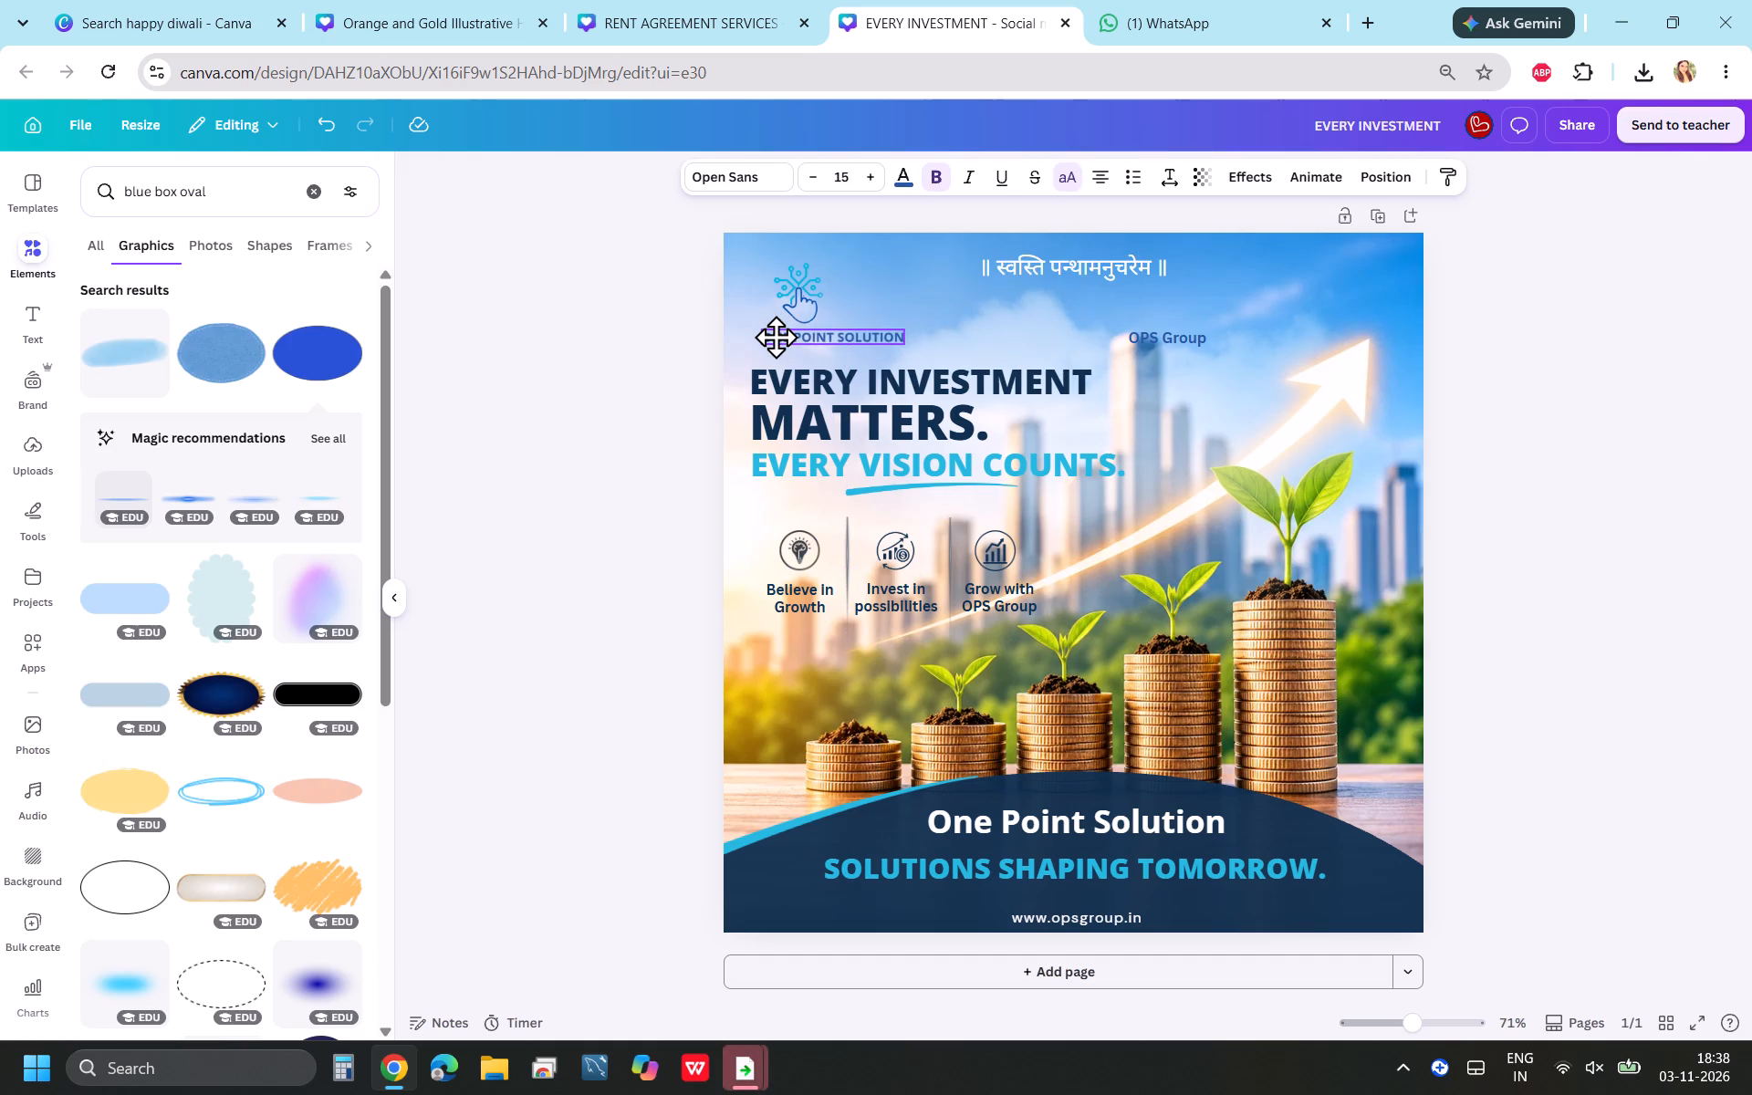
drag(776, 337, 752, 337)
double_click(817, 182)
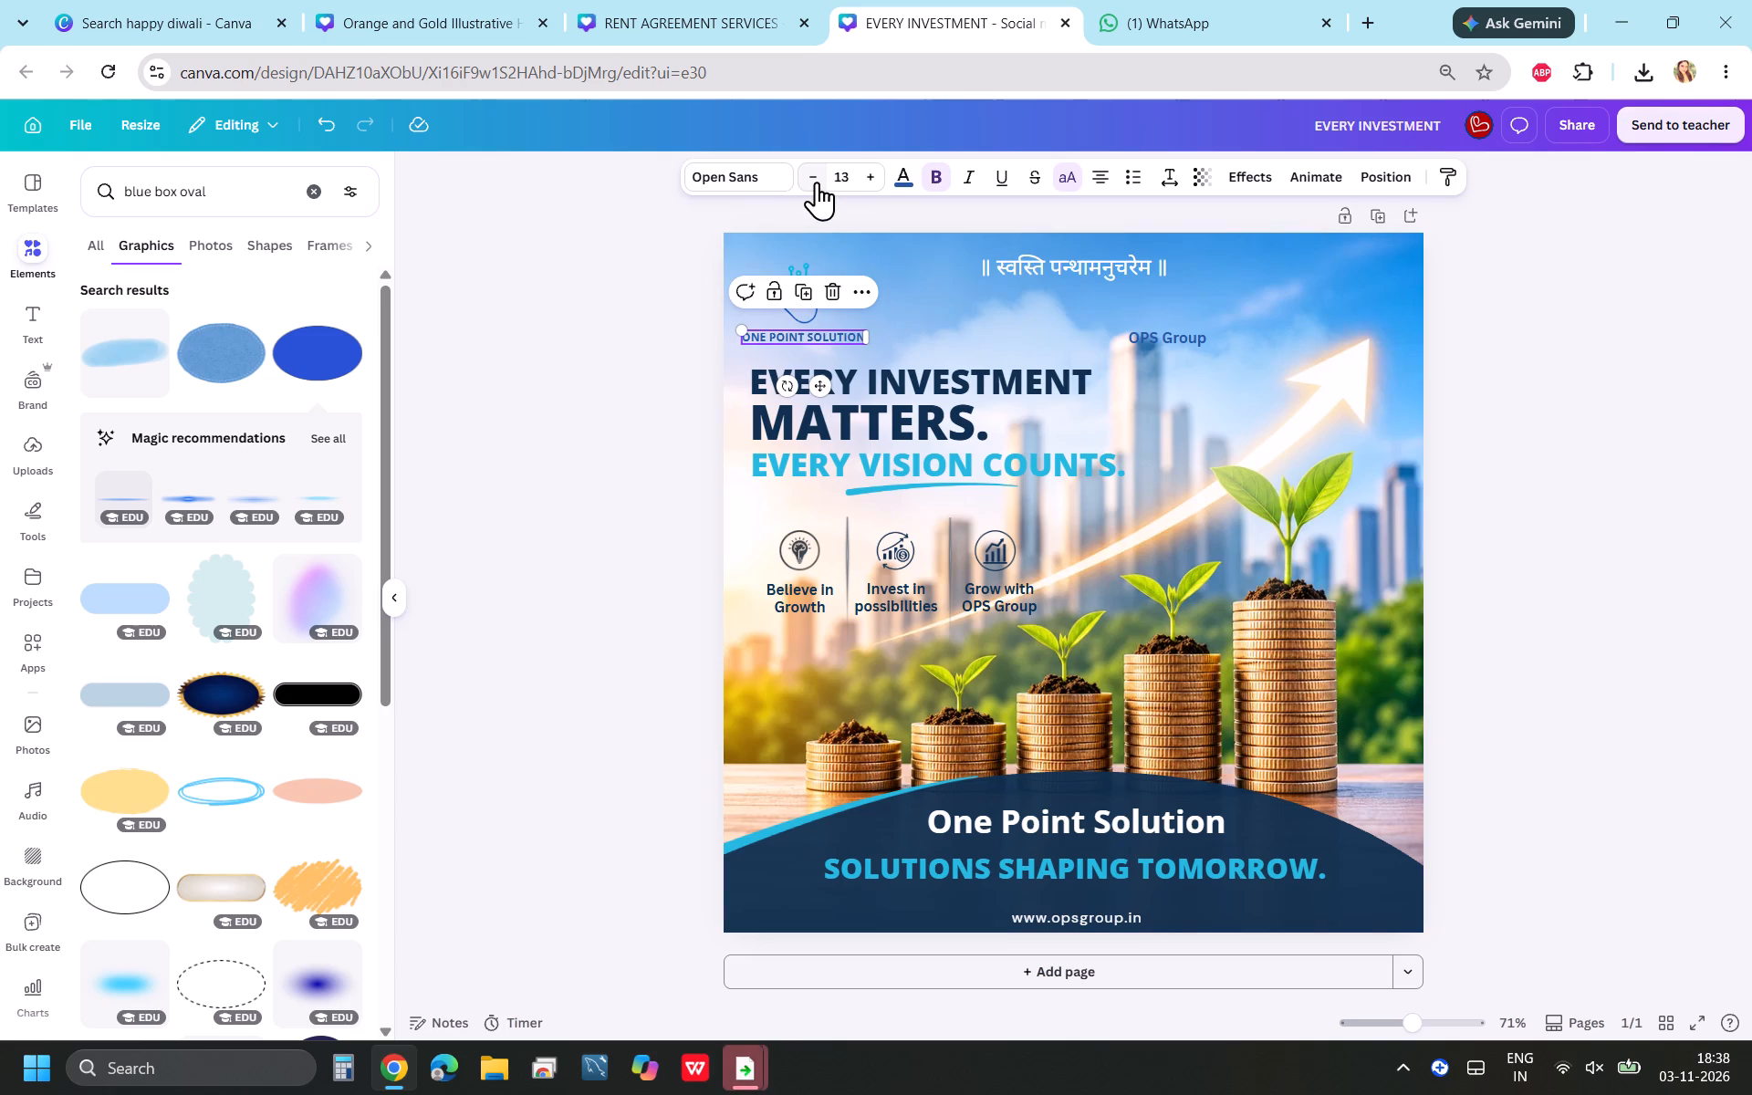
click(817, 182)
click(884, 323)
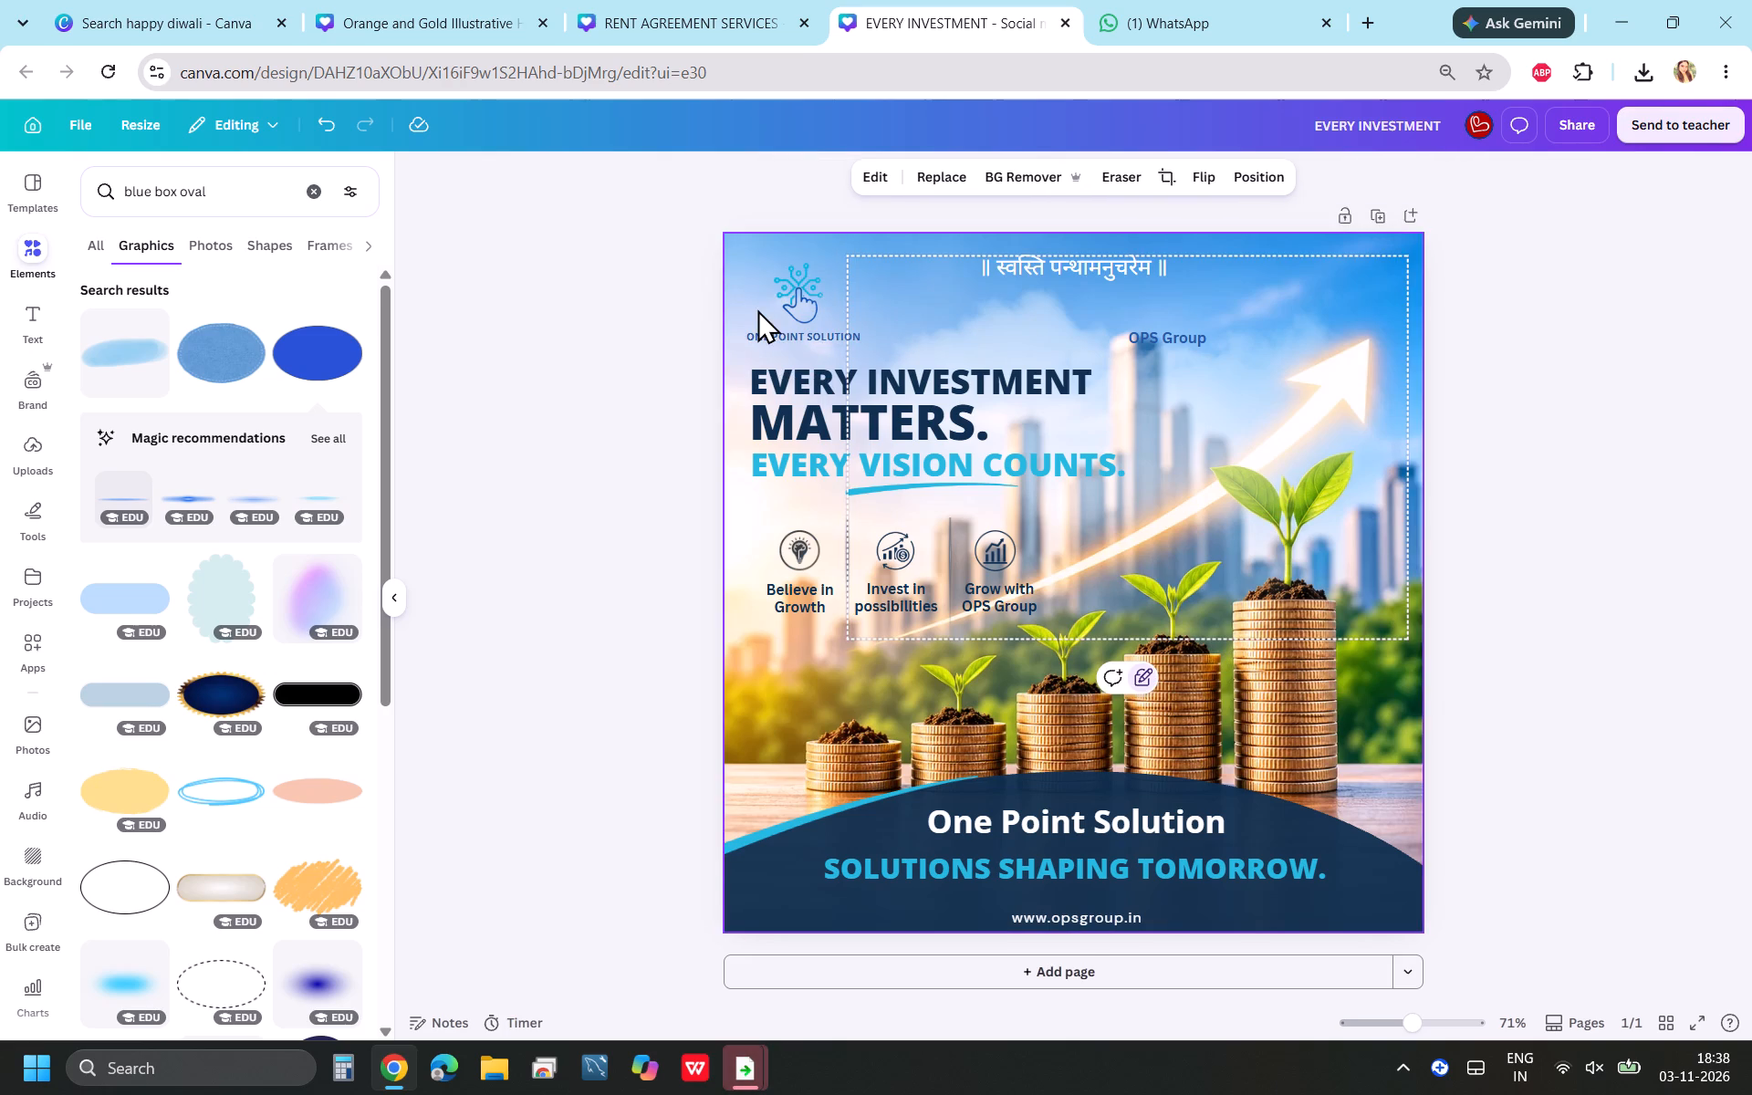
click(756, 308)
click(817, 337)
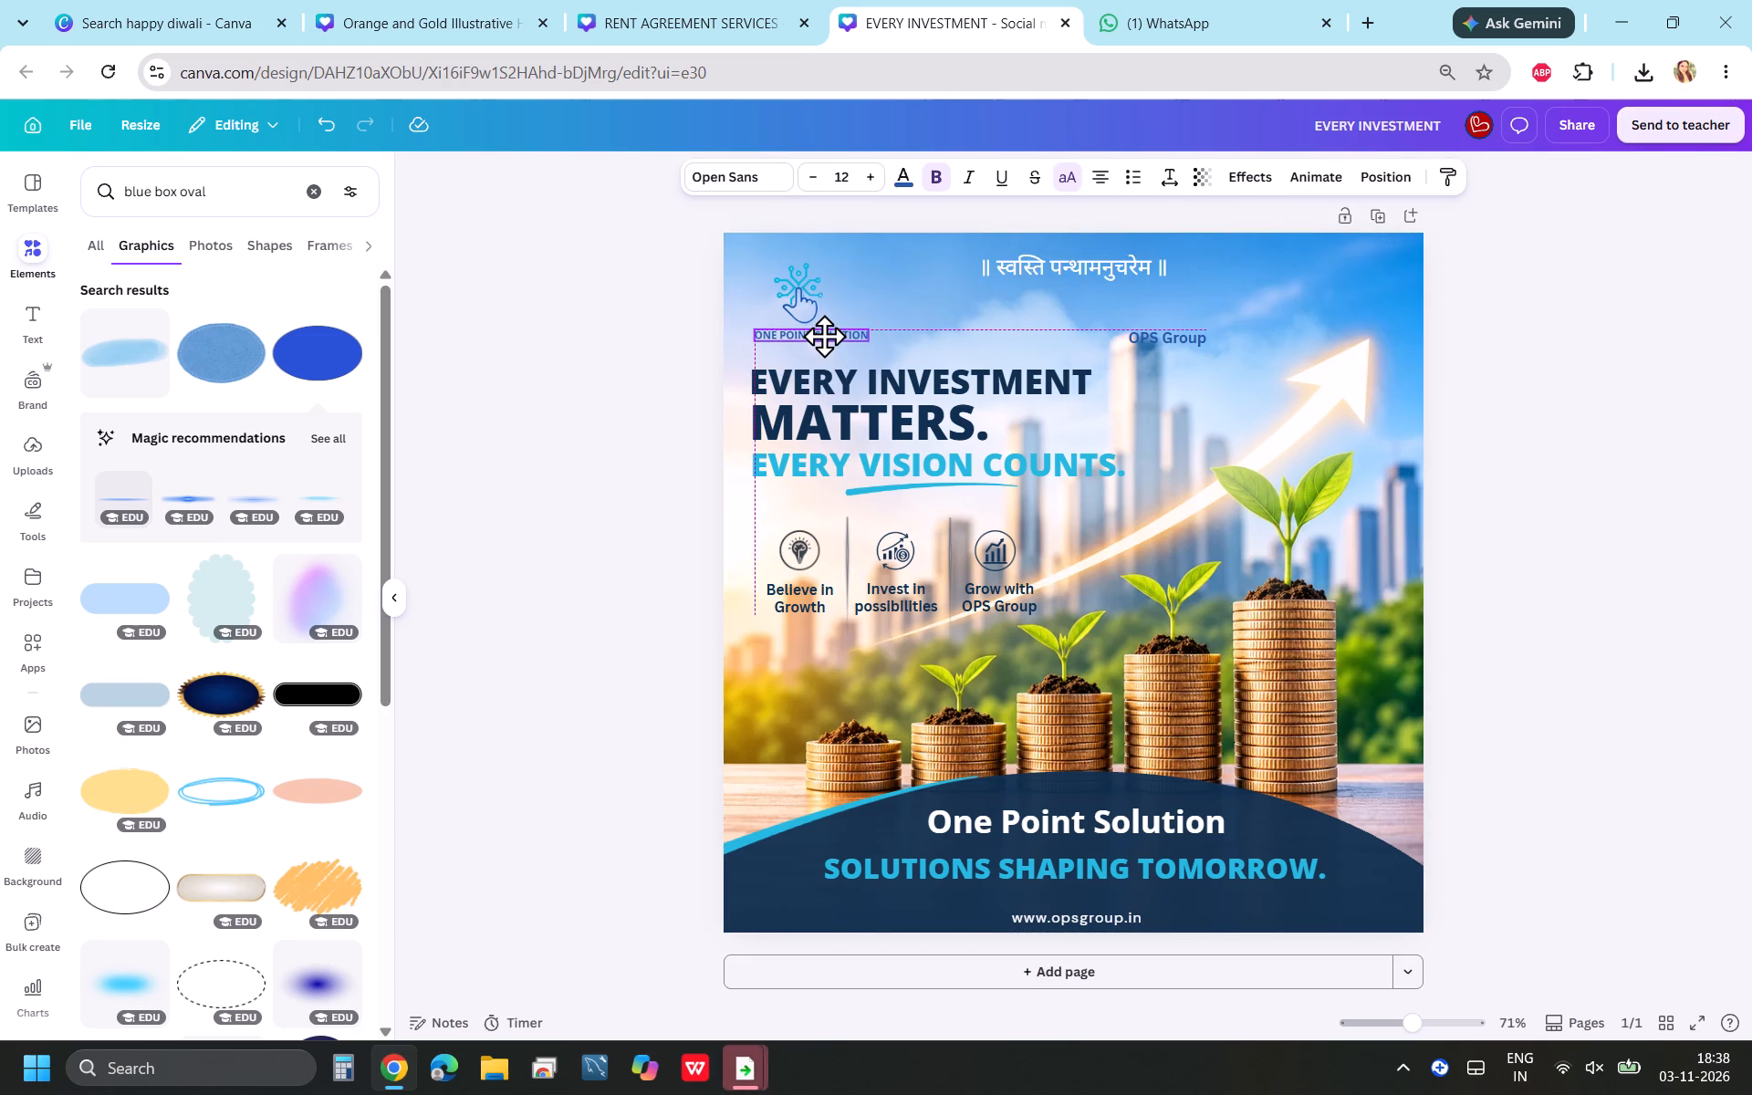
Delete the "OPS Group" text that was moved into the sky area.
click(1171, 331)
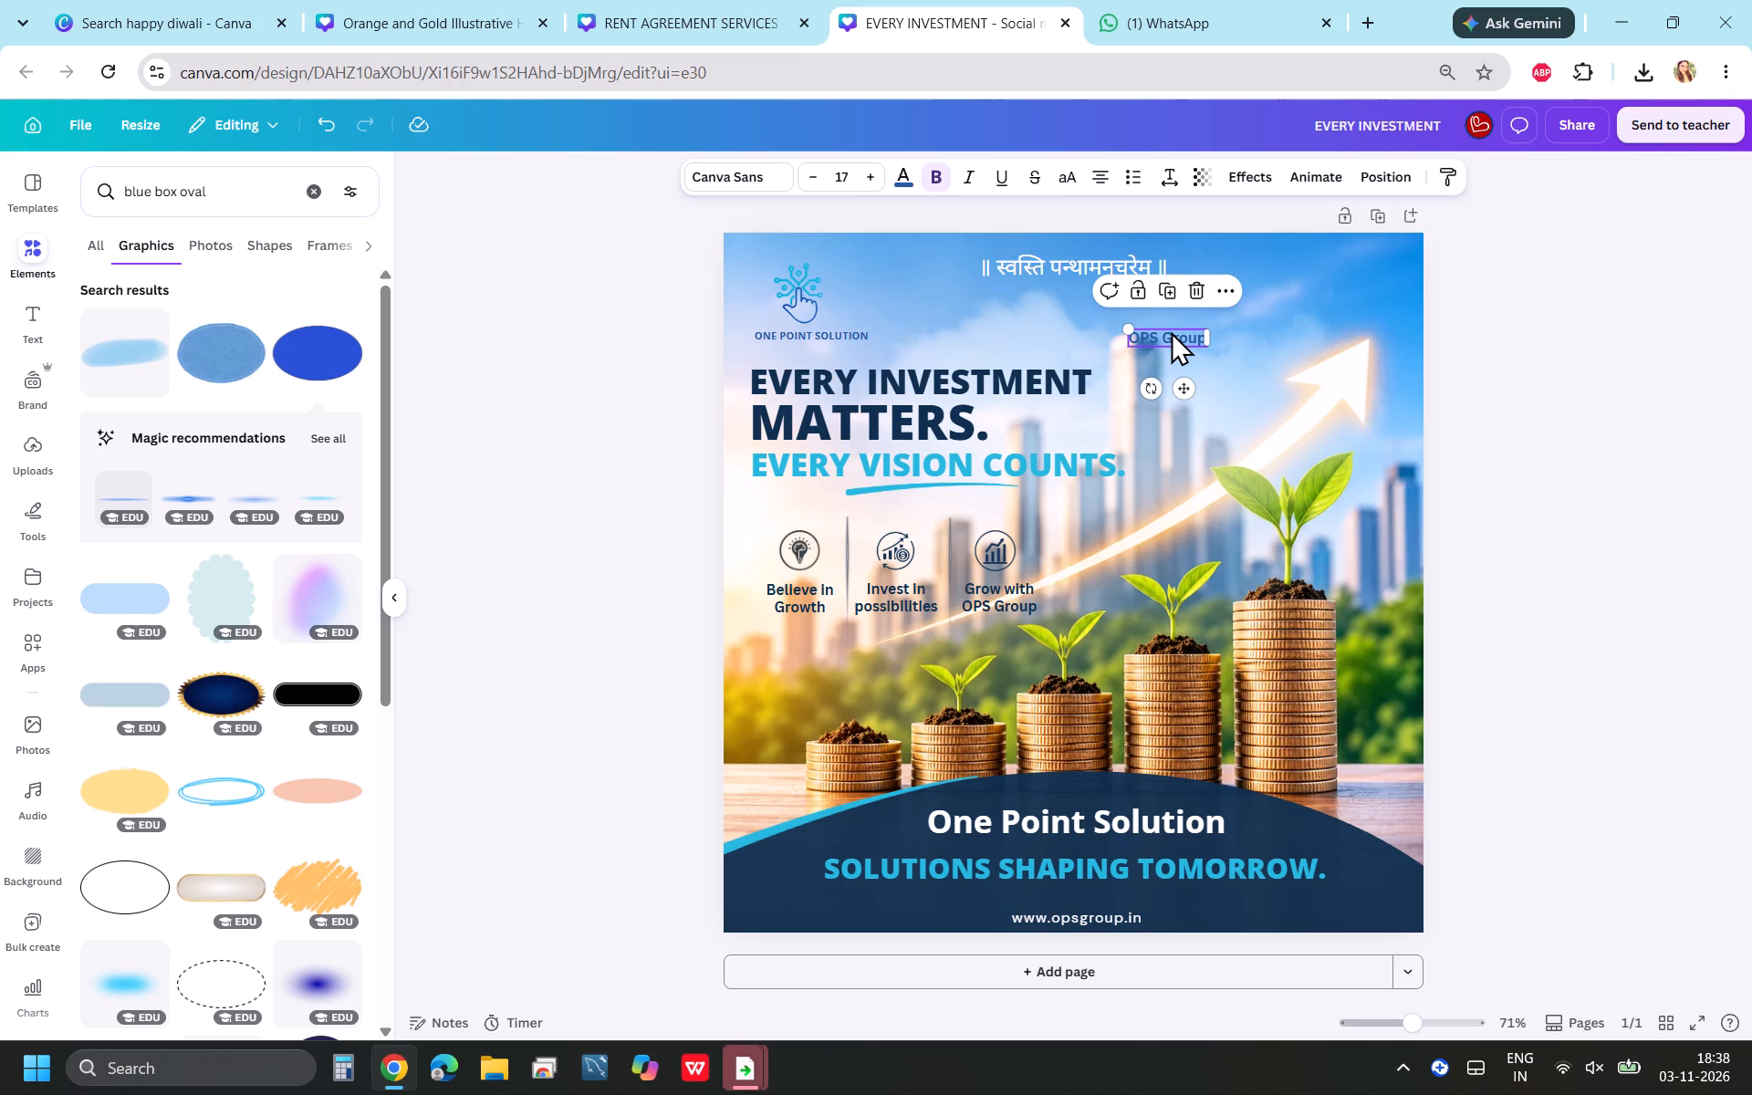
click(811, 336)
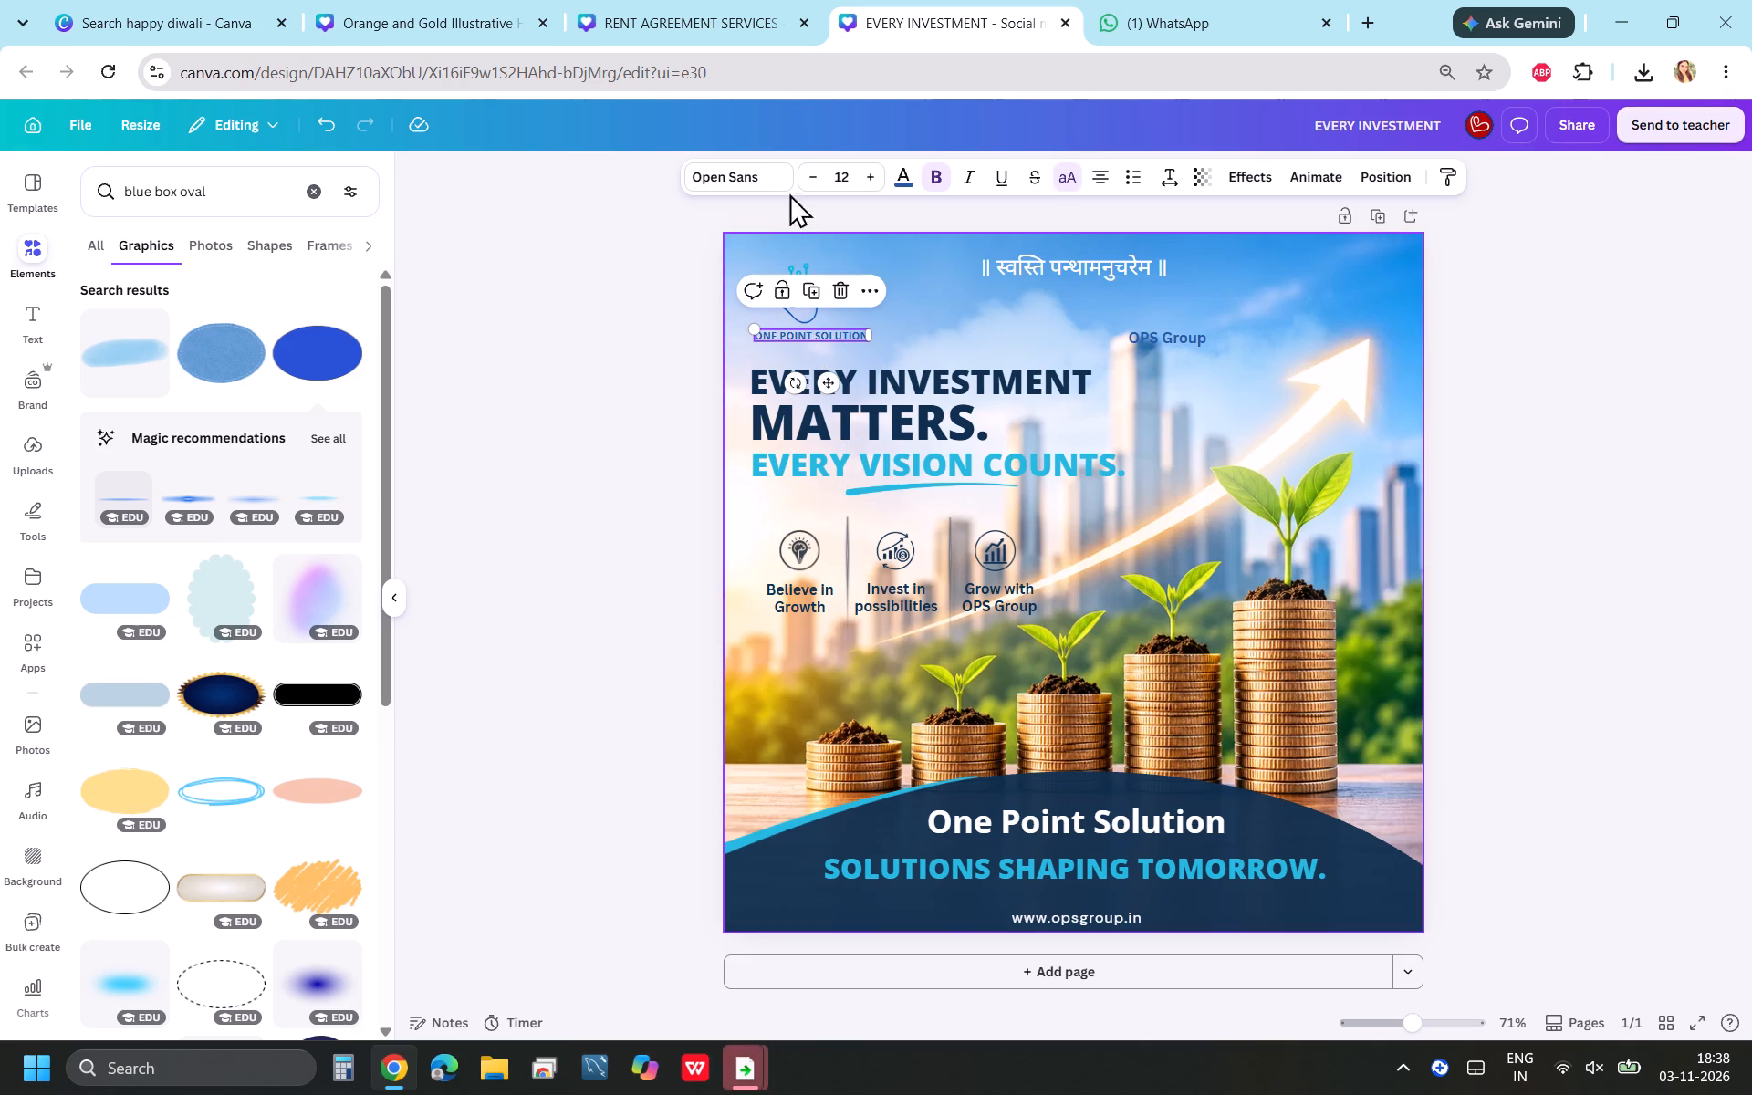
click(1167, 330)
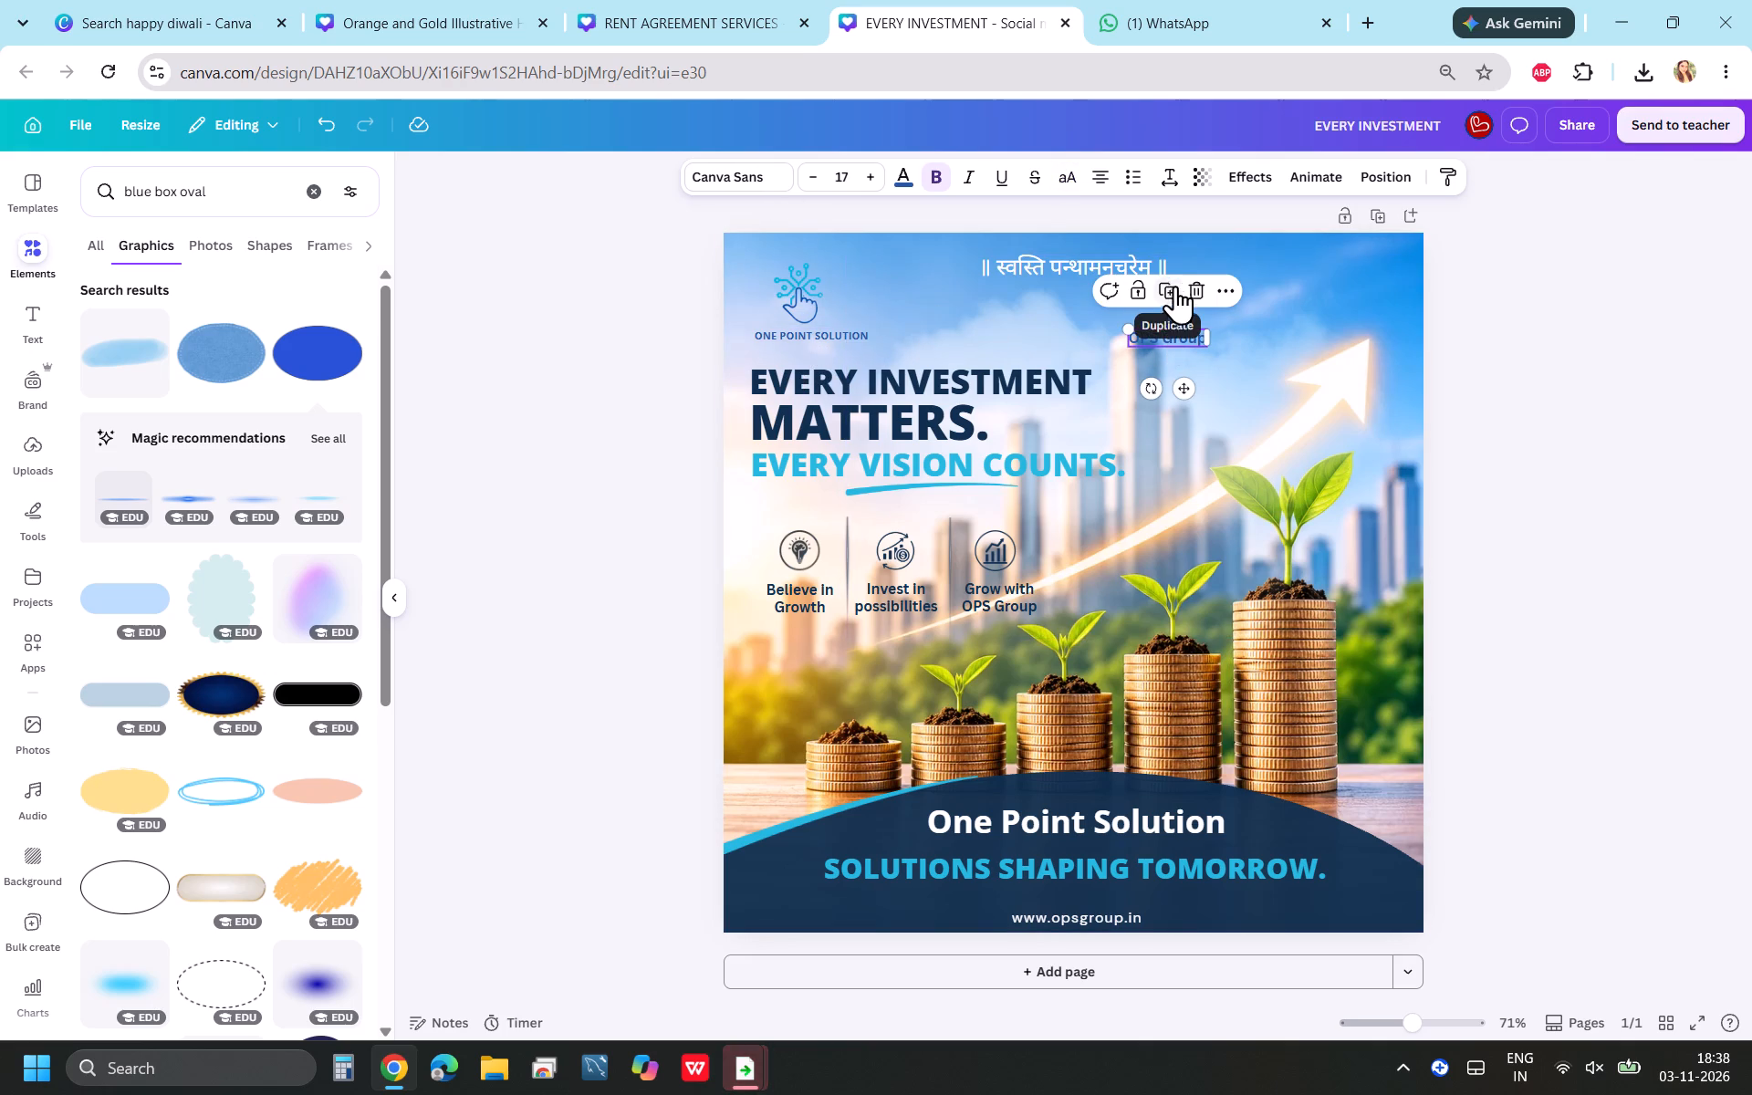
click(1194, 289)
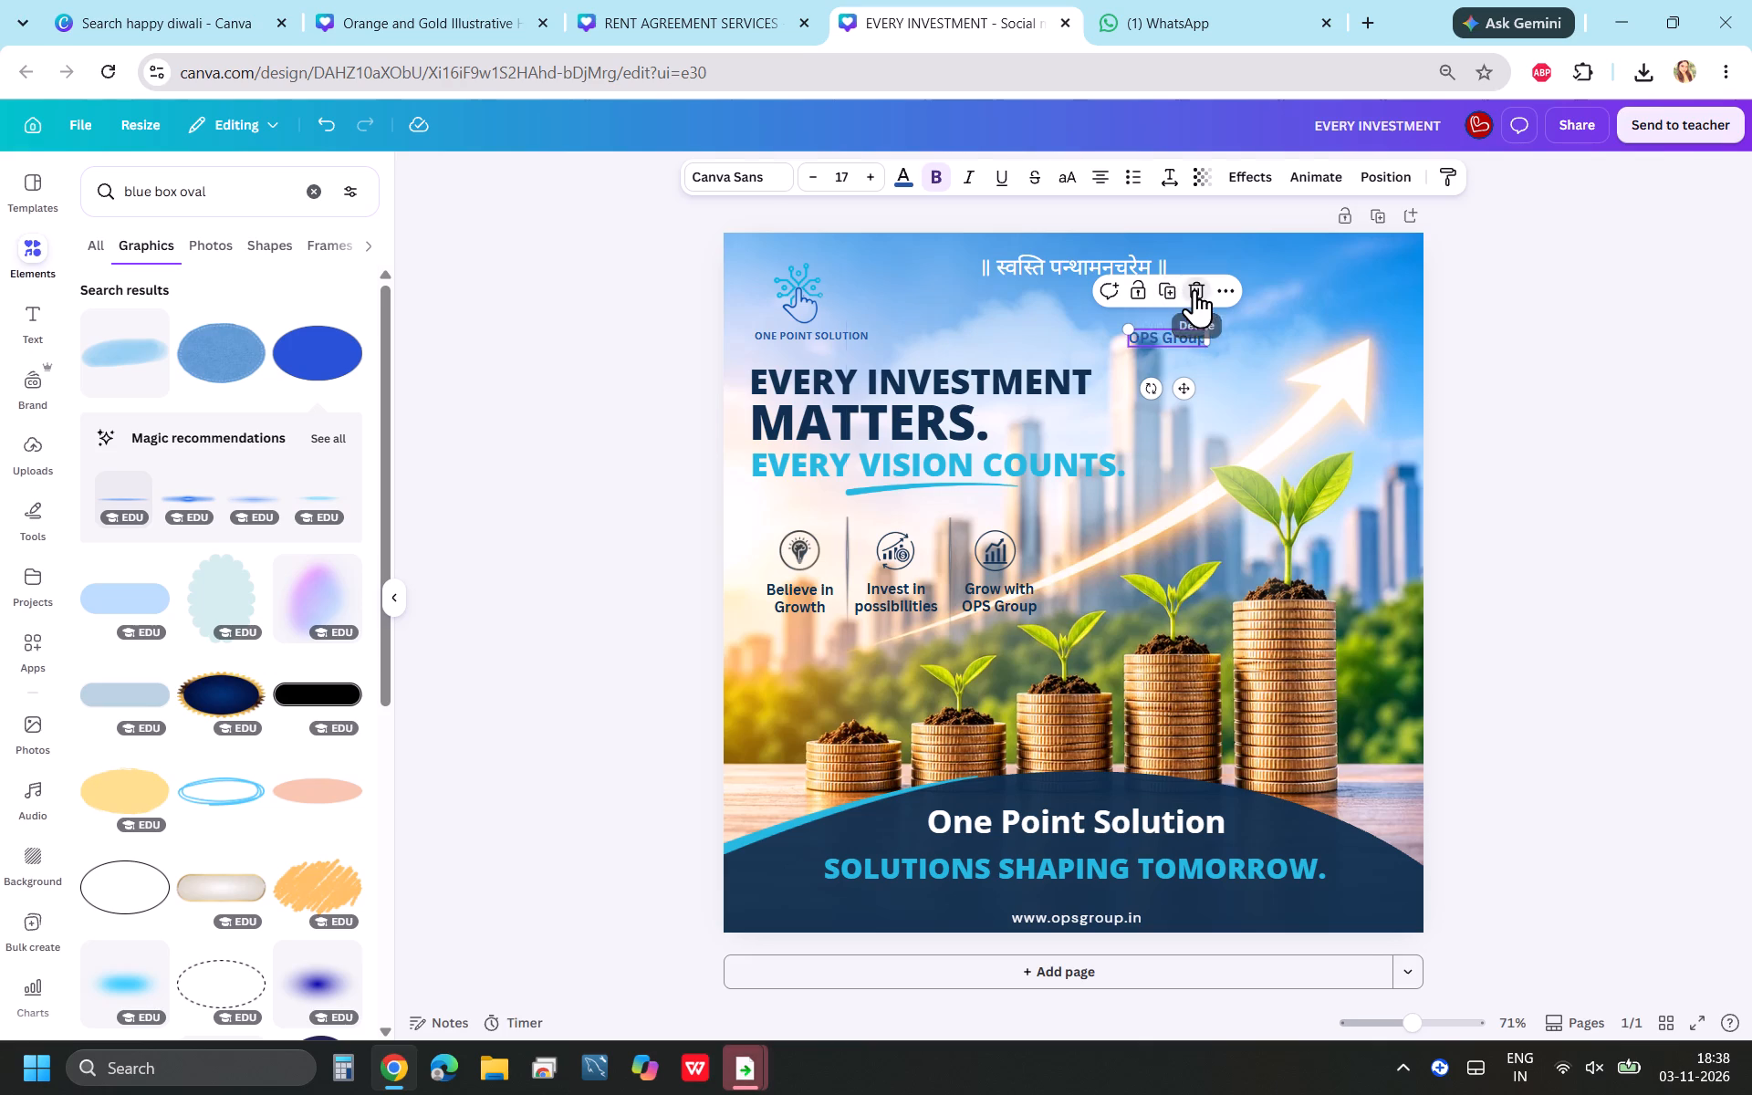
Replace the white heading in the dark blue footer with "THE OPS GROUP" and nudge it slightly upward.
double_click(1059, 820)
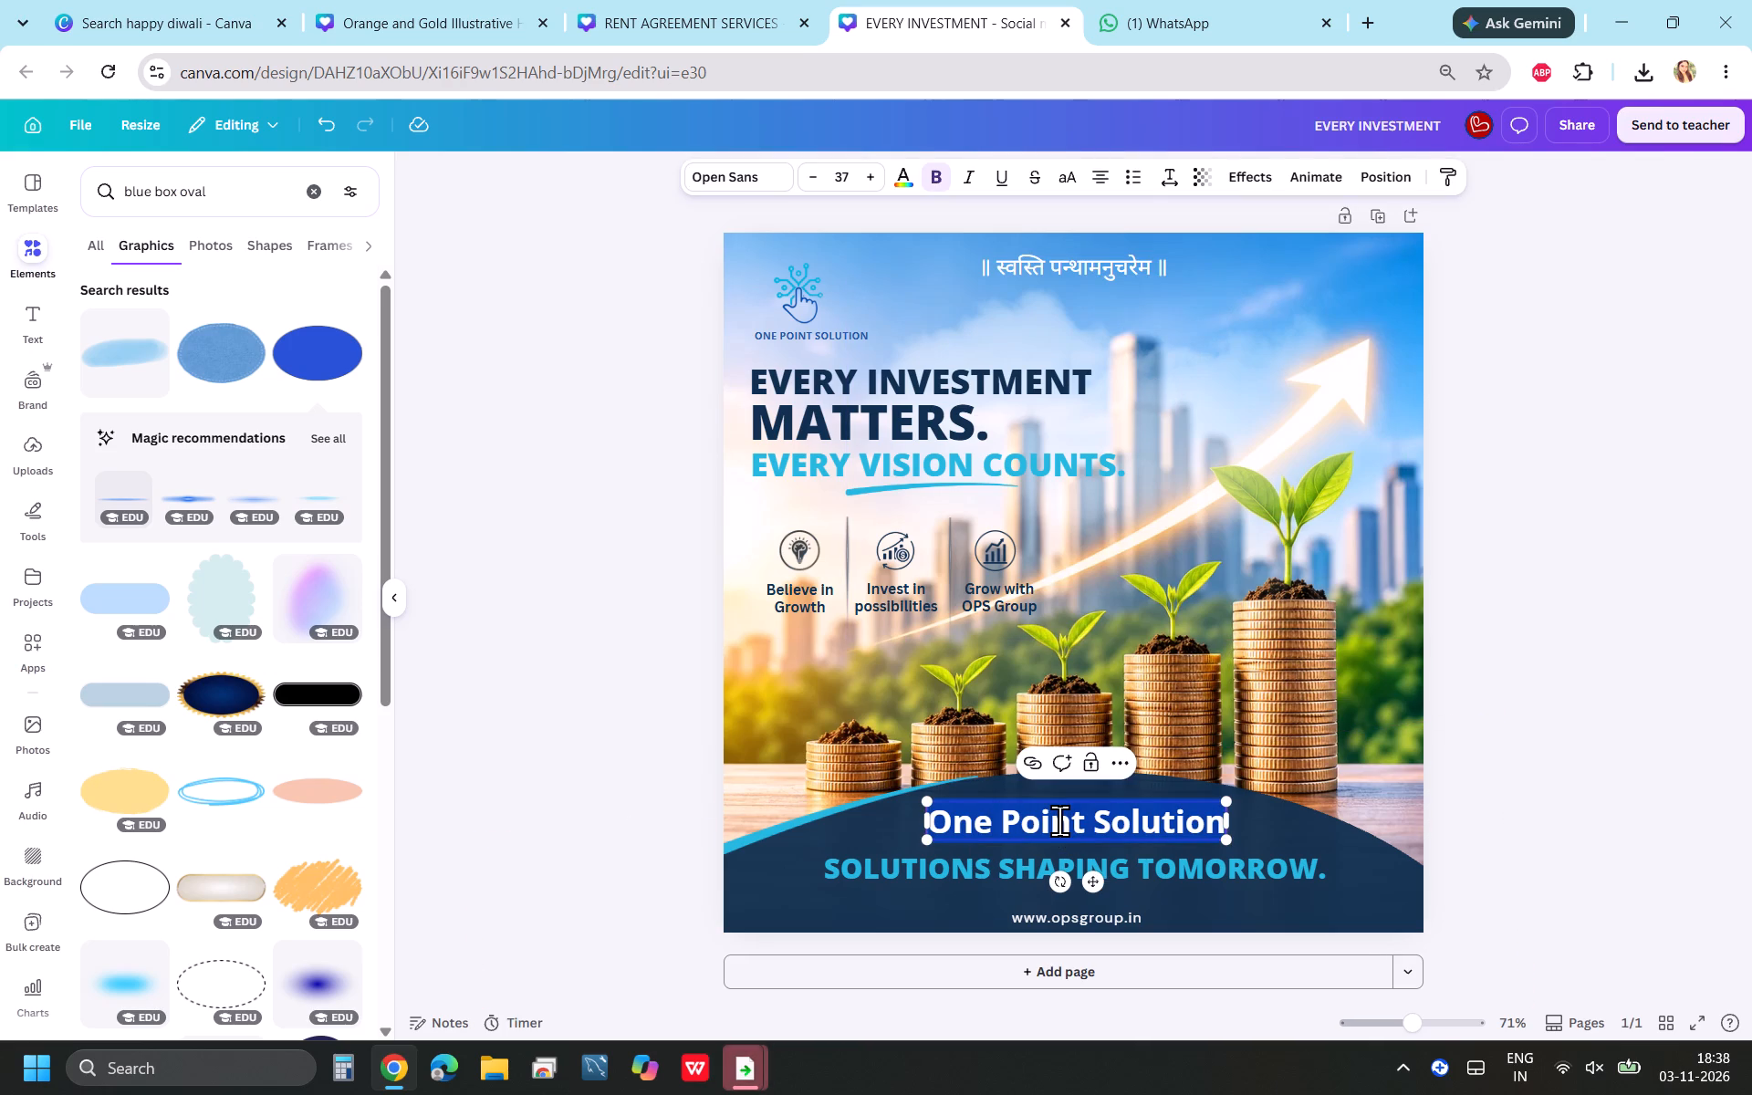
key(BackSpace)
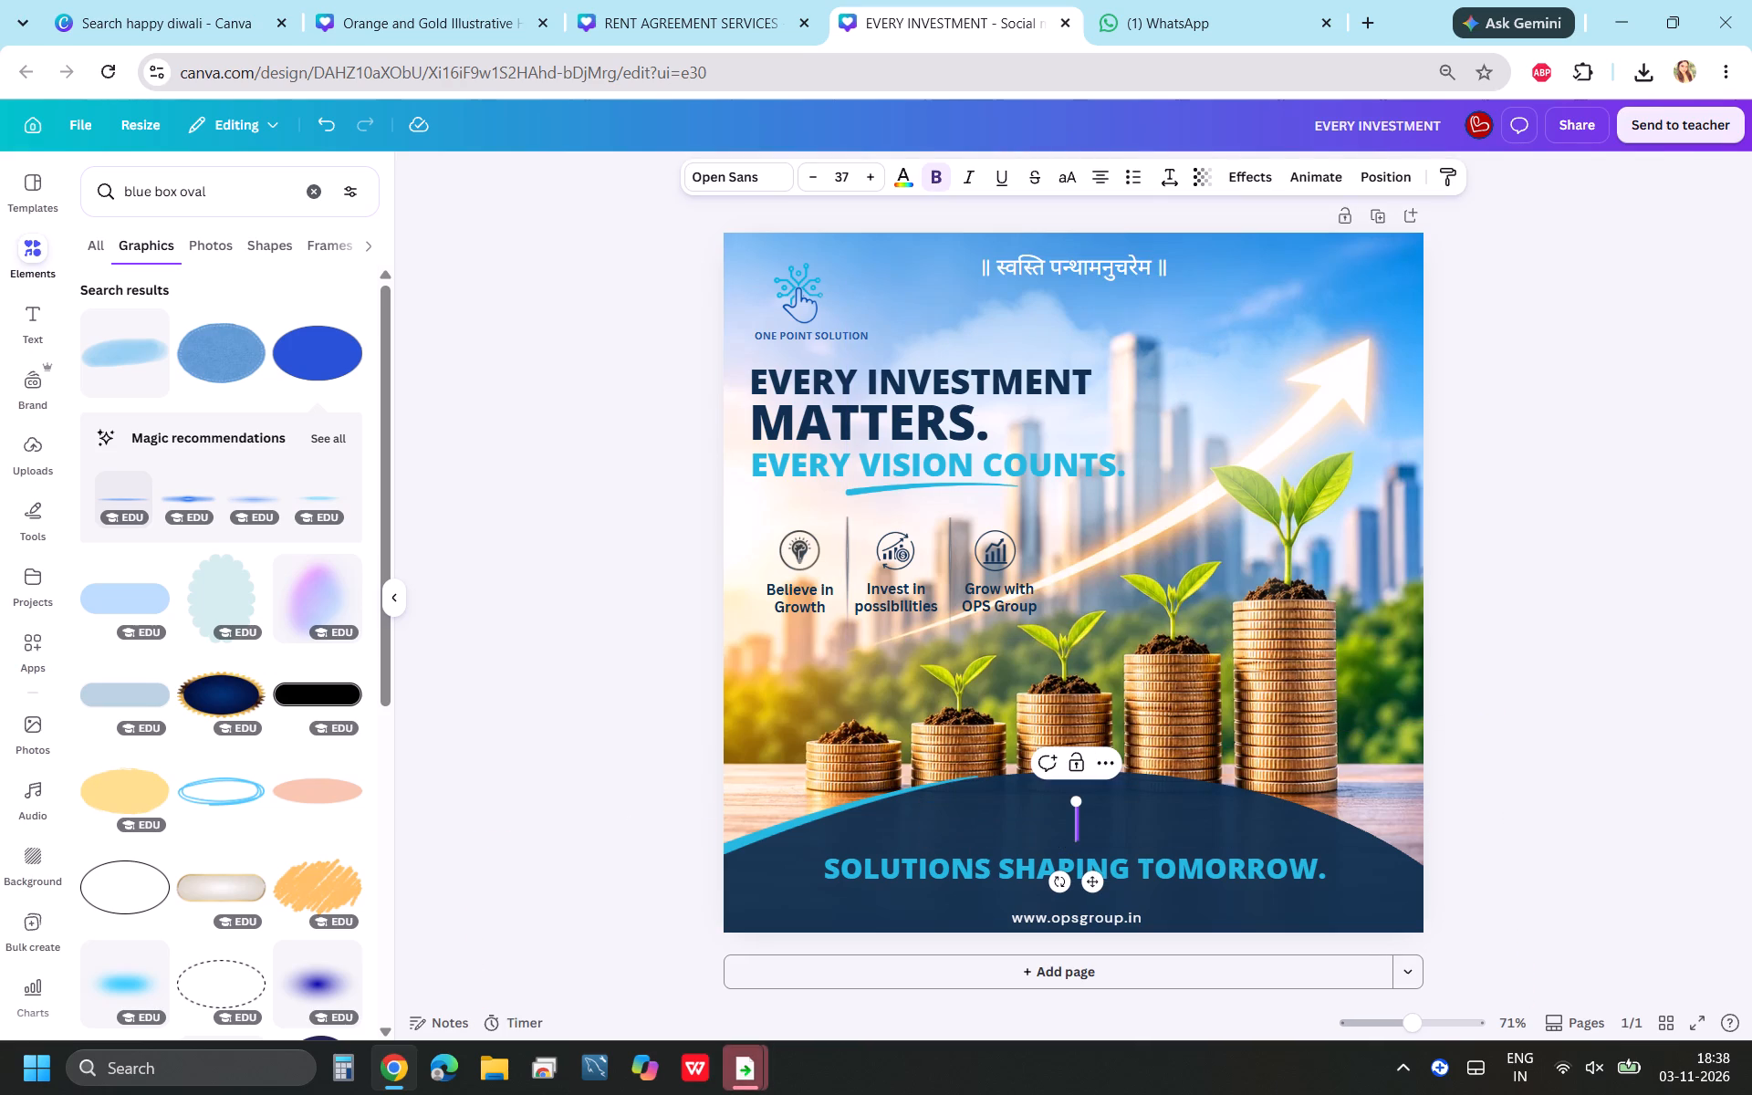
text(THE OPS)
key(space)
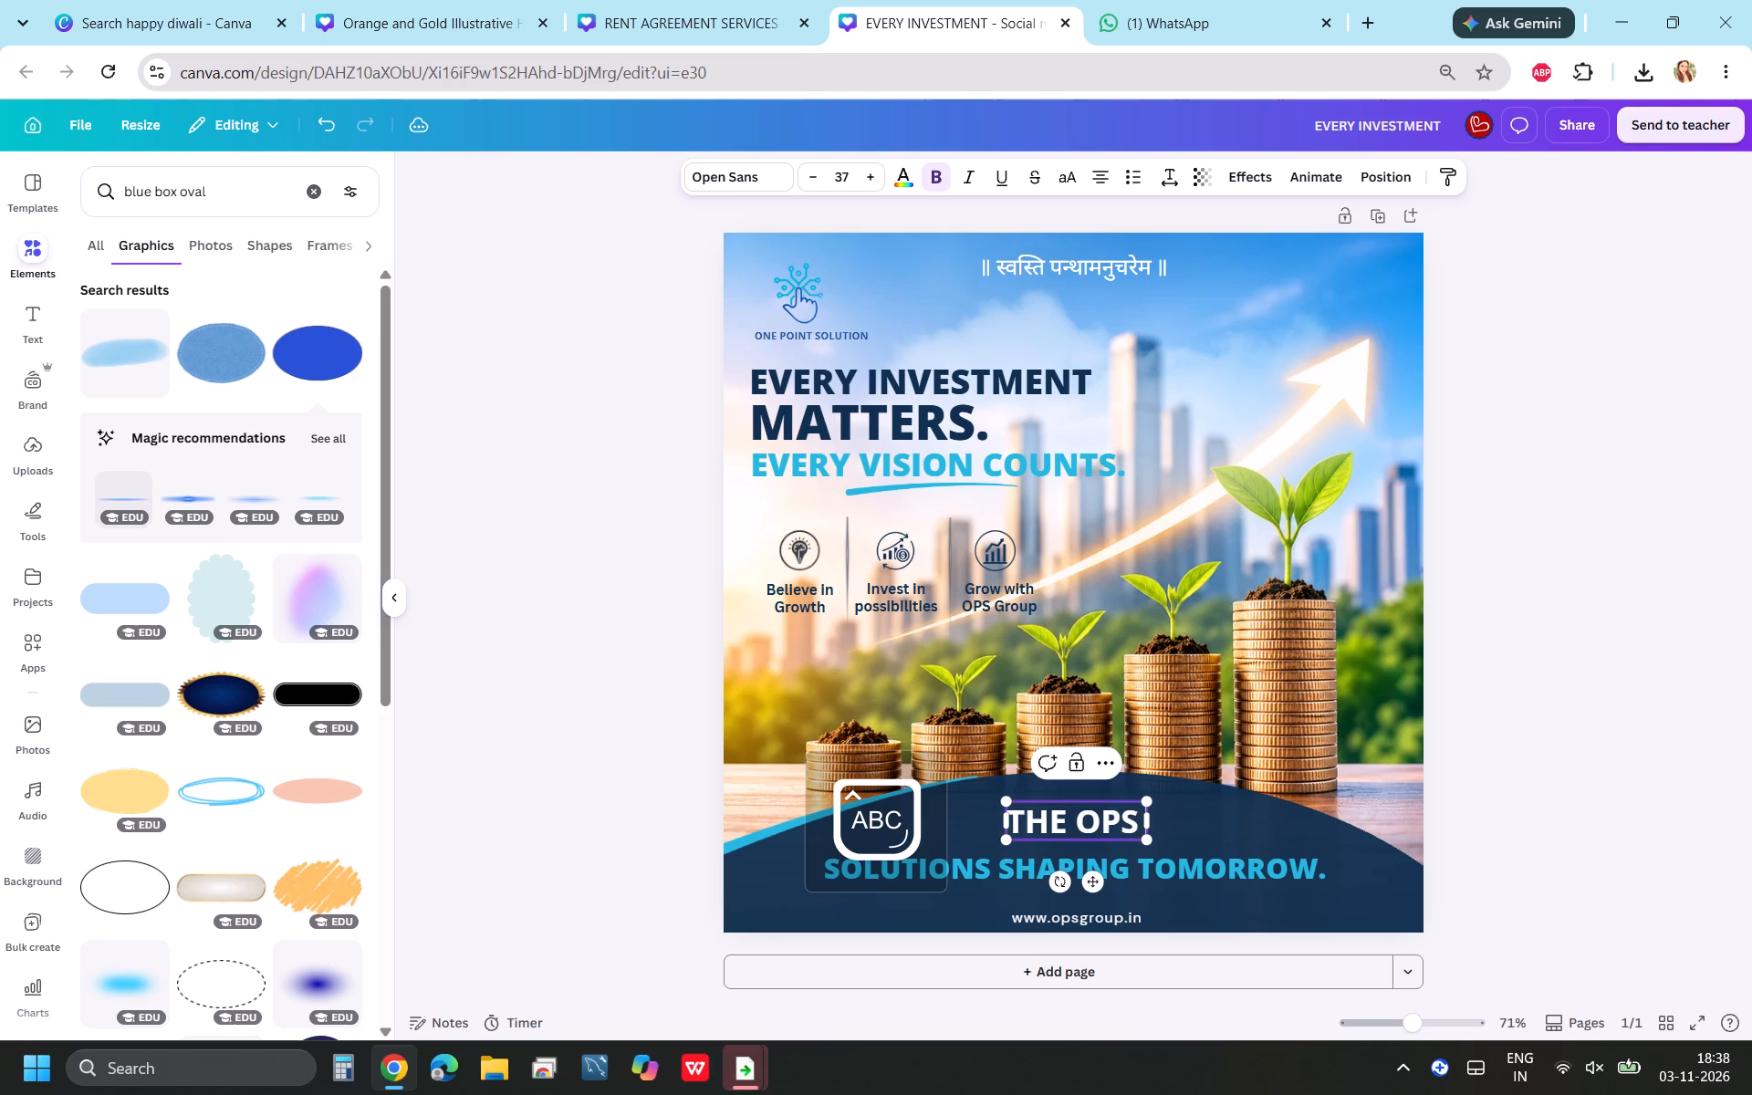
text(GROUP)
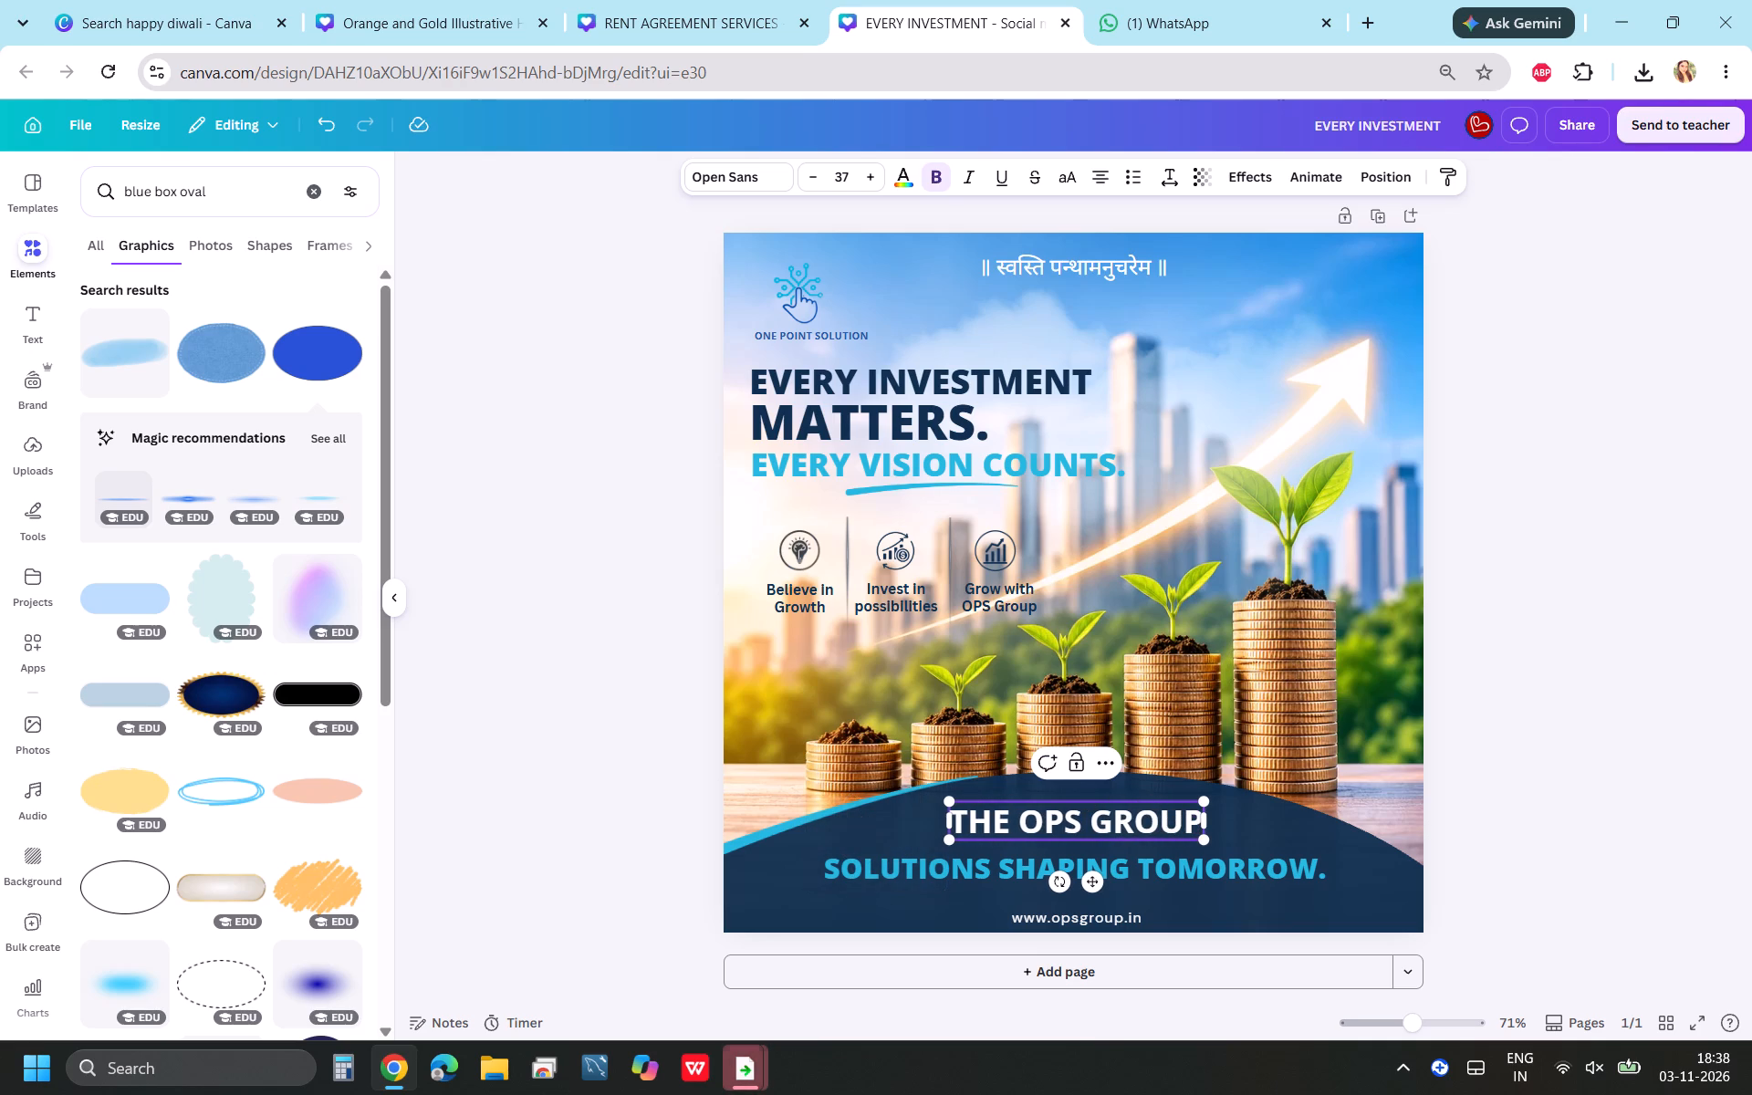
click(1488, 742)
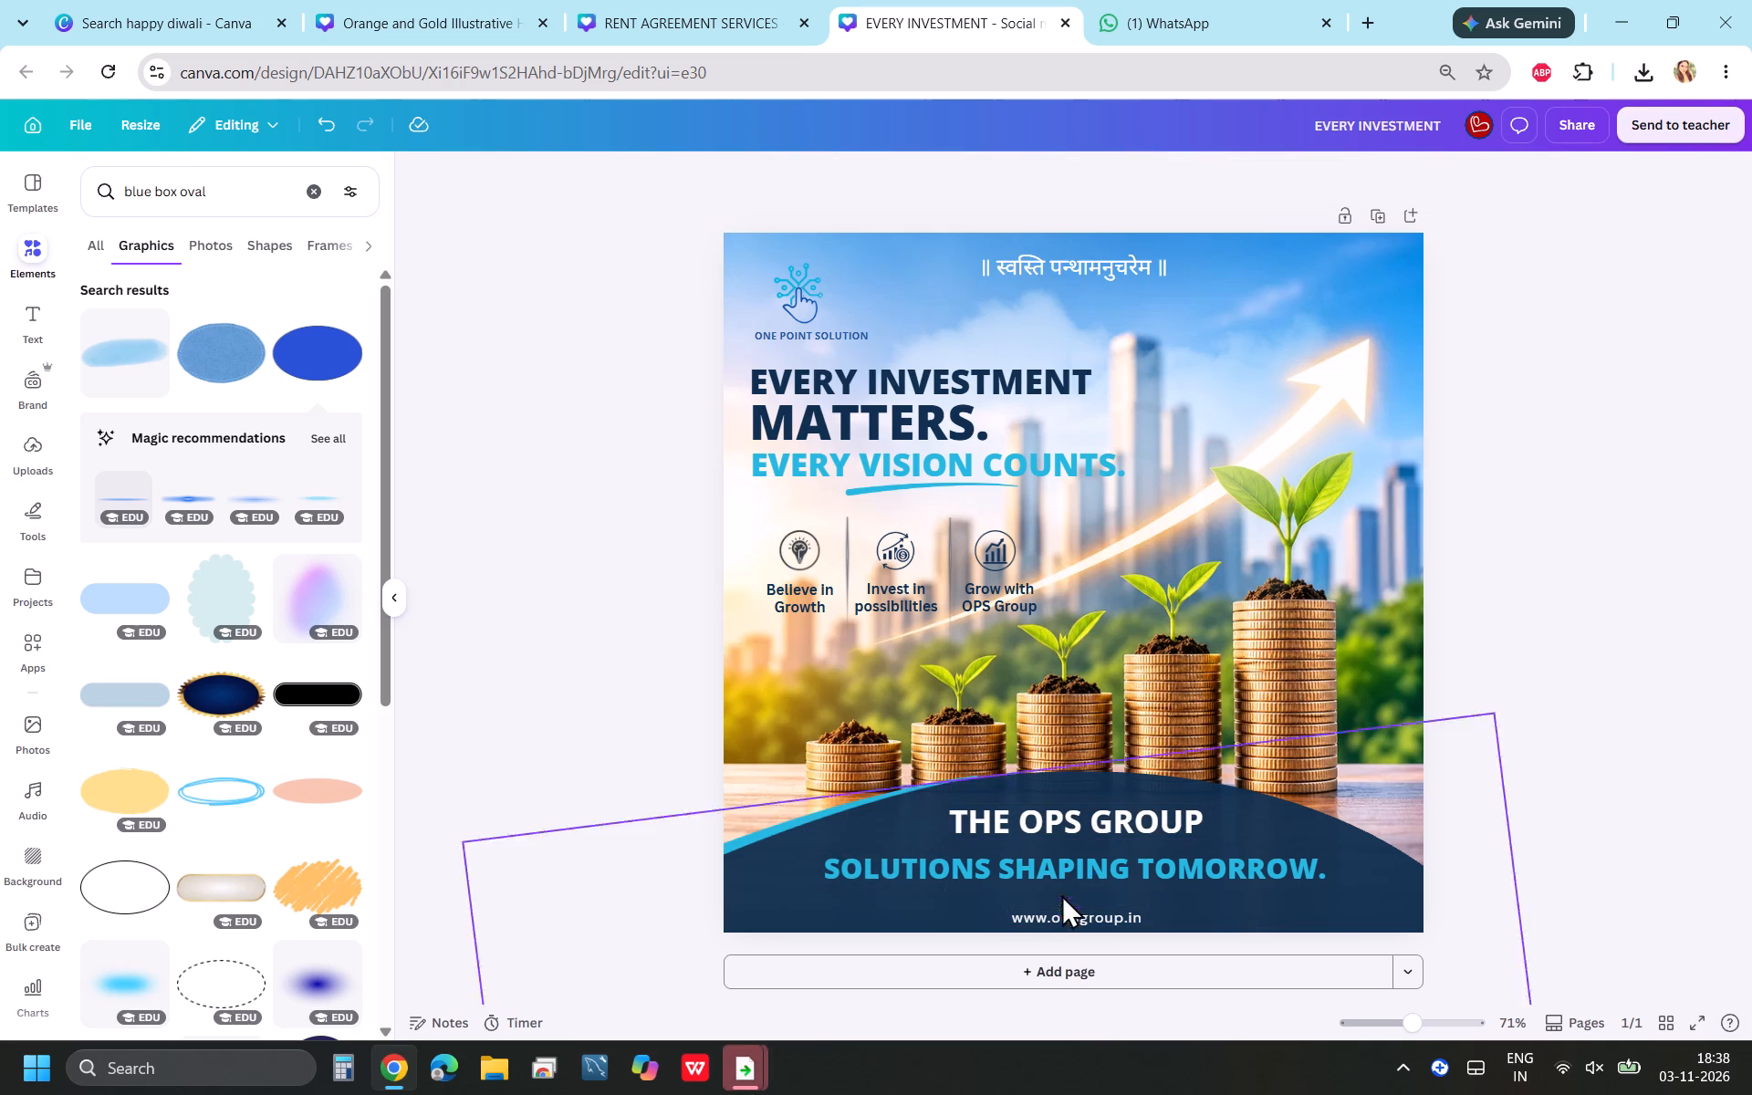
click(1096, 817)
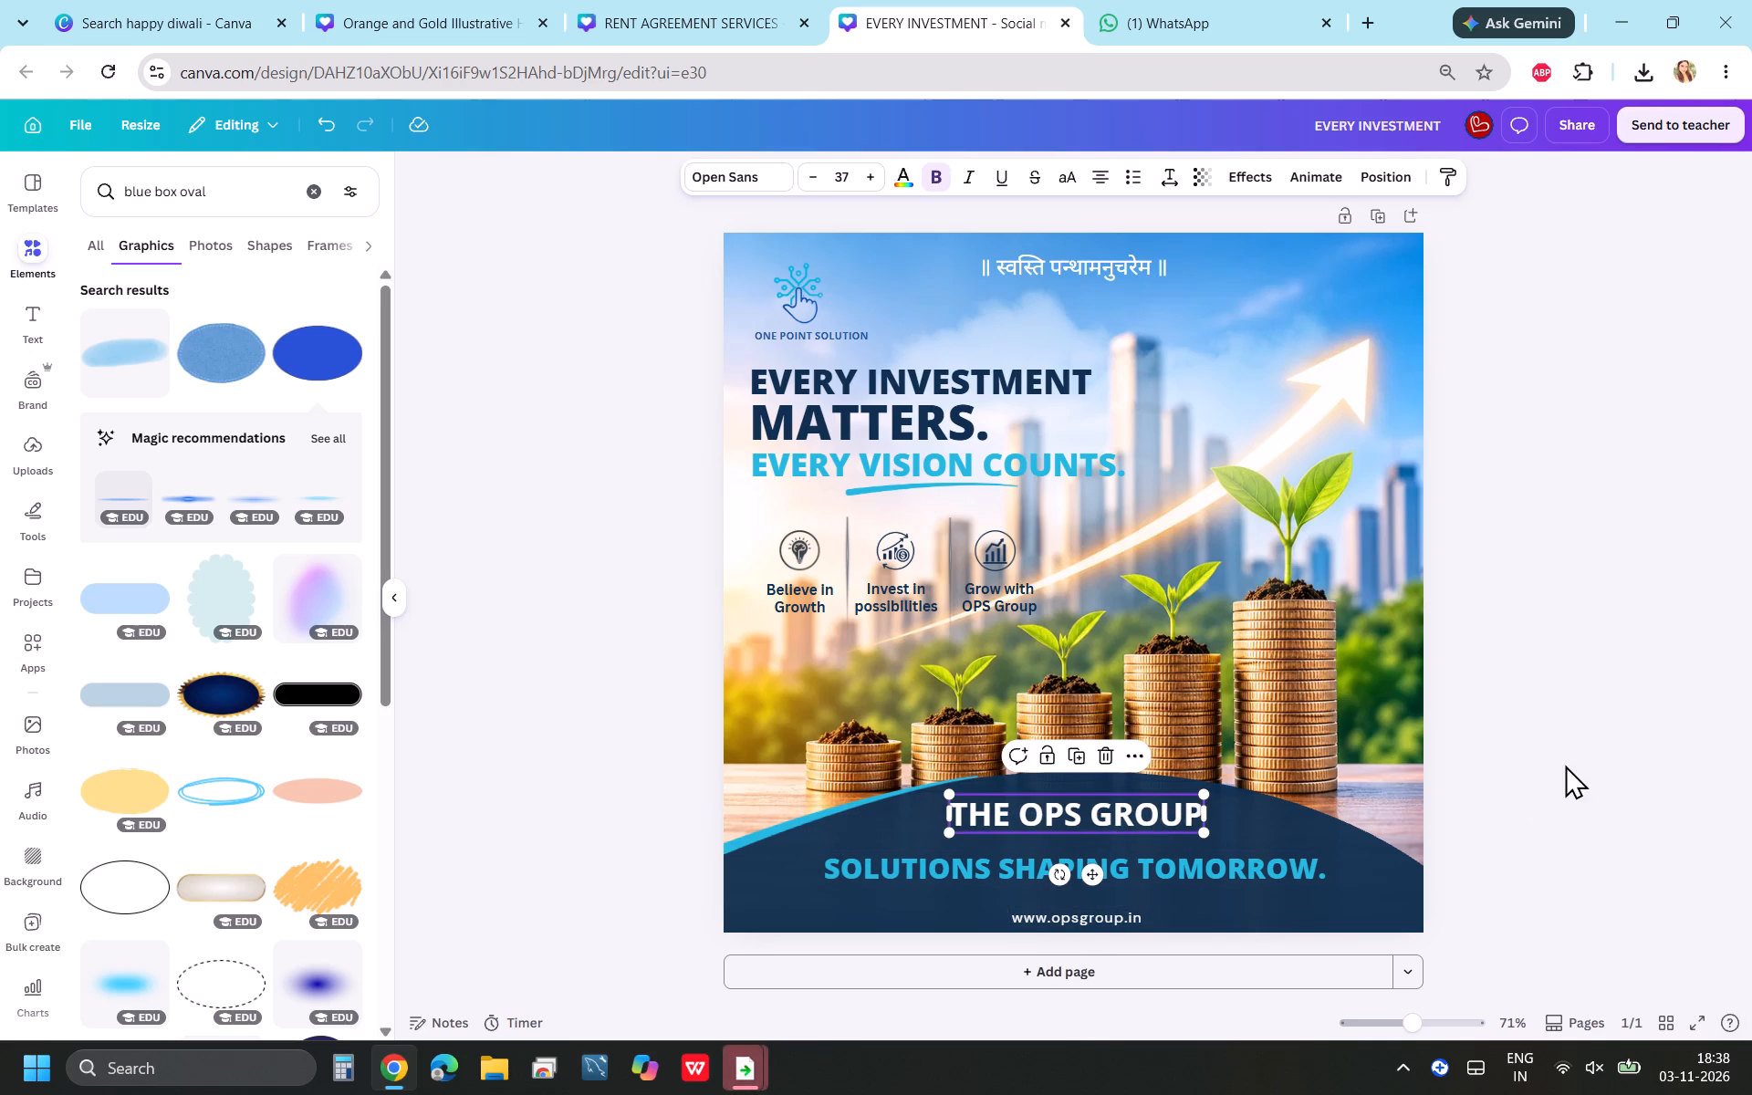
click(1565, 765)
Remove the full stop at the end of the light blue "SOLUTIONS SHAPING TOMORROW" line in the footer.
double_click(1184, 868)
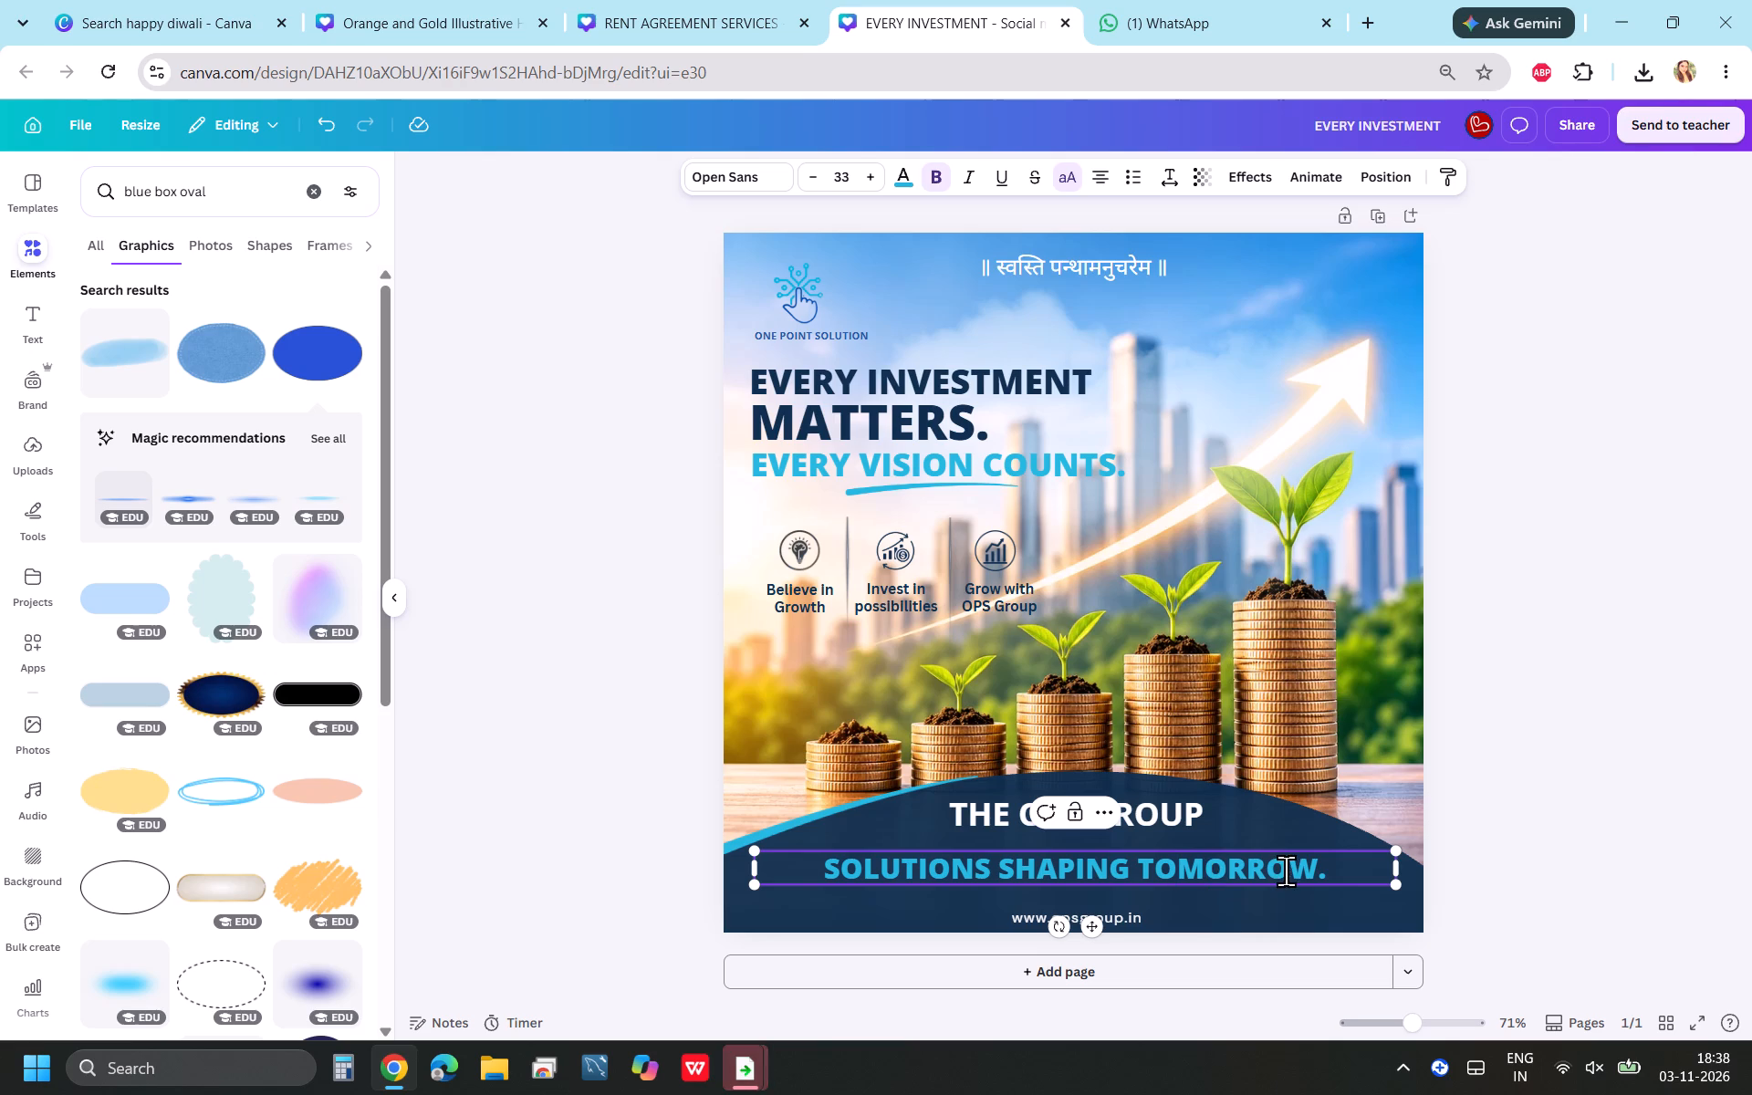
click(1328, 871)
key(BackSpace)
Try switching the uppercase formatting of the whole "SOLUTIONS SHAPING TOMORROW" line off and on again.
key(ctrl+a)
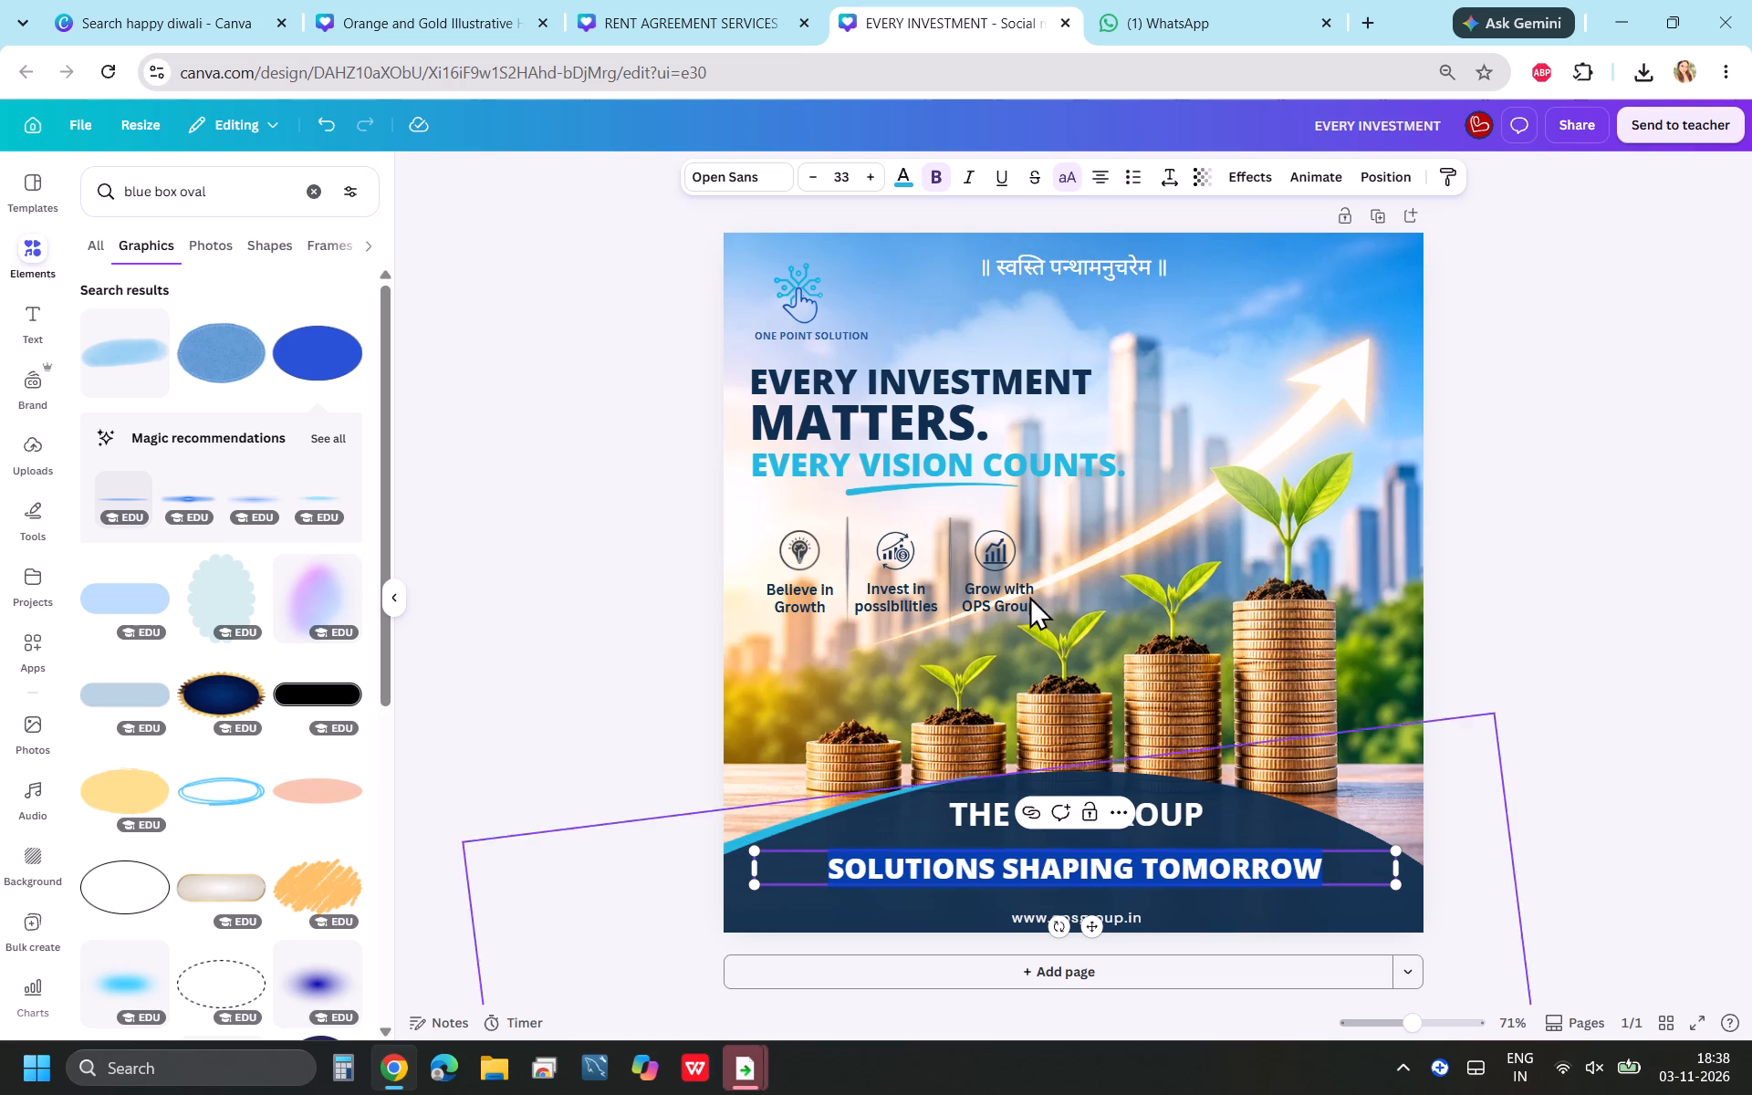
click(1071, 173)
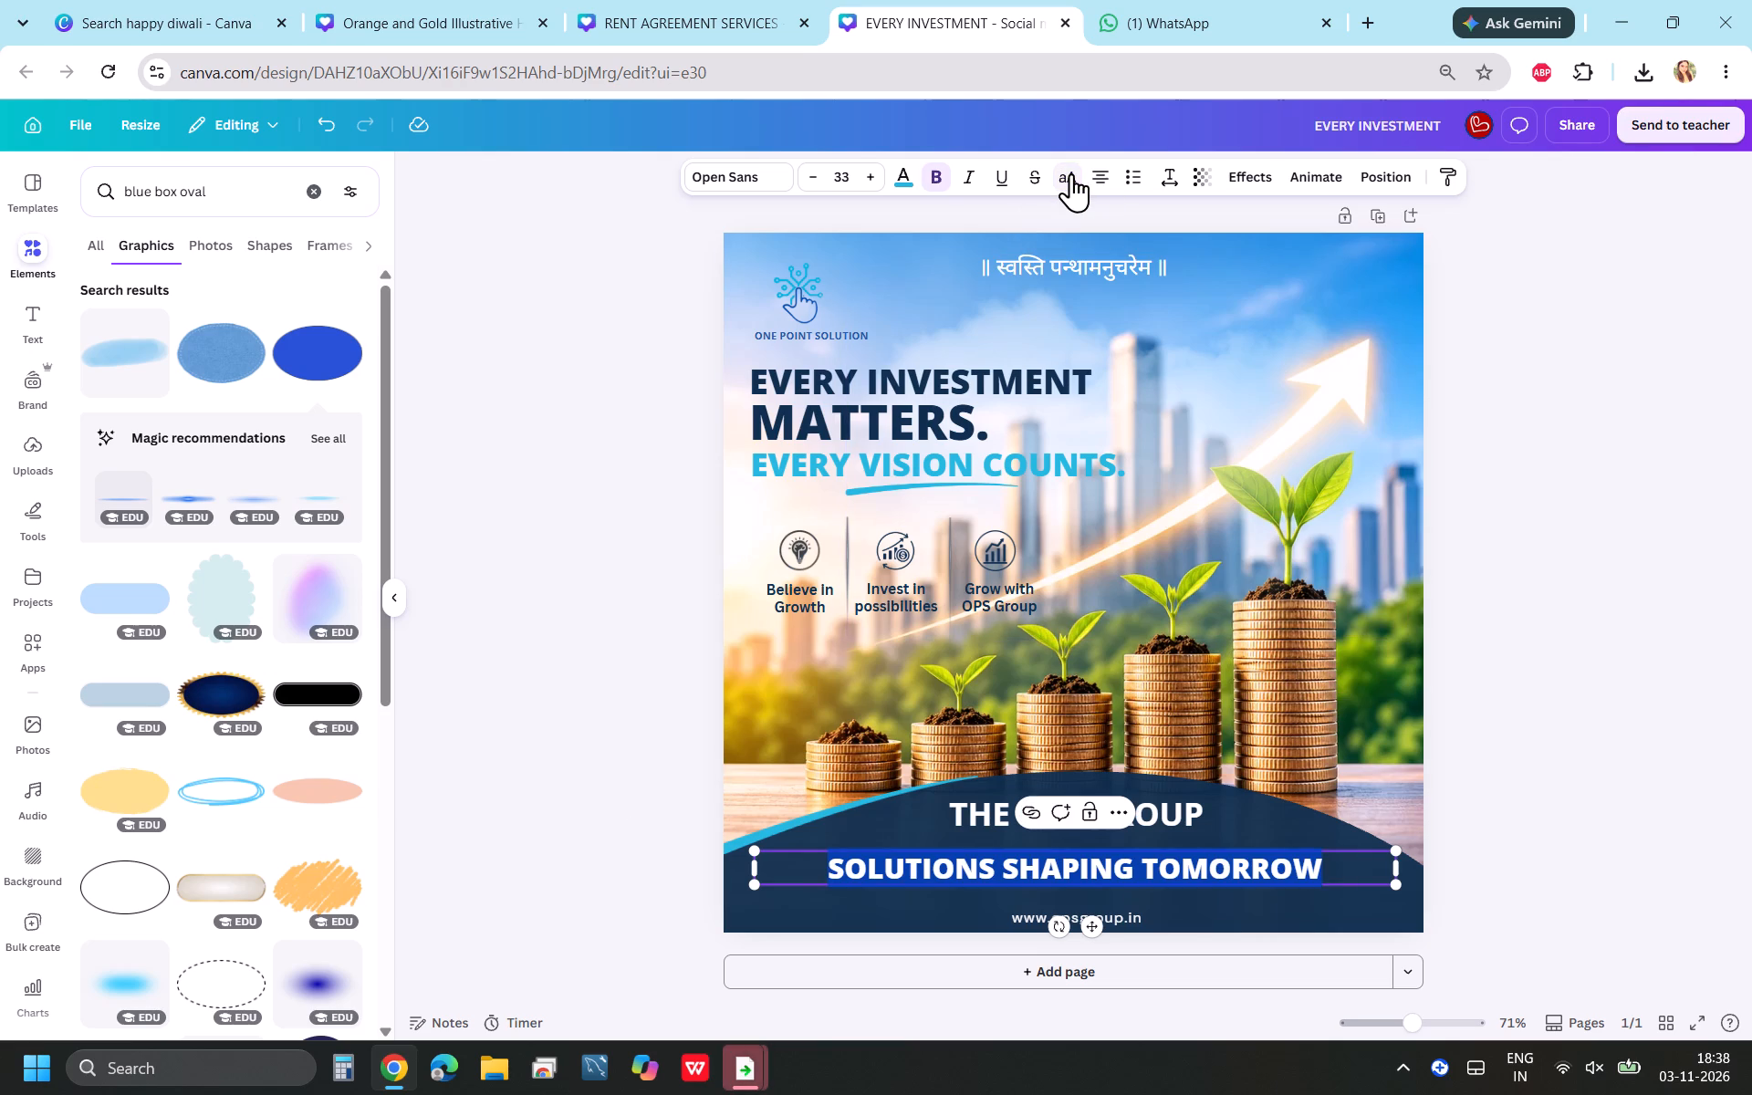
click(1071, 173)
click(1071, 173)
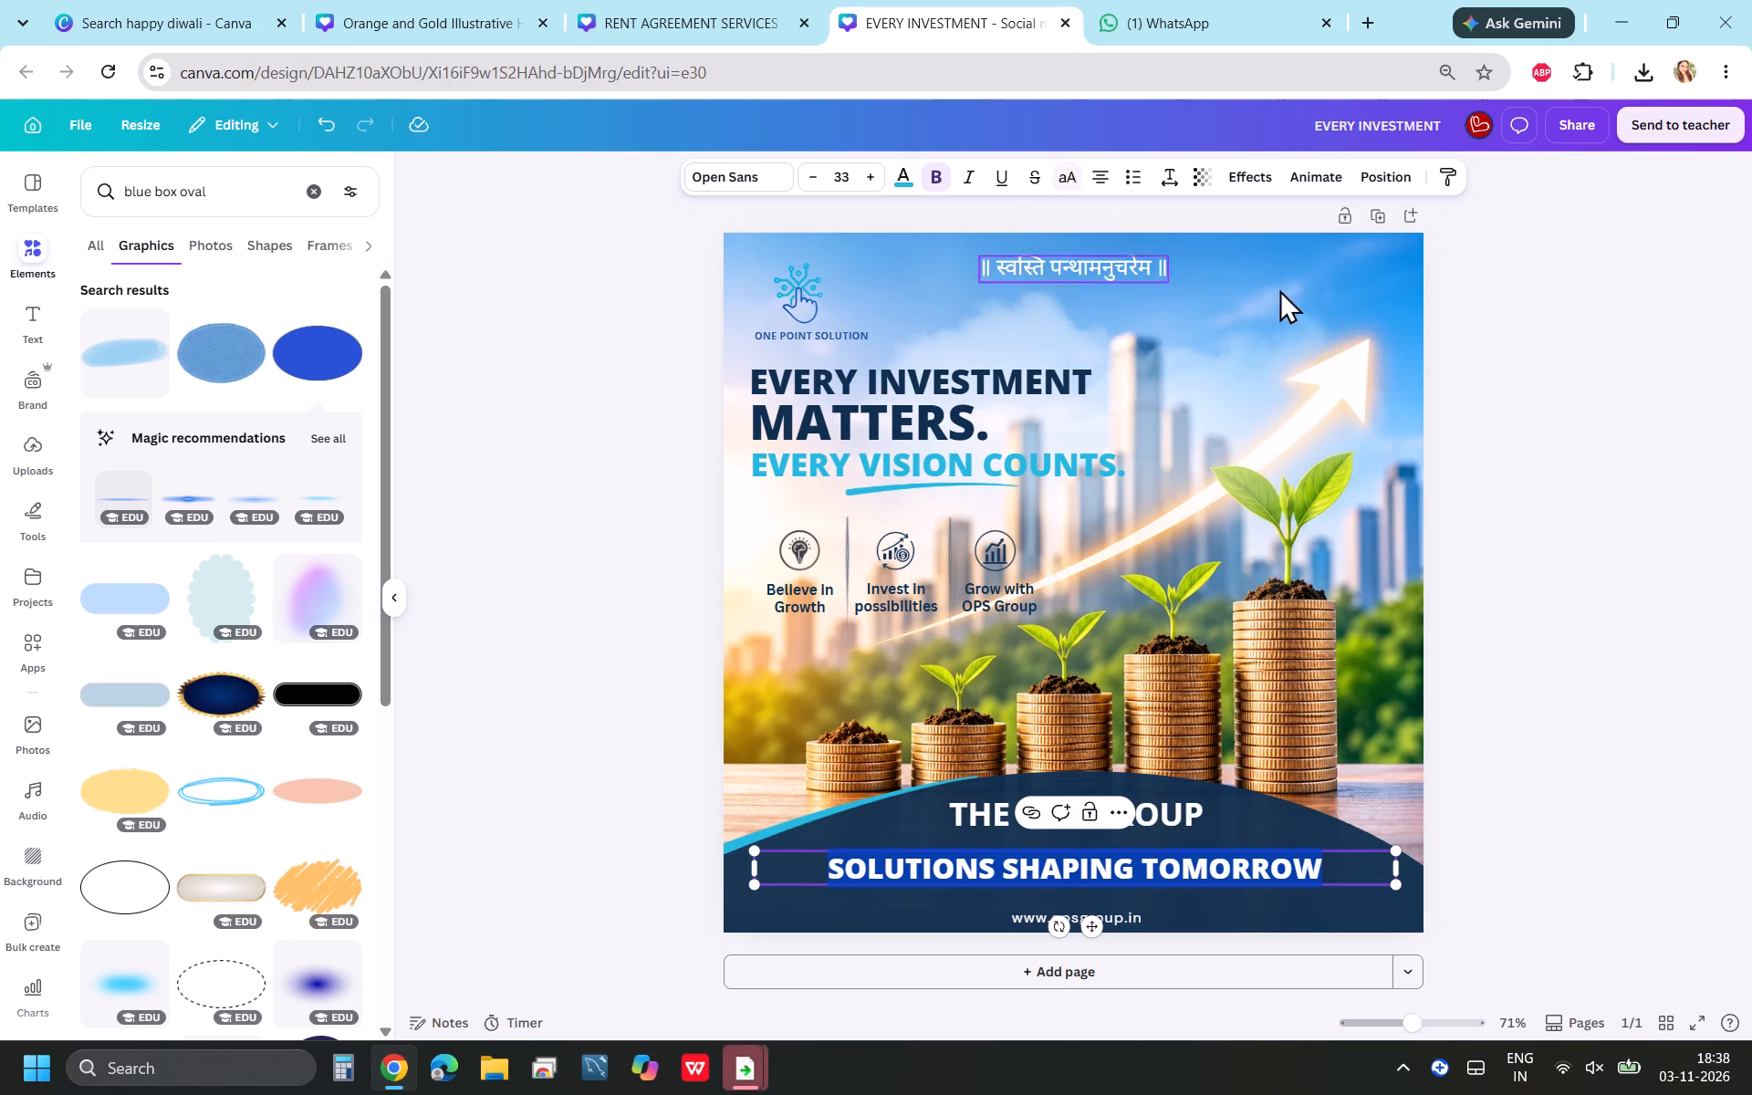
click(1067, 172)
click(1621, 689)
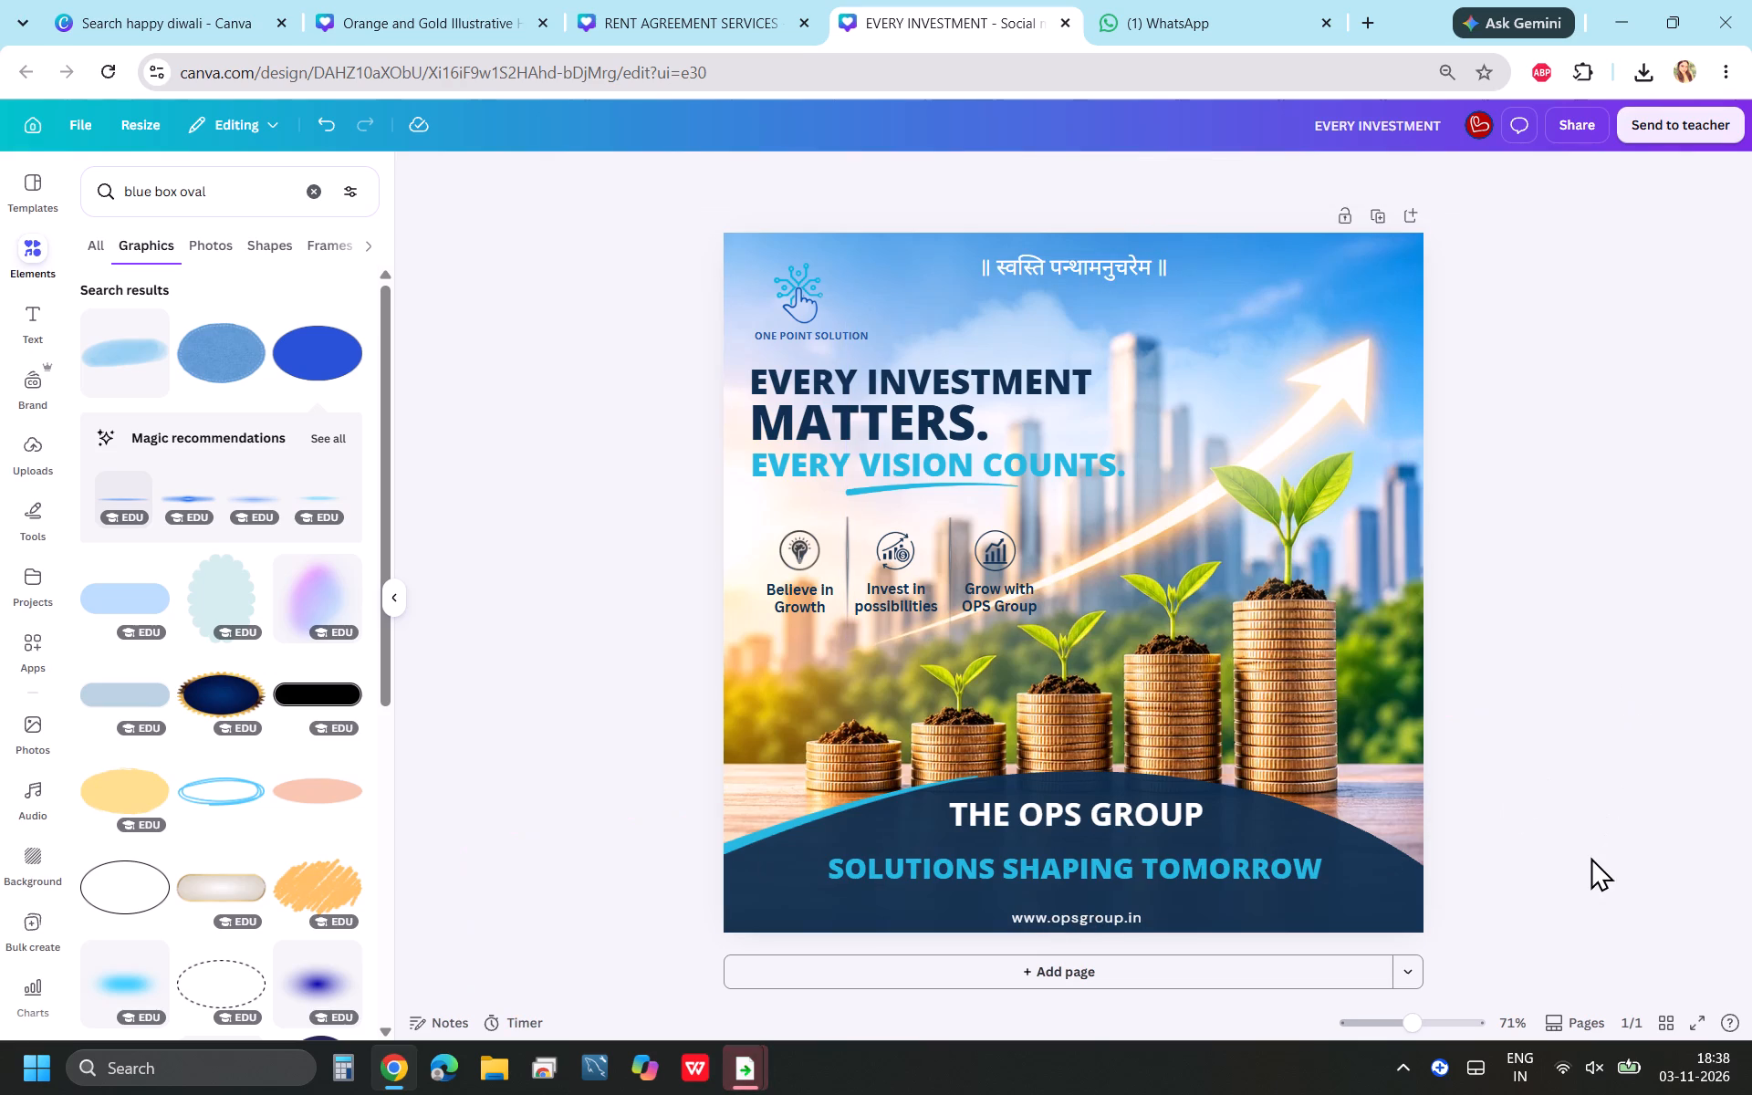
Remove the full stops after "MATTERS" and "EVERY VISION COUNTS" in the main headline.
double_click(956, 434)
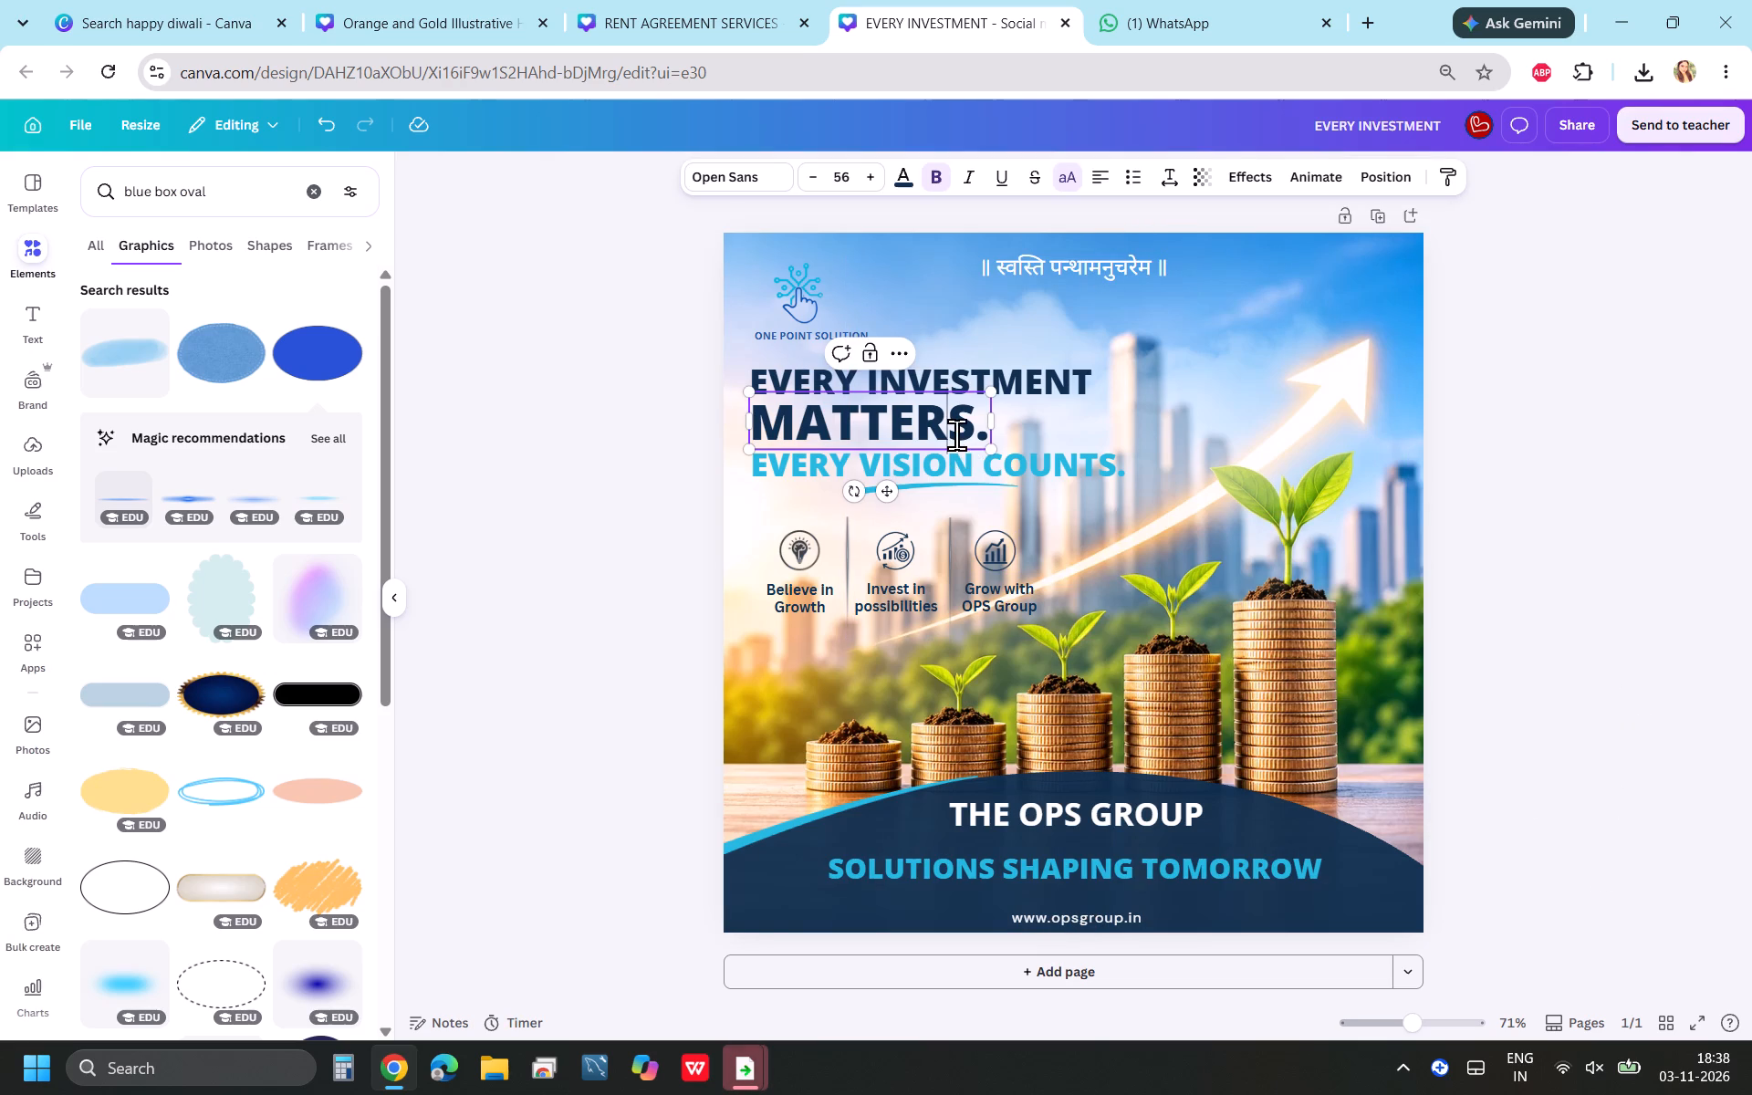
click(981, 430)
key(Right)
key(BackSpace)
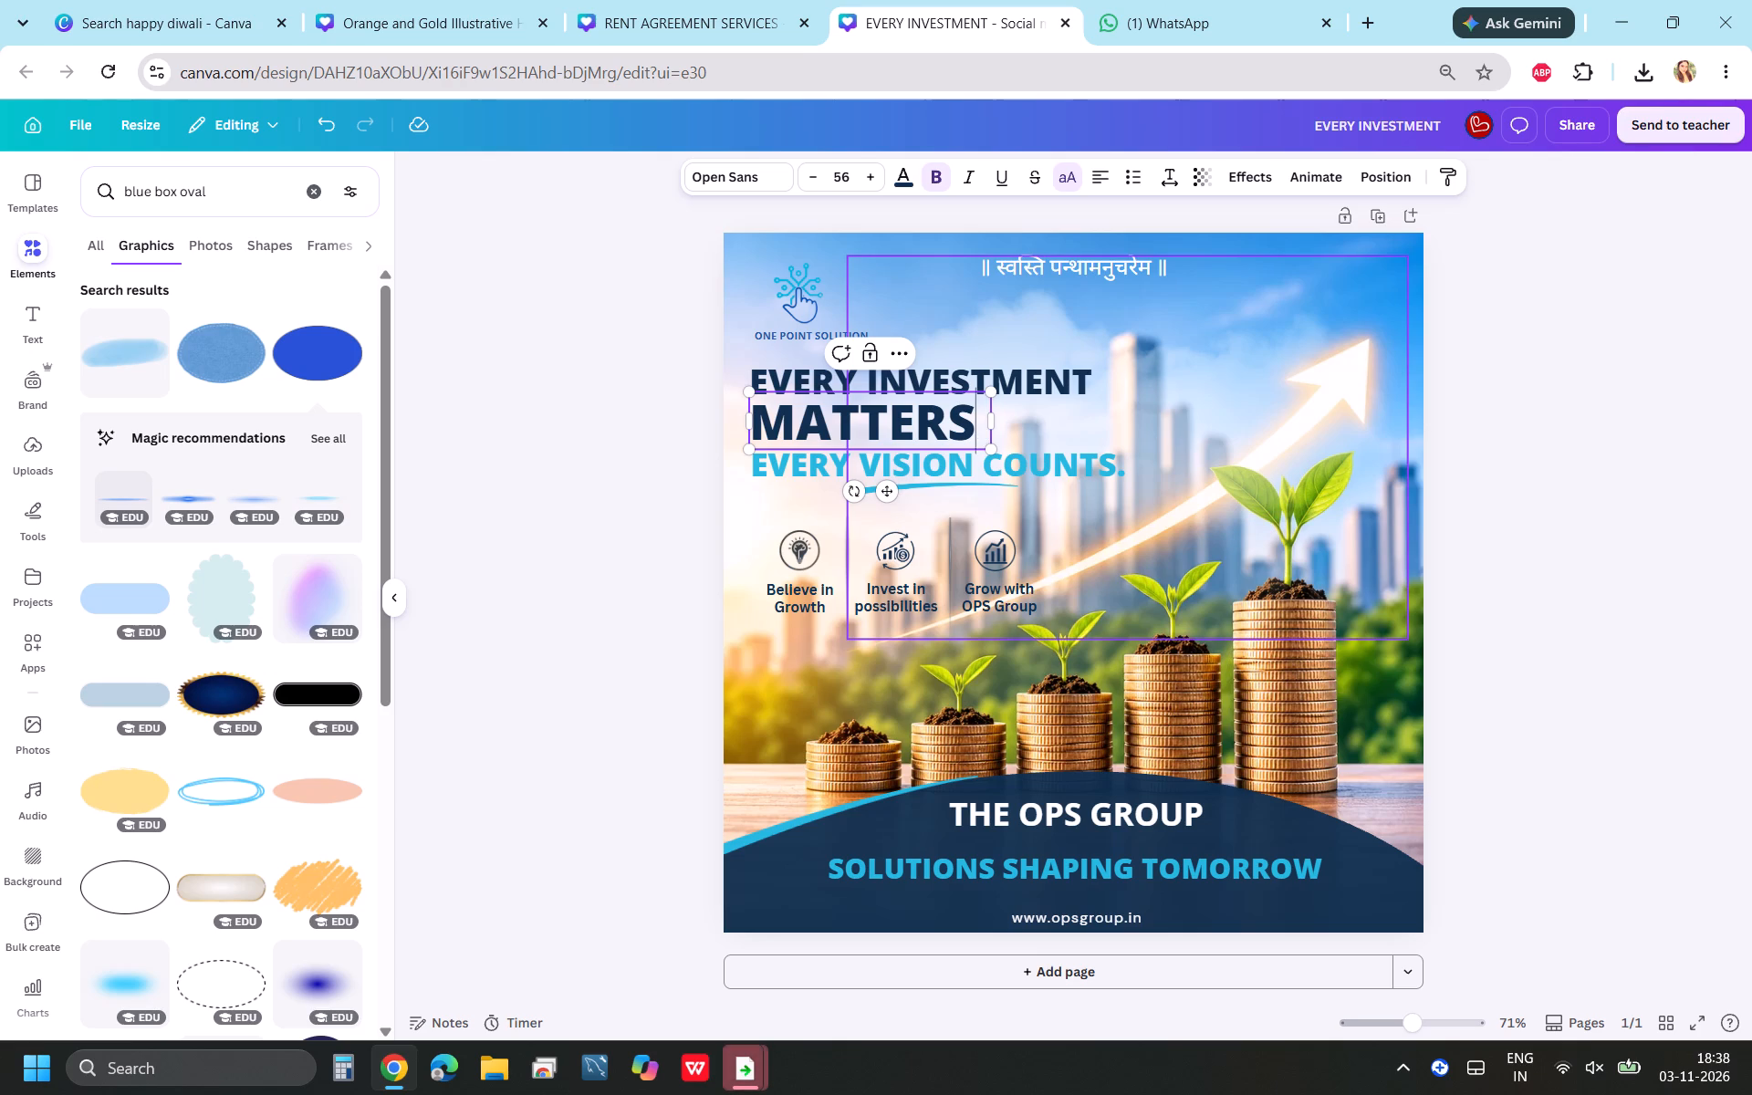
double_click(1034, 454)
click(1134, 466)
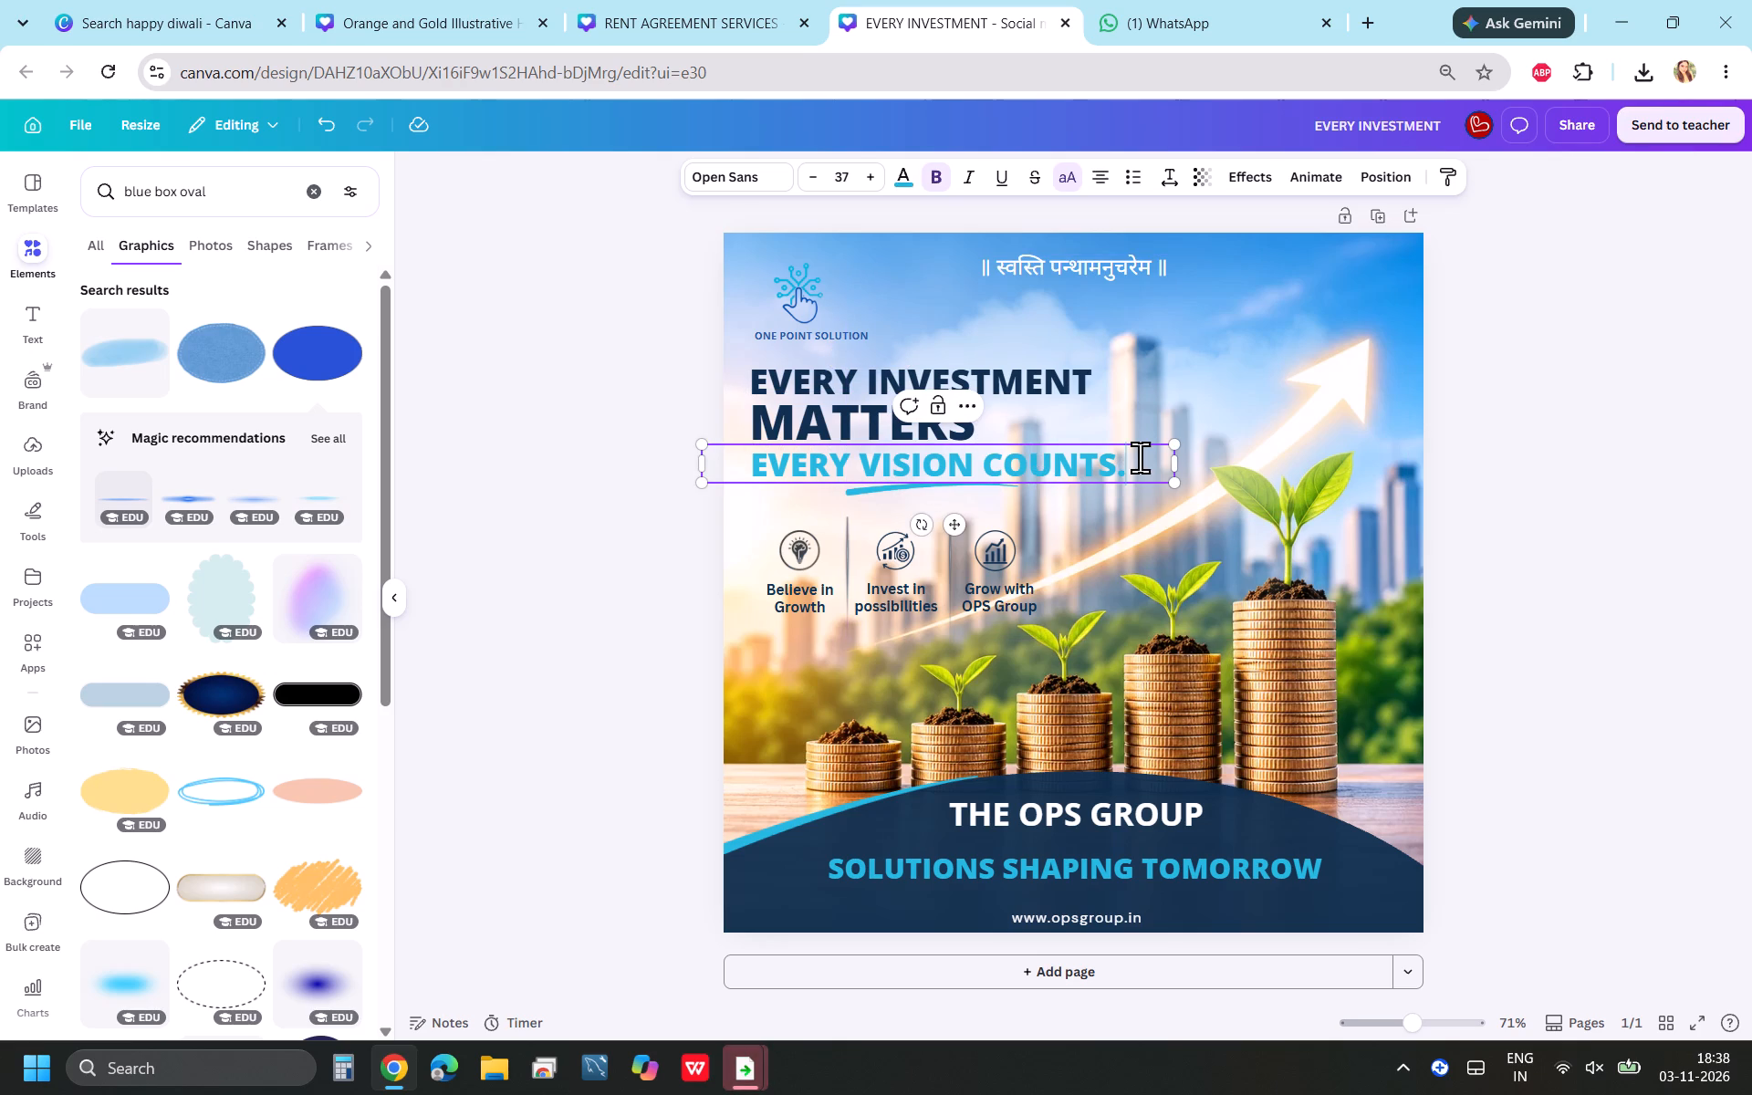
key(BackSpace)
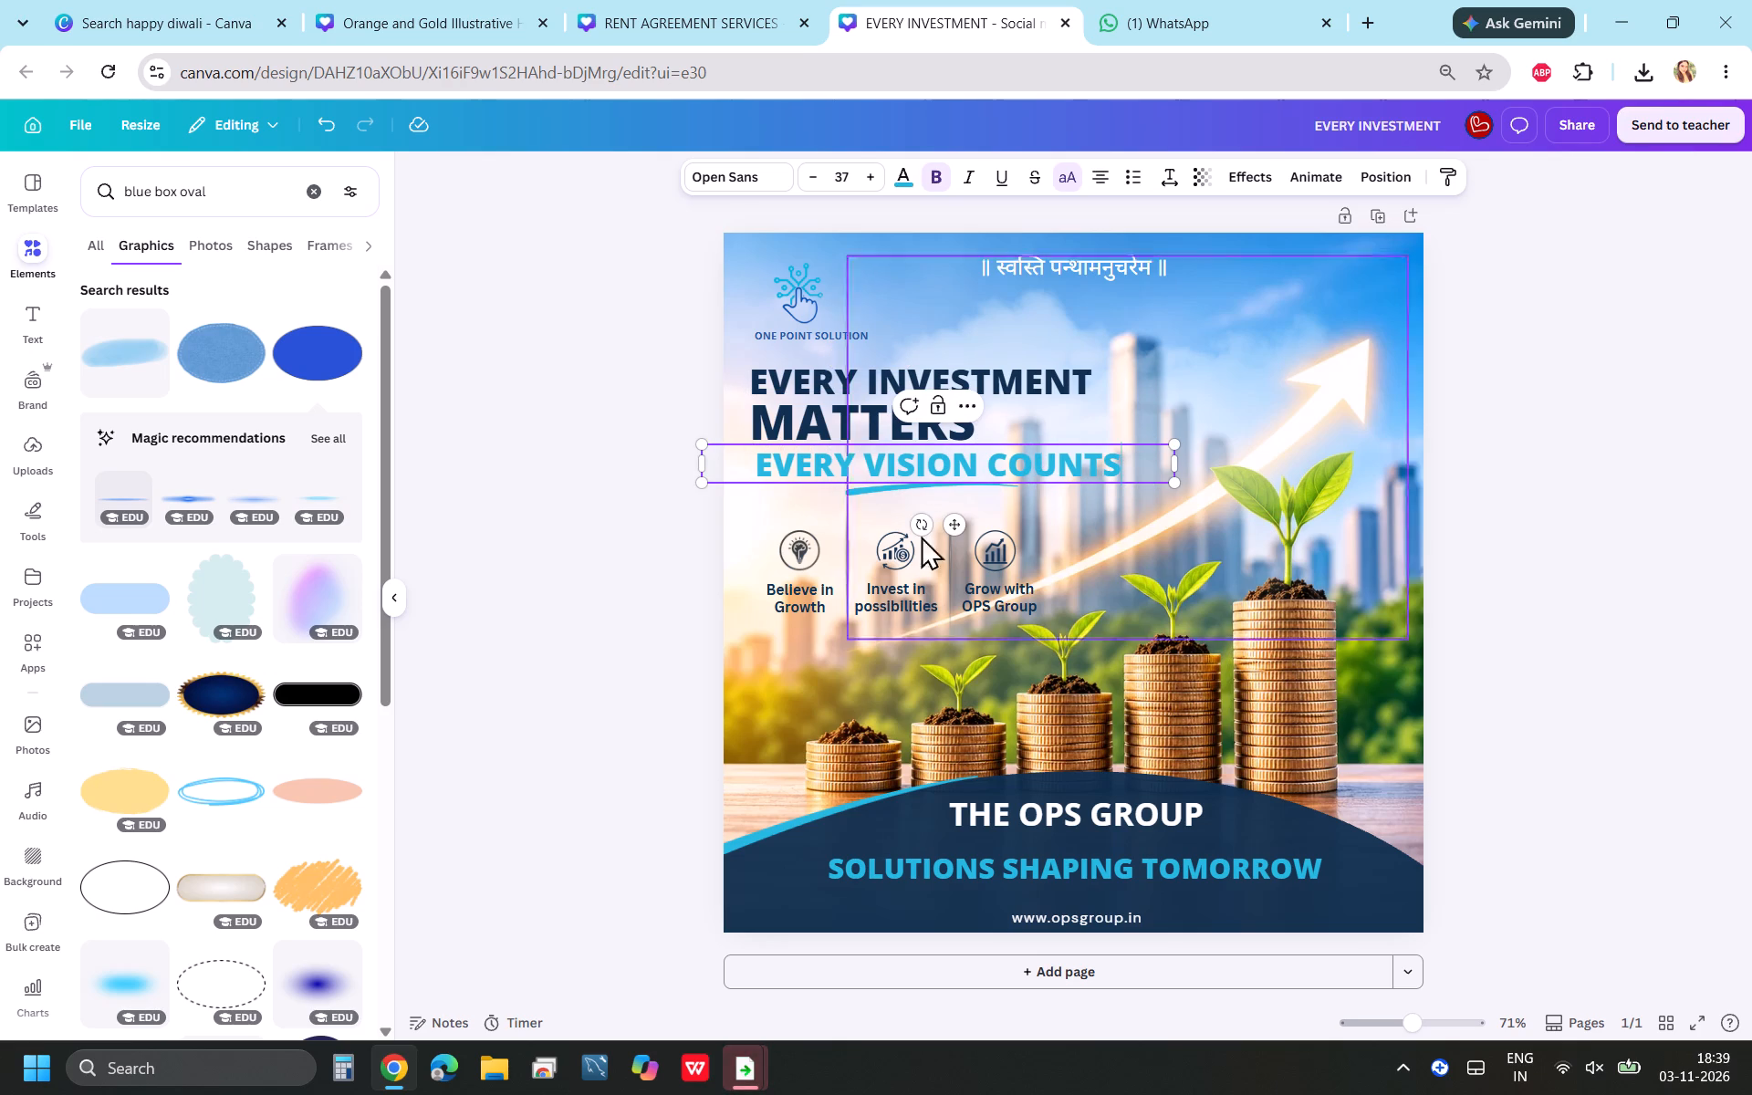
click(1751, 434)
Nudge the "EVERY VISION COUNTS" line slightly left to align it with the headline lines above.
click(989, 455)
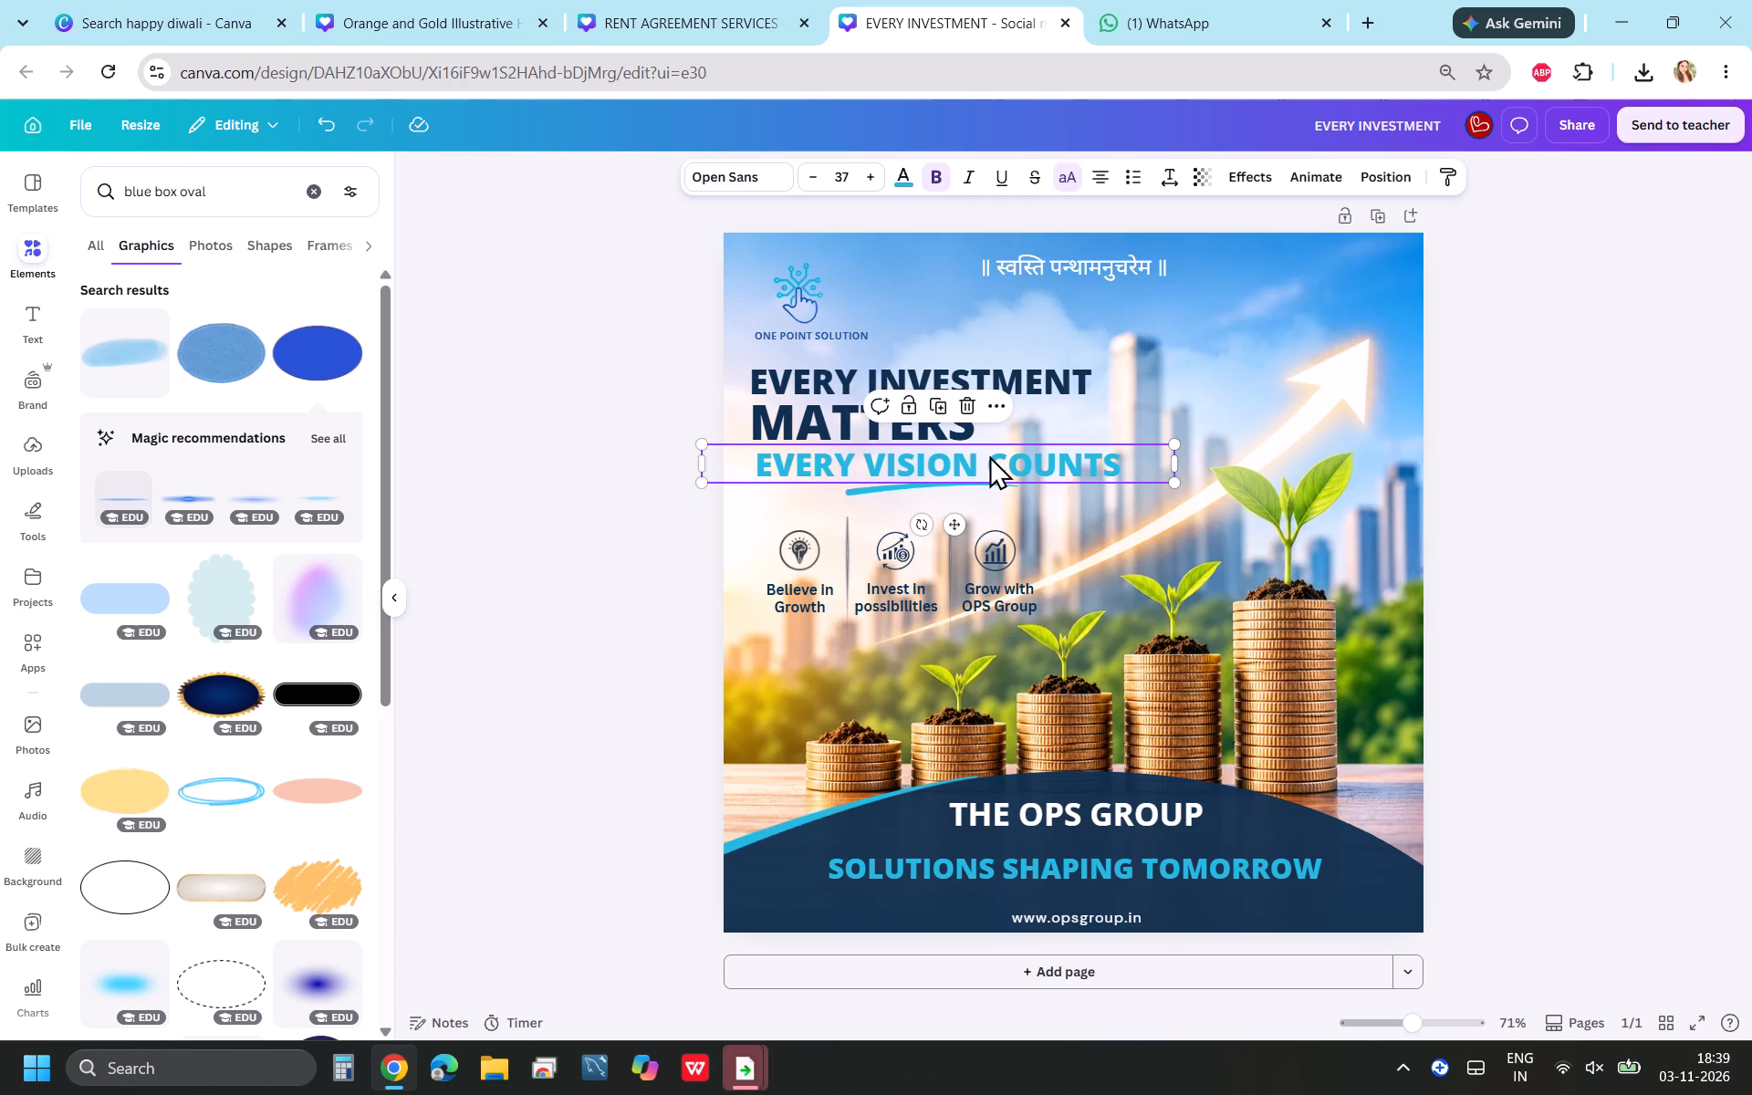
key(Left)
key(Left)
key(Left)
key(Left)
key(Left)
key(Left)
key(Left)
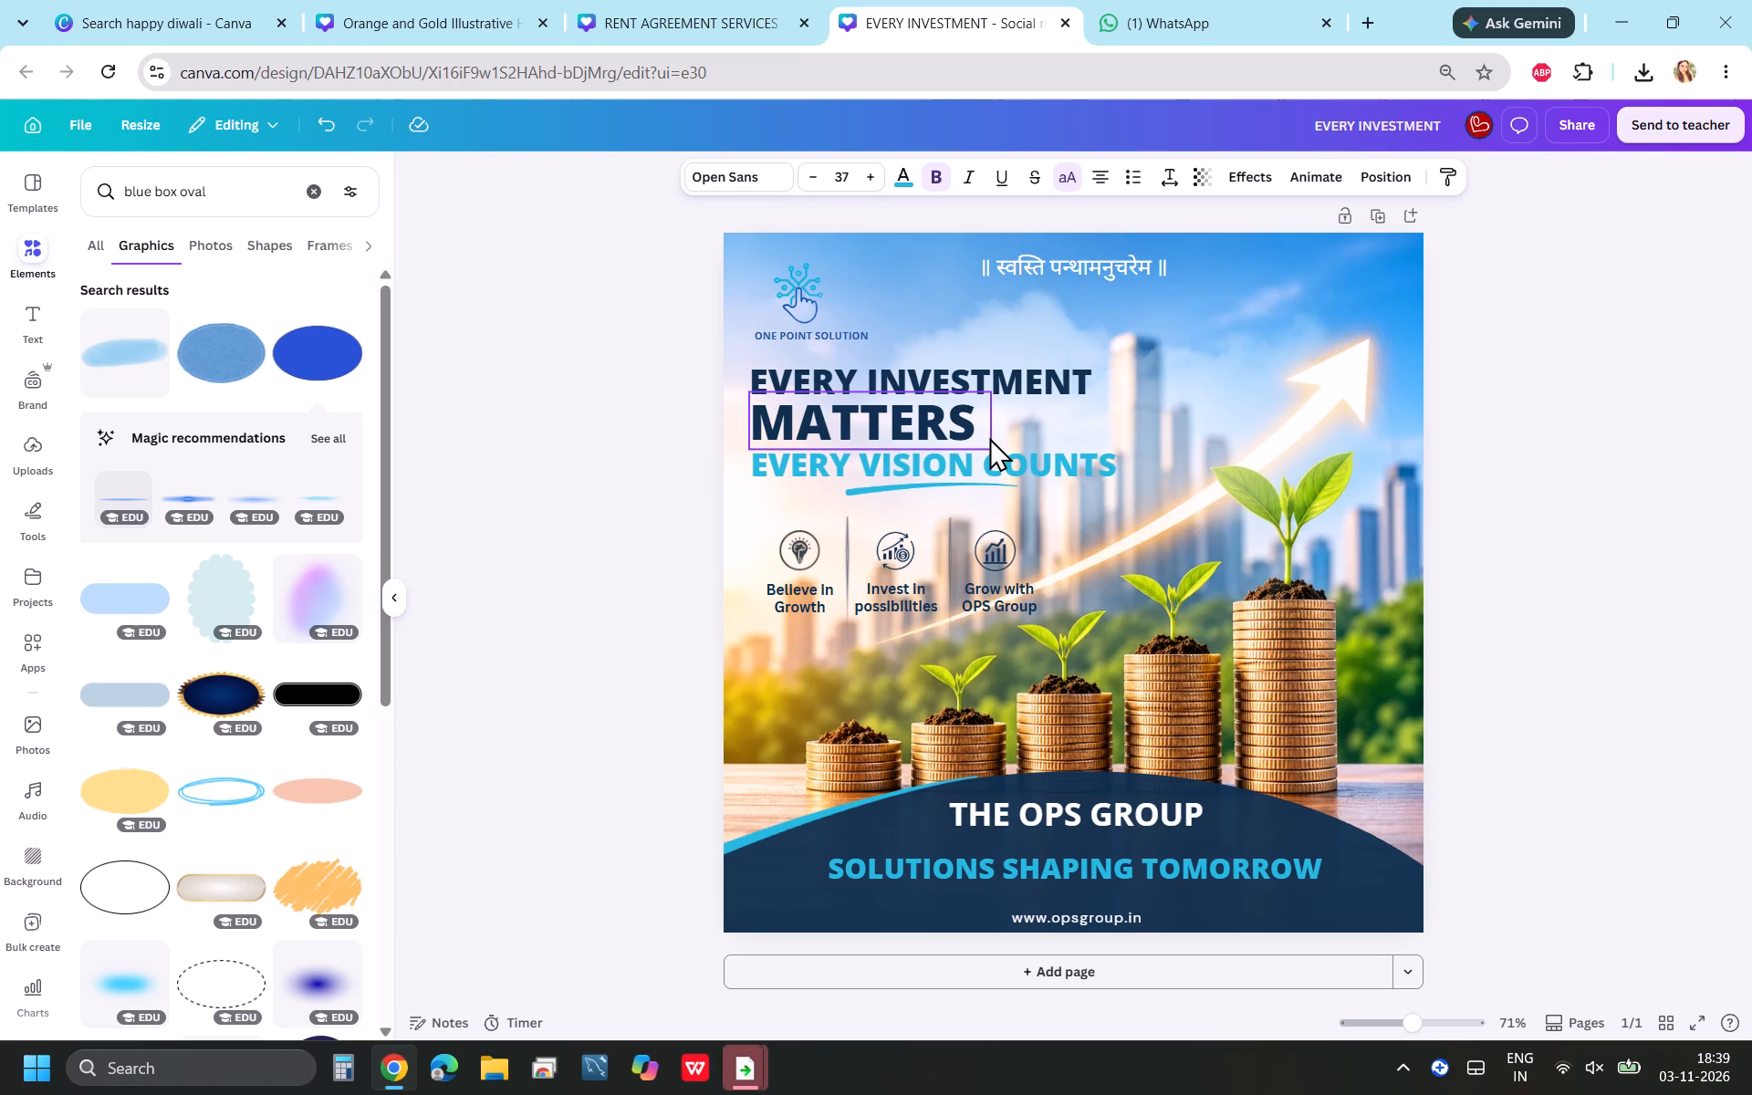
key(Left)
key(Left)
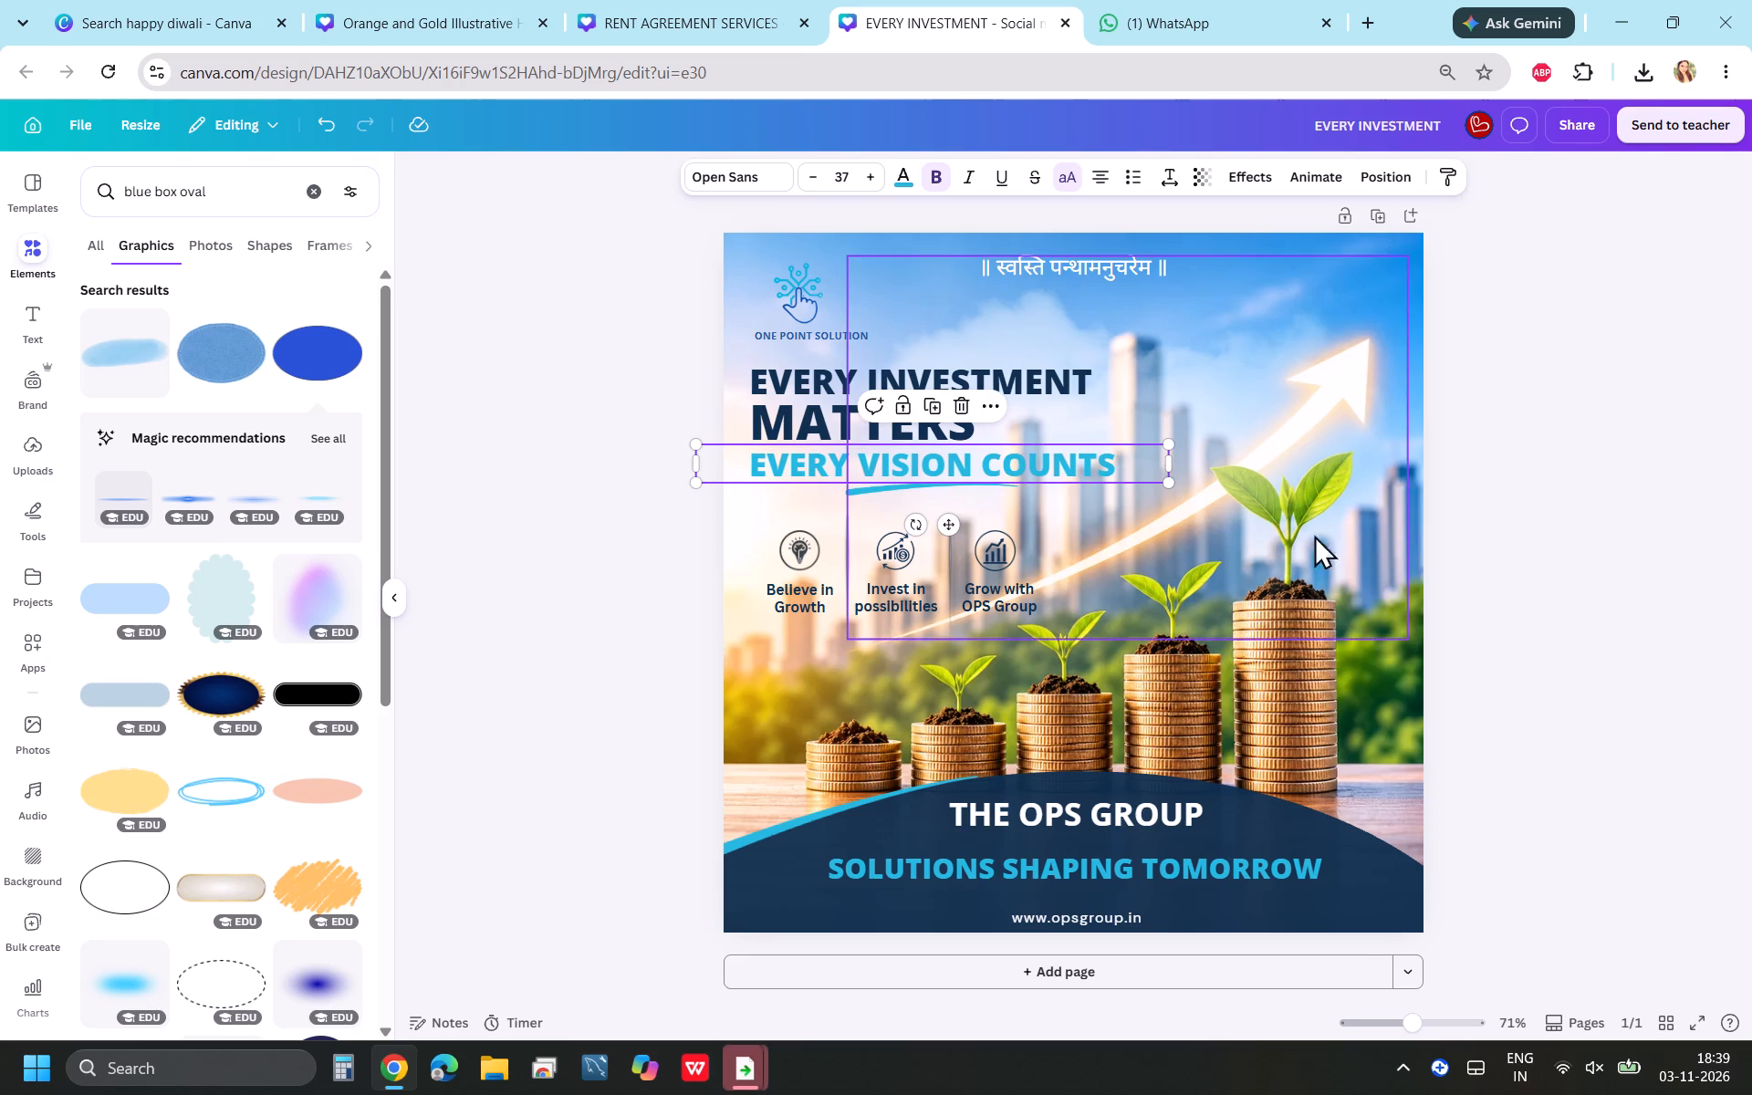
click(1623, 490)
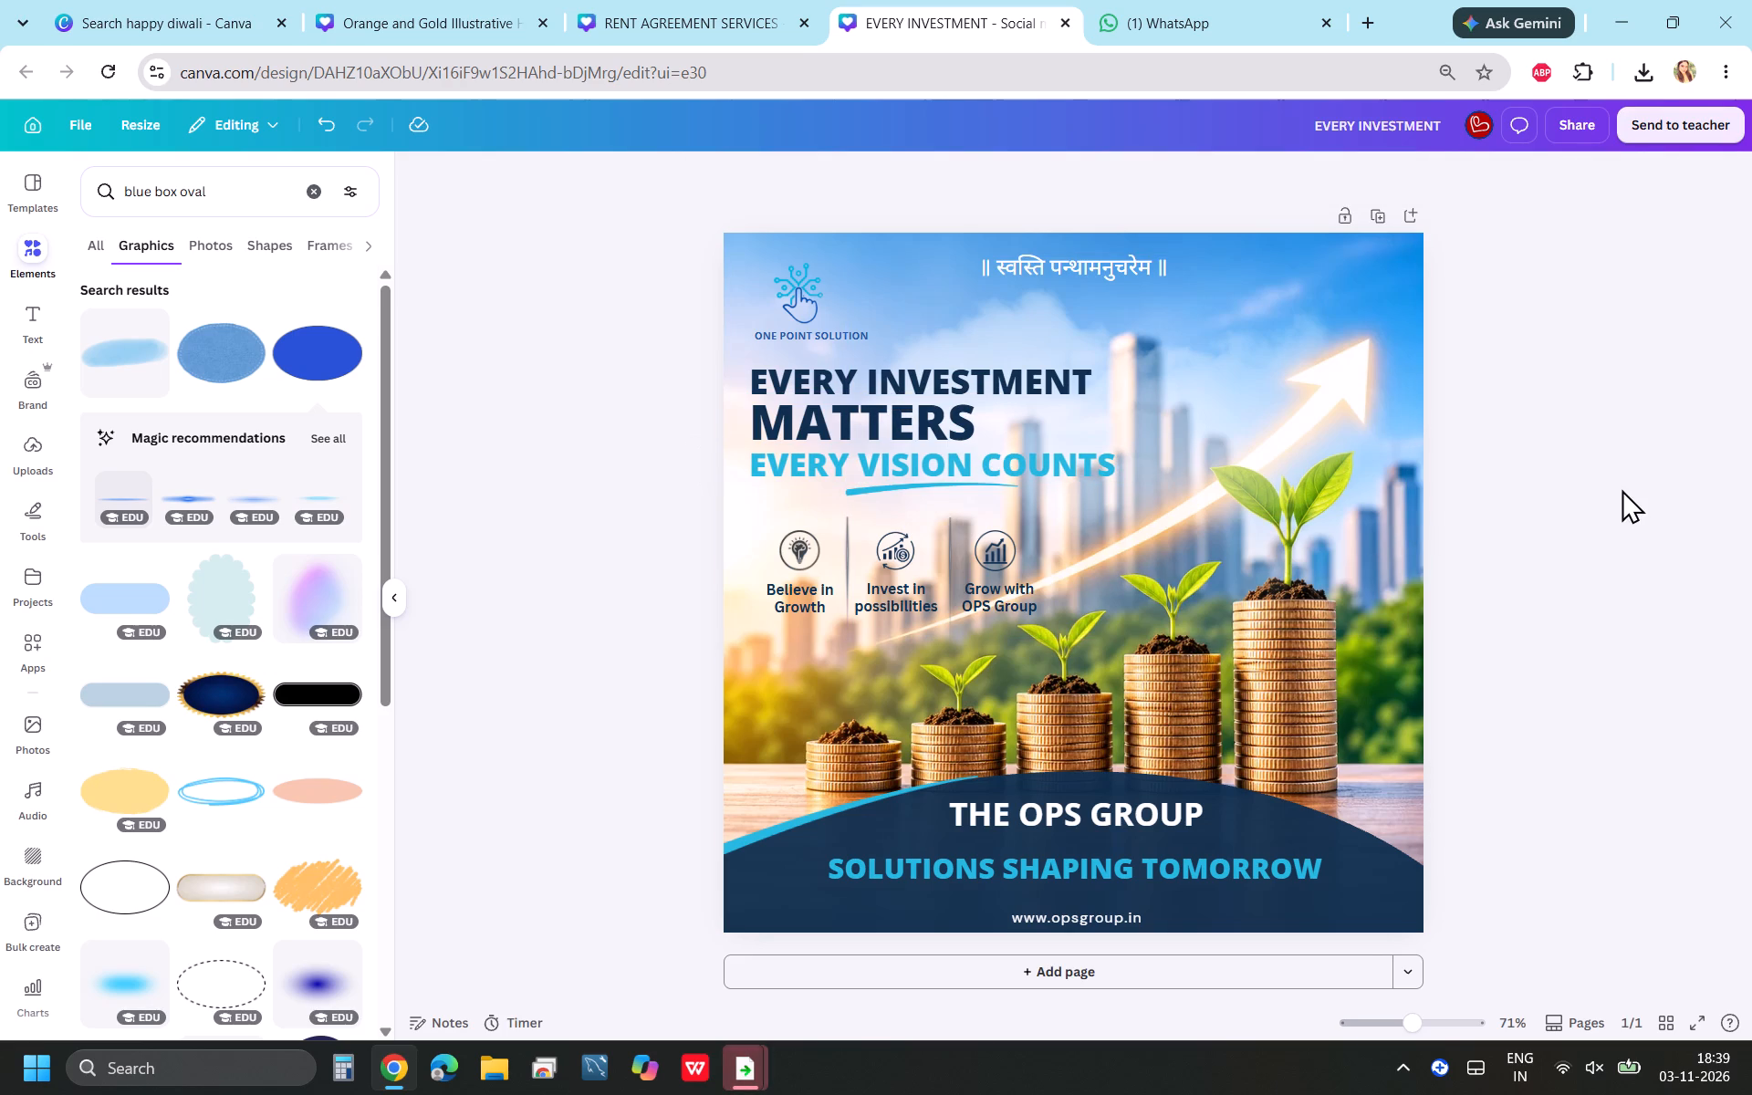
Turn off the uppercase formatting on the word "SHAPING" in the footer tagline.
click(1223, 866)
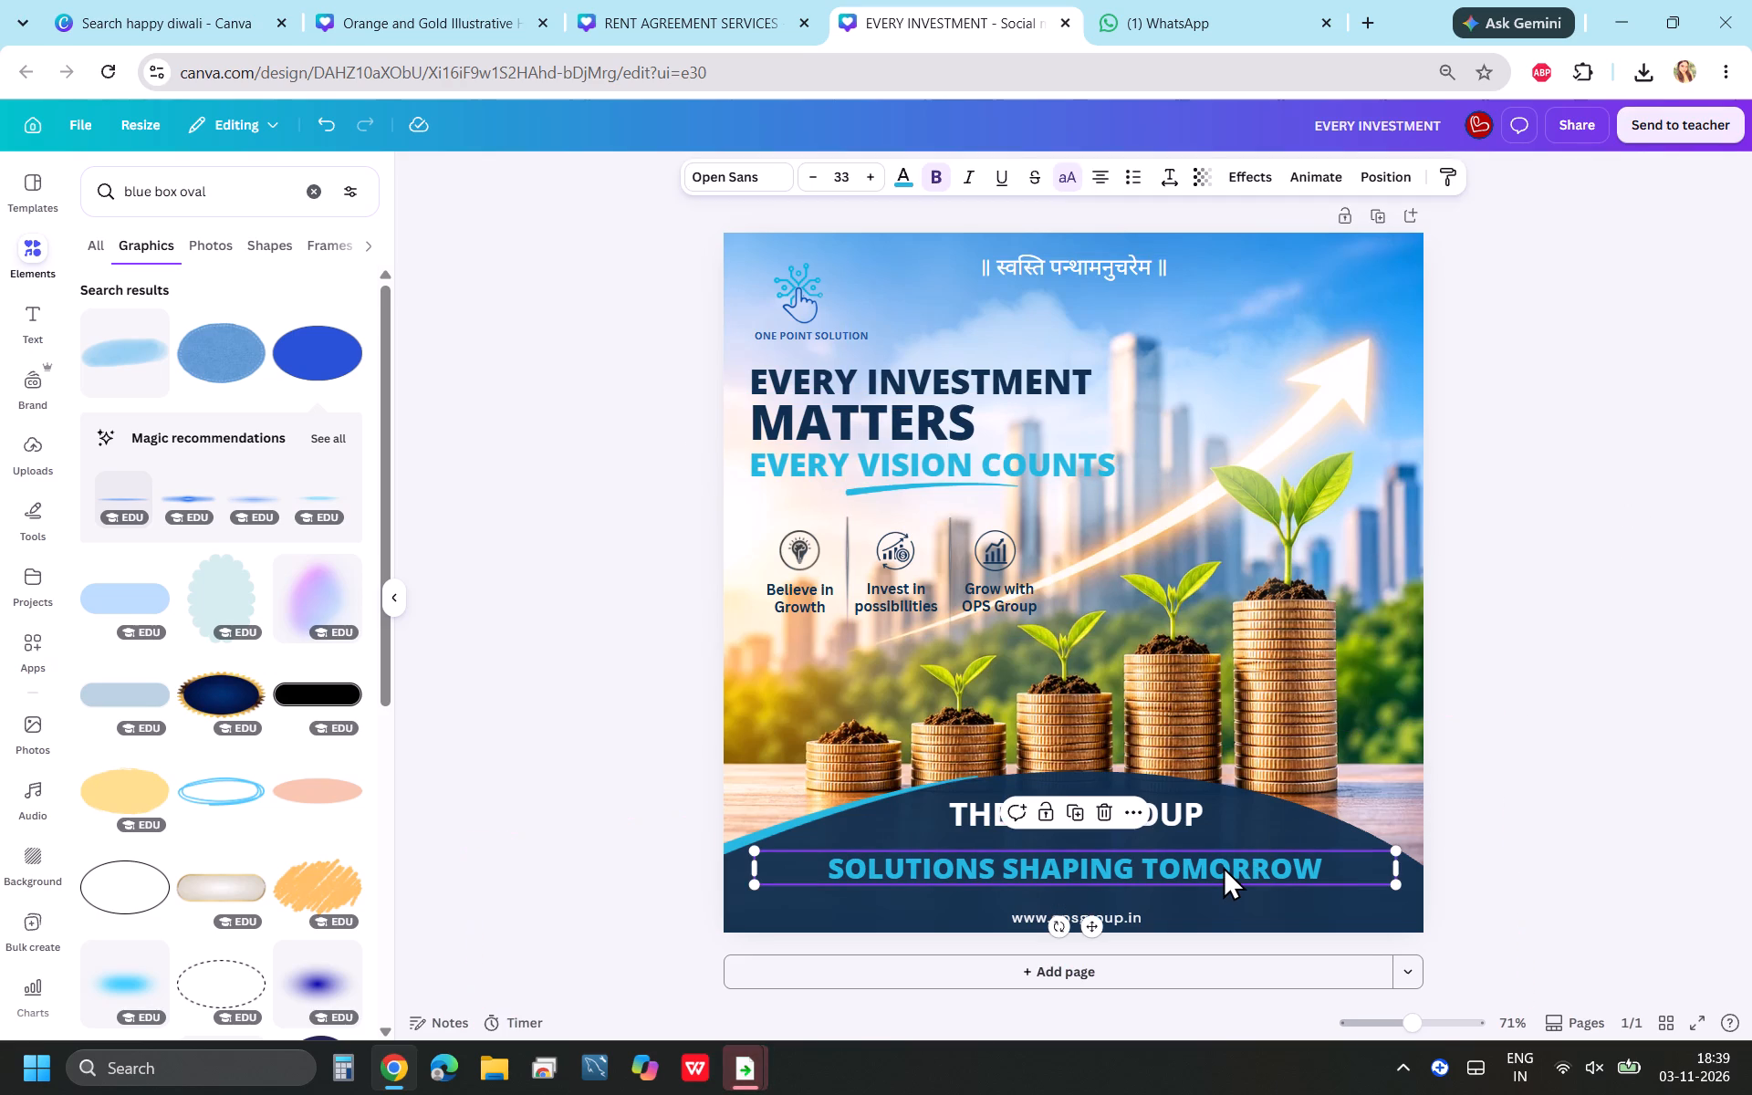
click(1223, 866)
drag(1136, 867, 1067, 866)
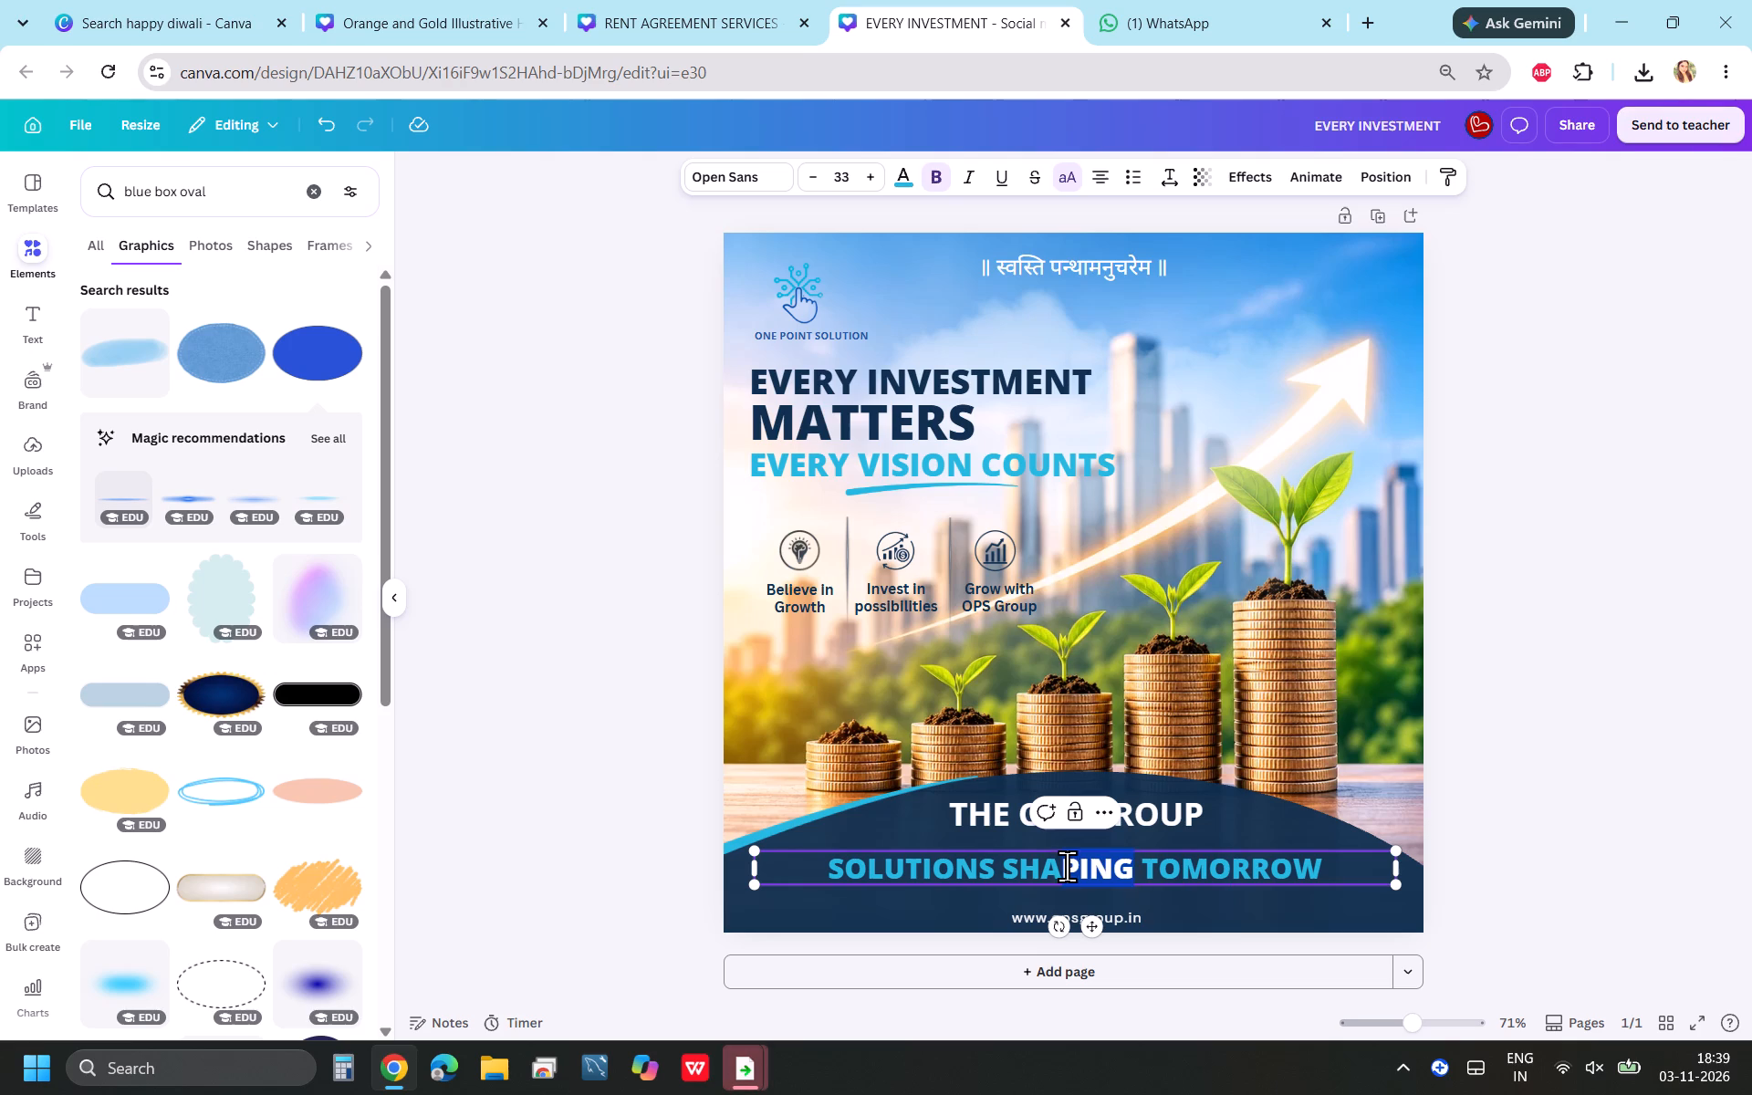
drag(1067, 866, 1010, 864)
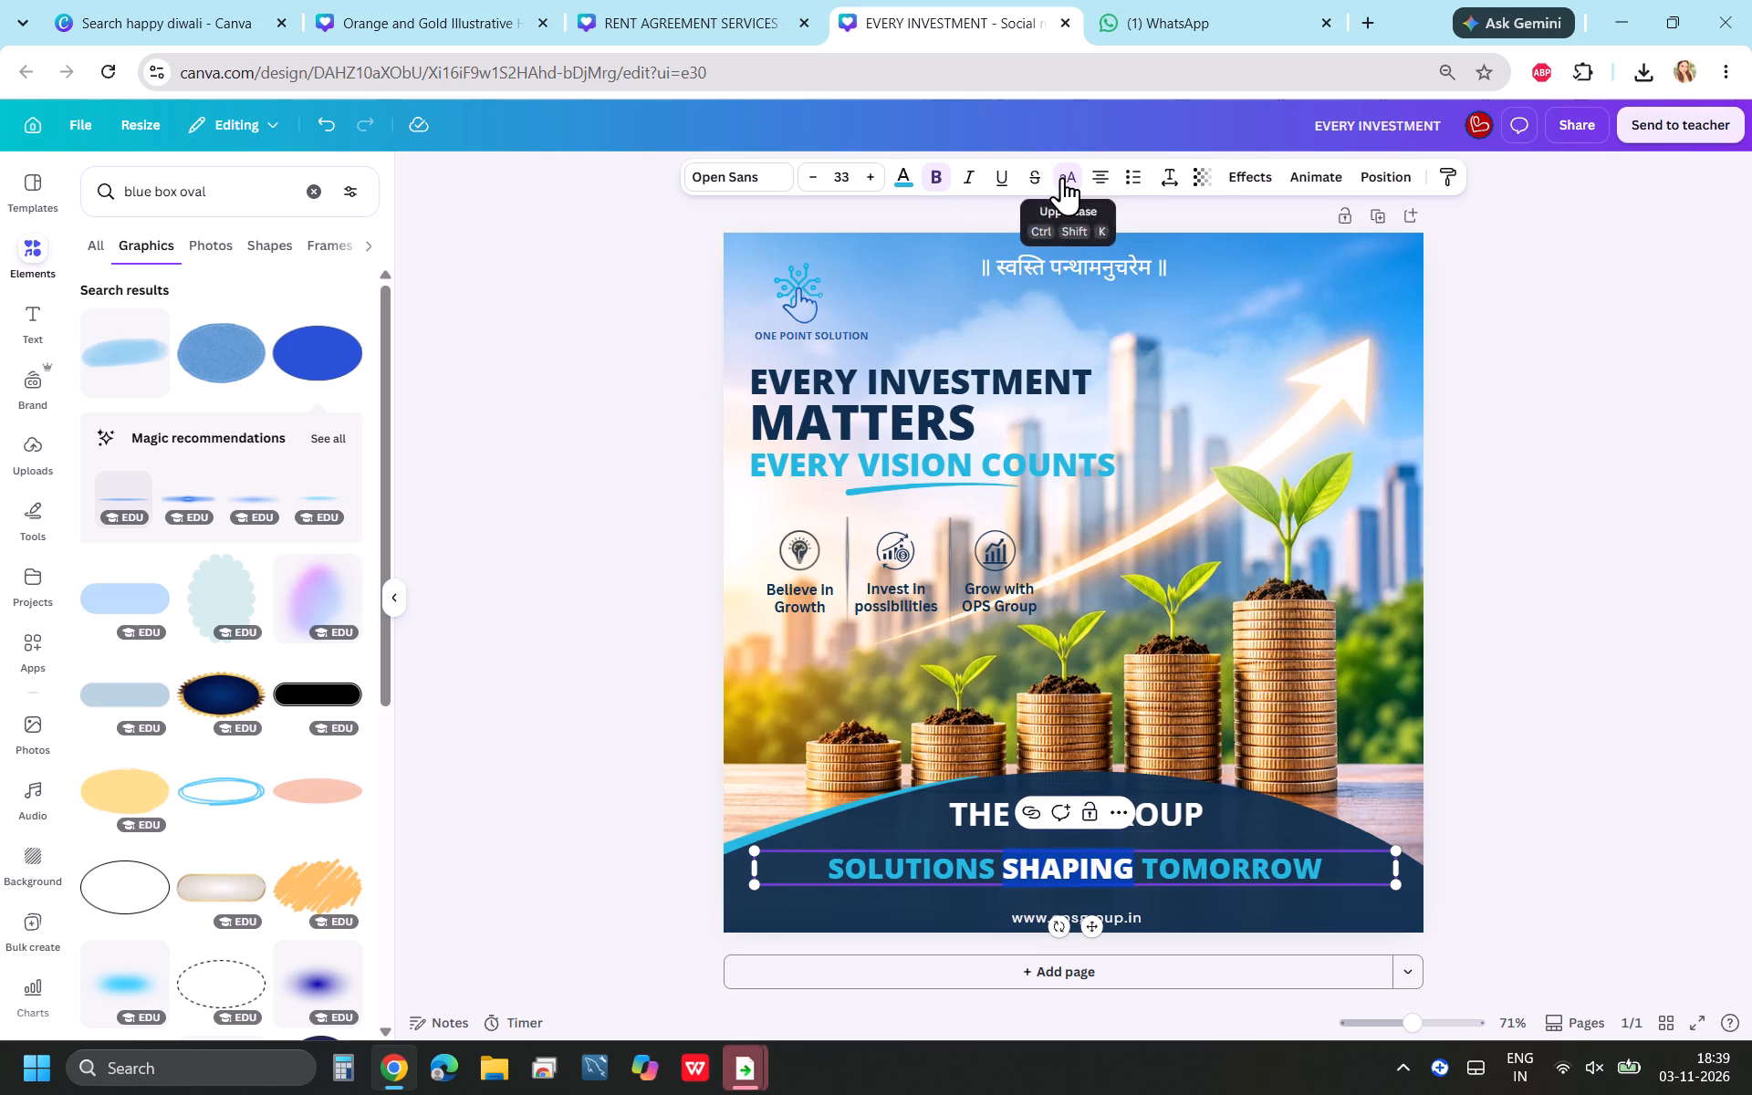
click(1062, 177)
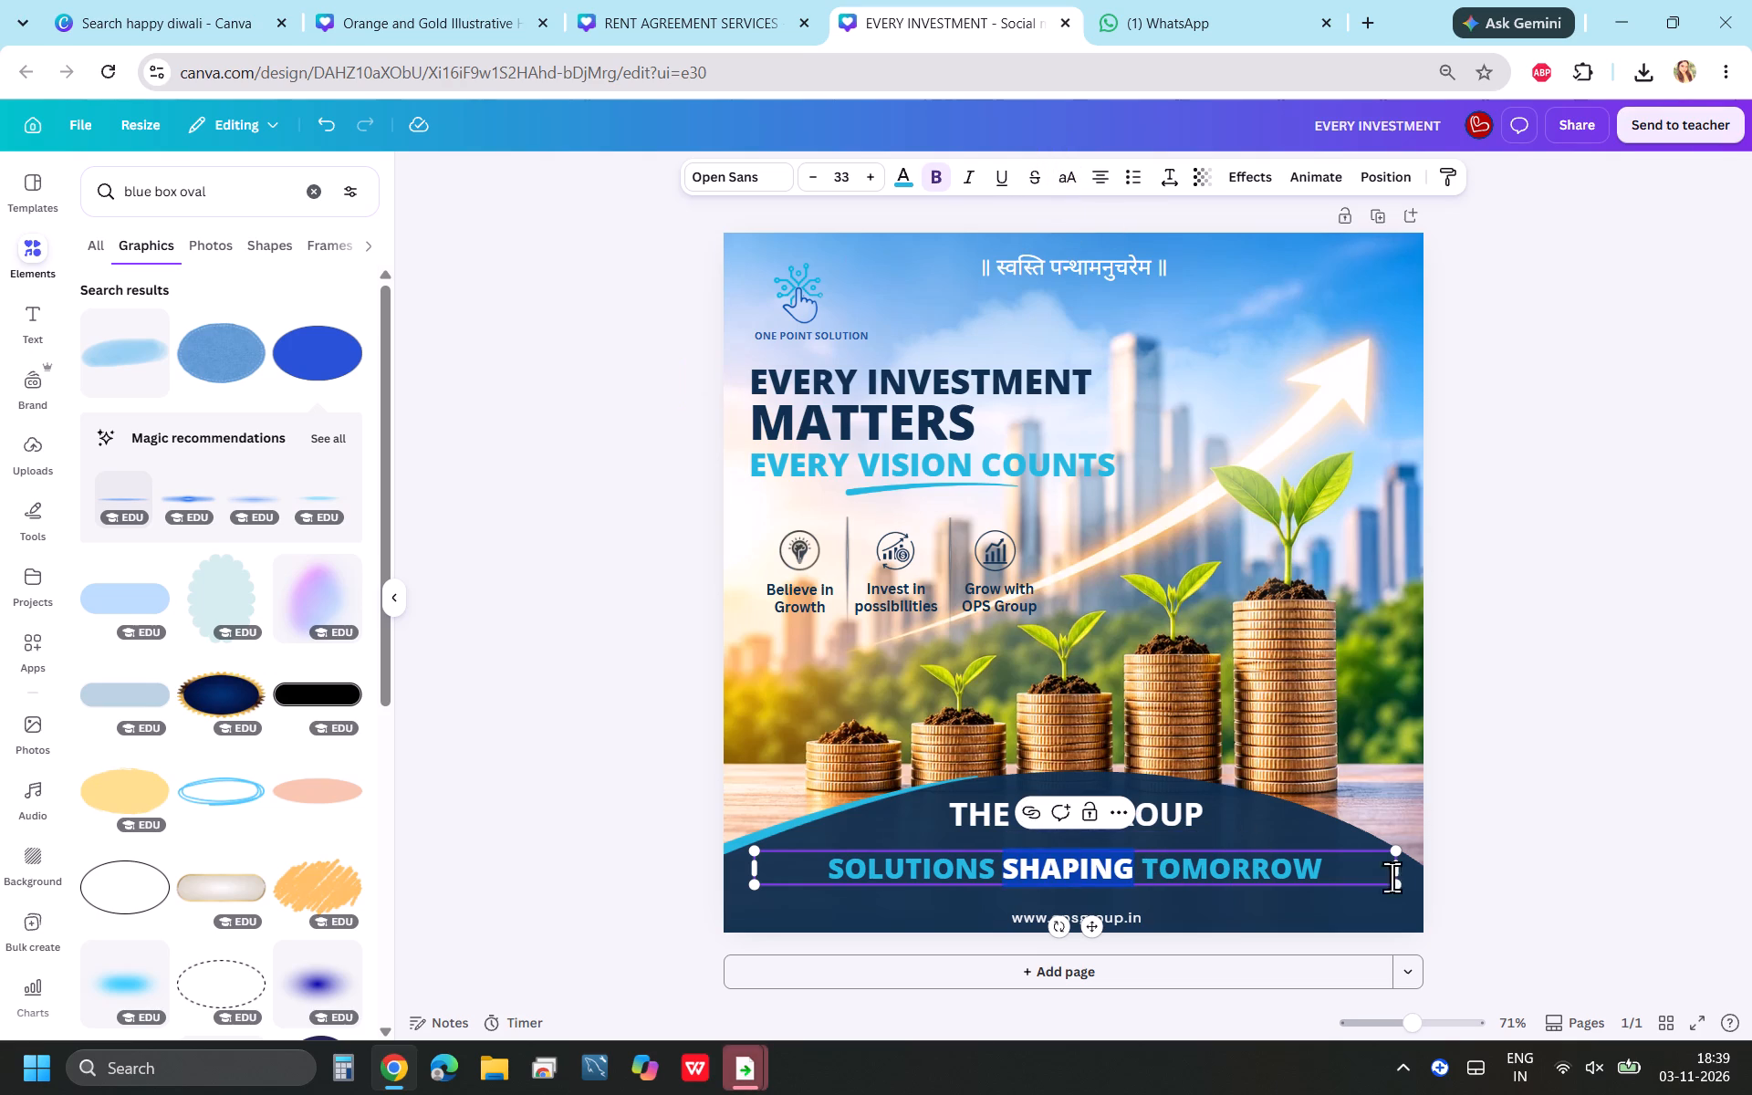
click(1568, 764)
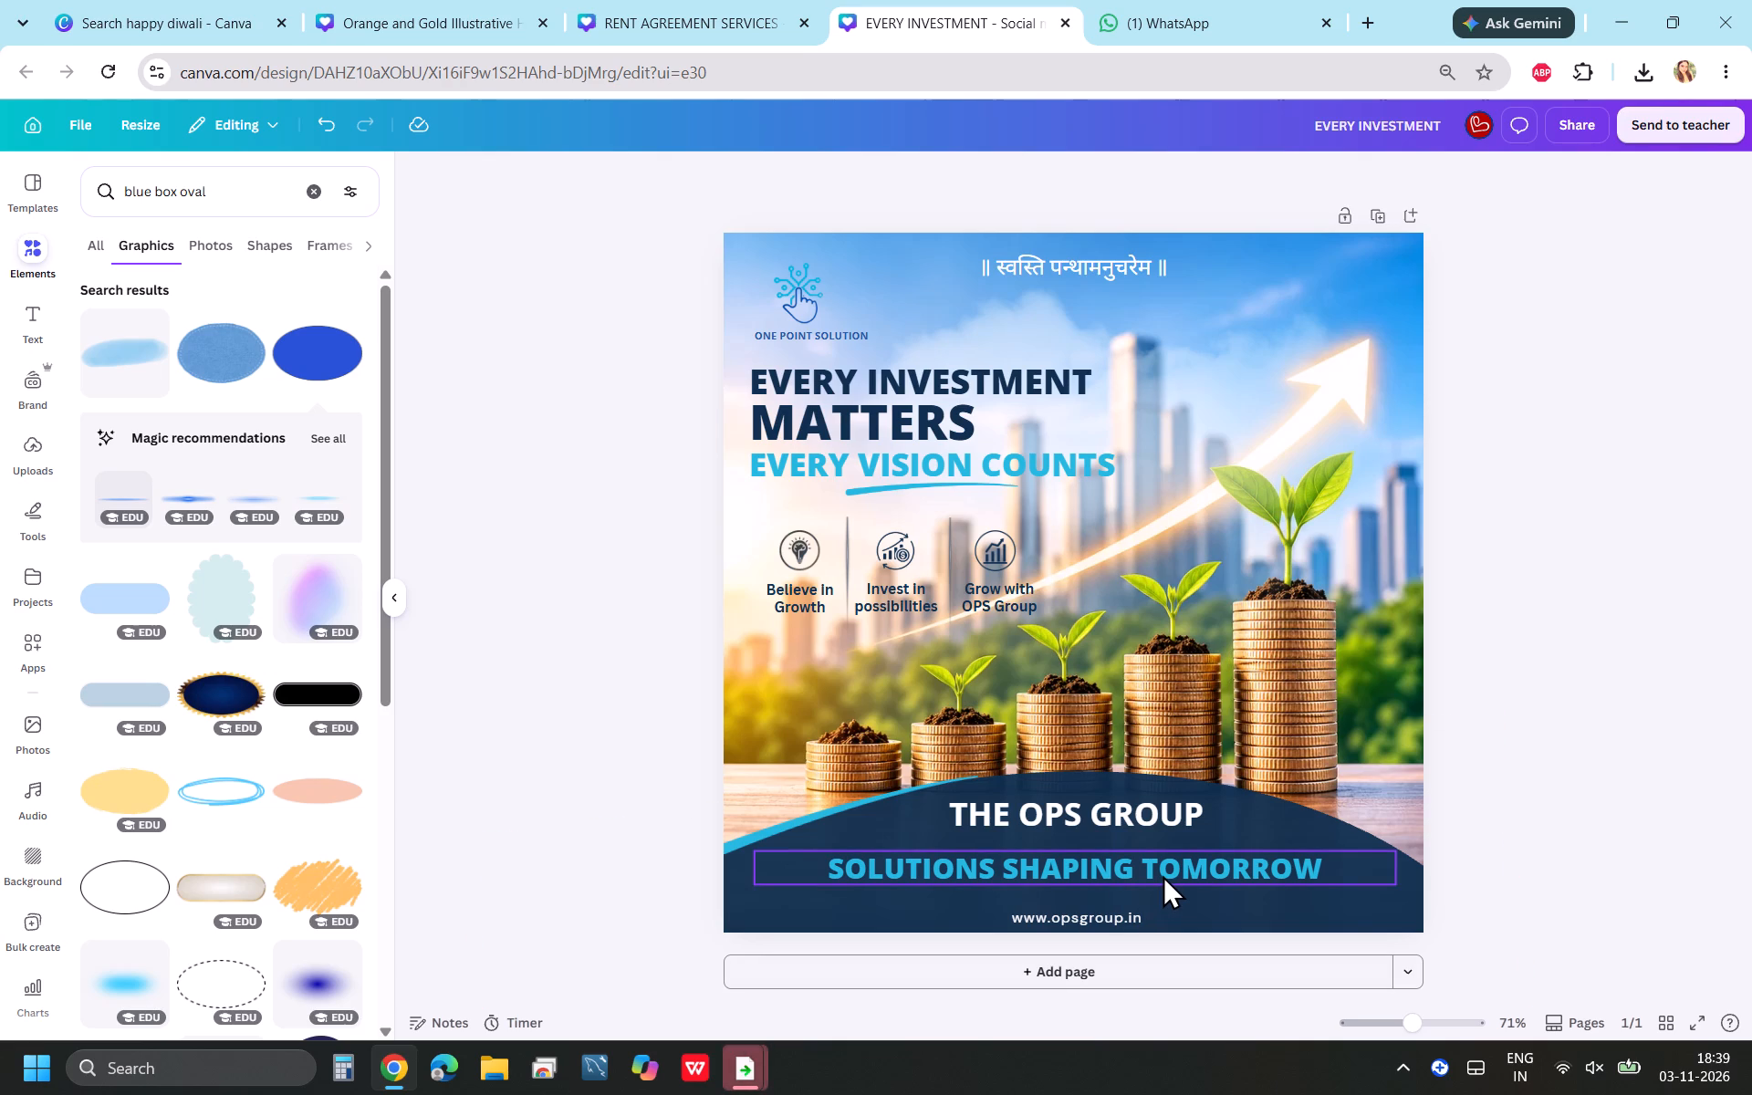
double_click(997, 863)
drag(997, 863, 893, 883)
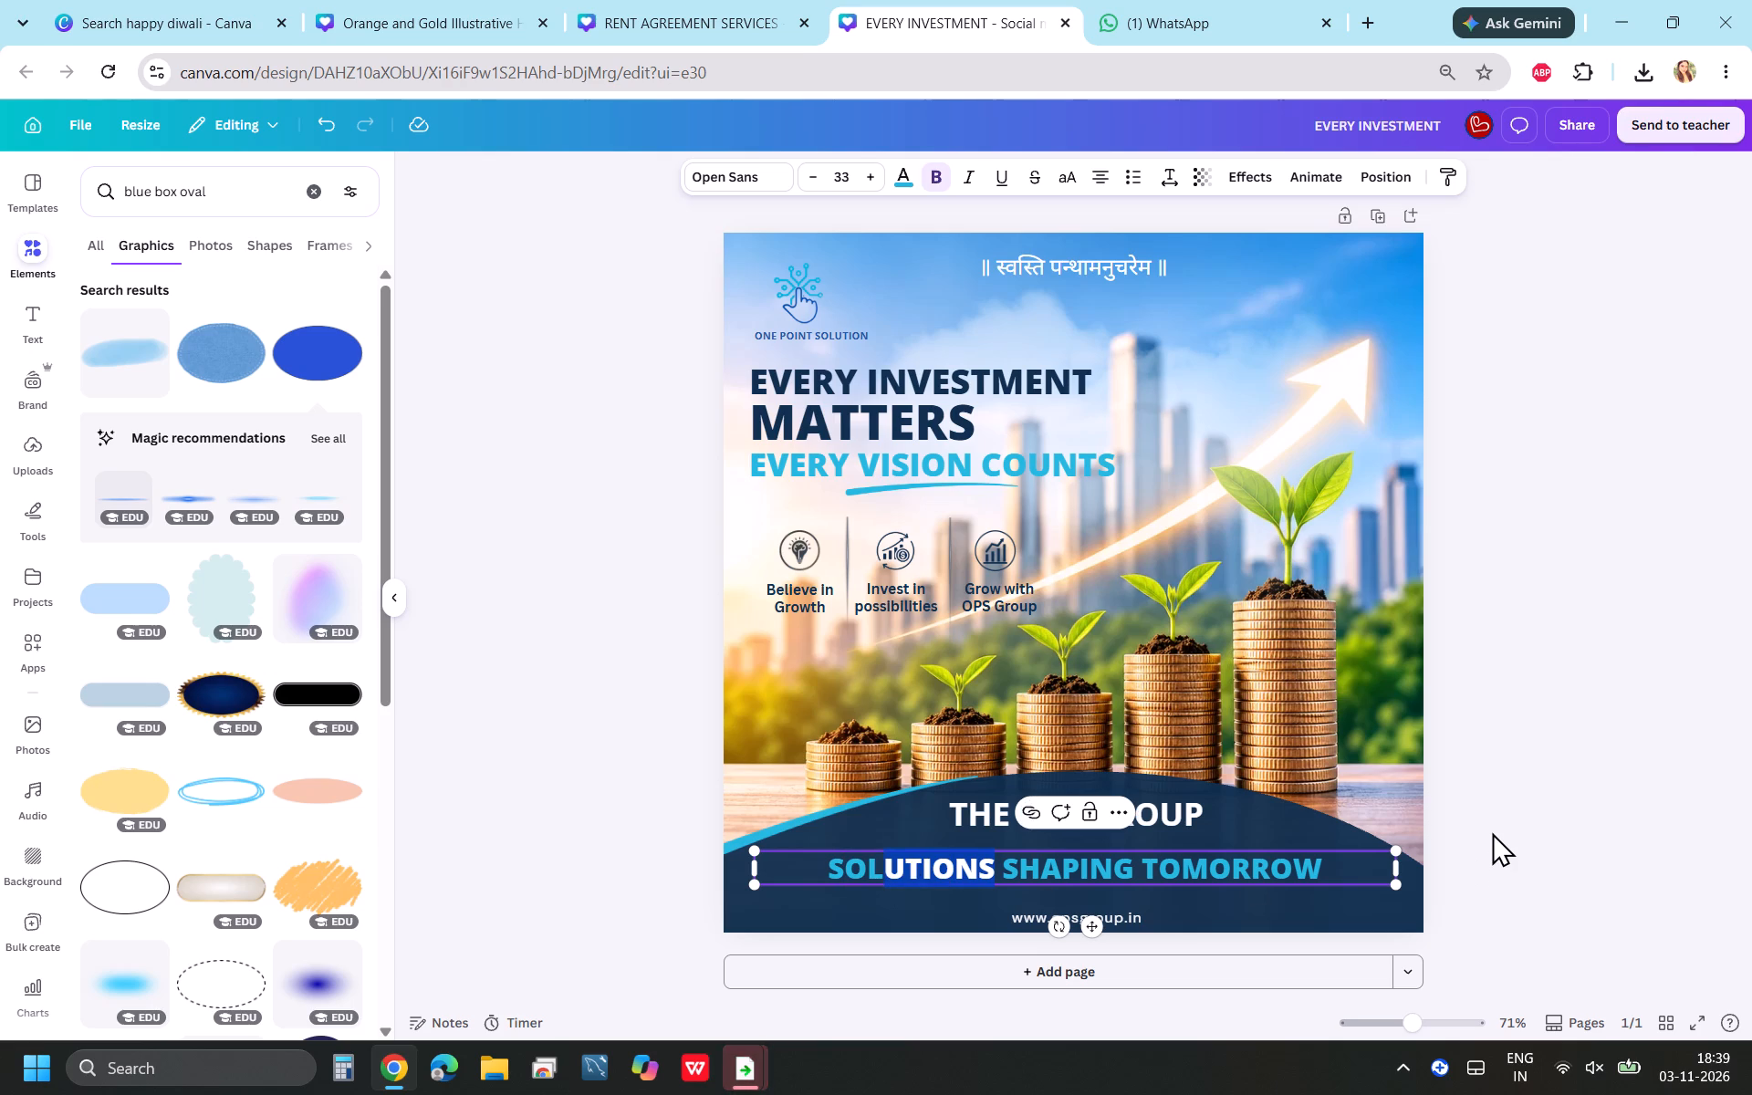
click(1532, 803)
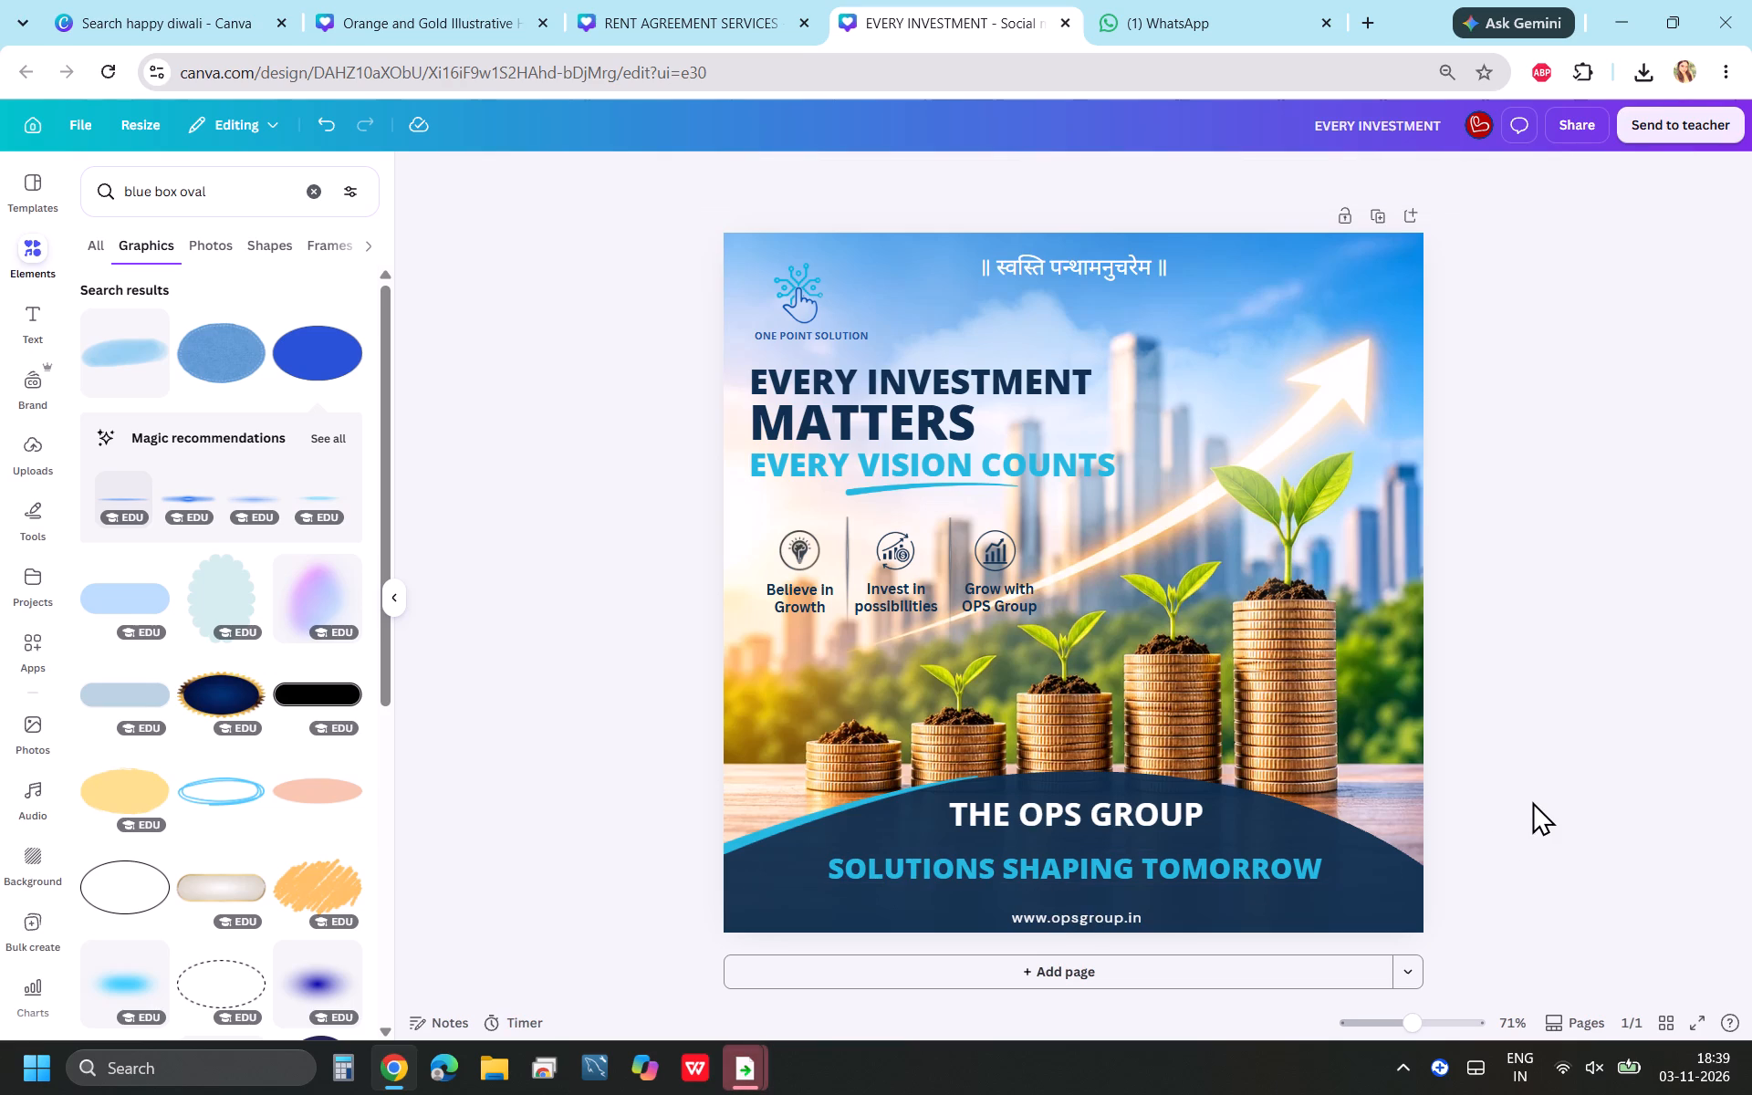
Set the "SOLUTIONS SHAPING TOMORROW" tagline to the SemiBold weight of Open Sans.
click(1223, 880)
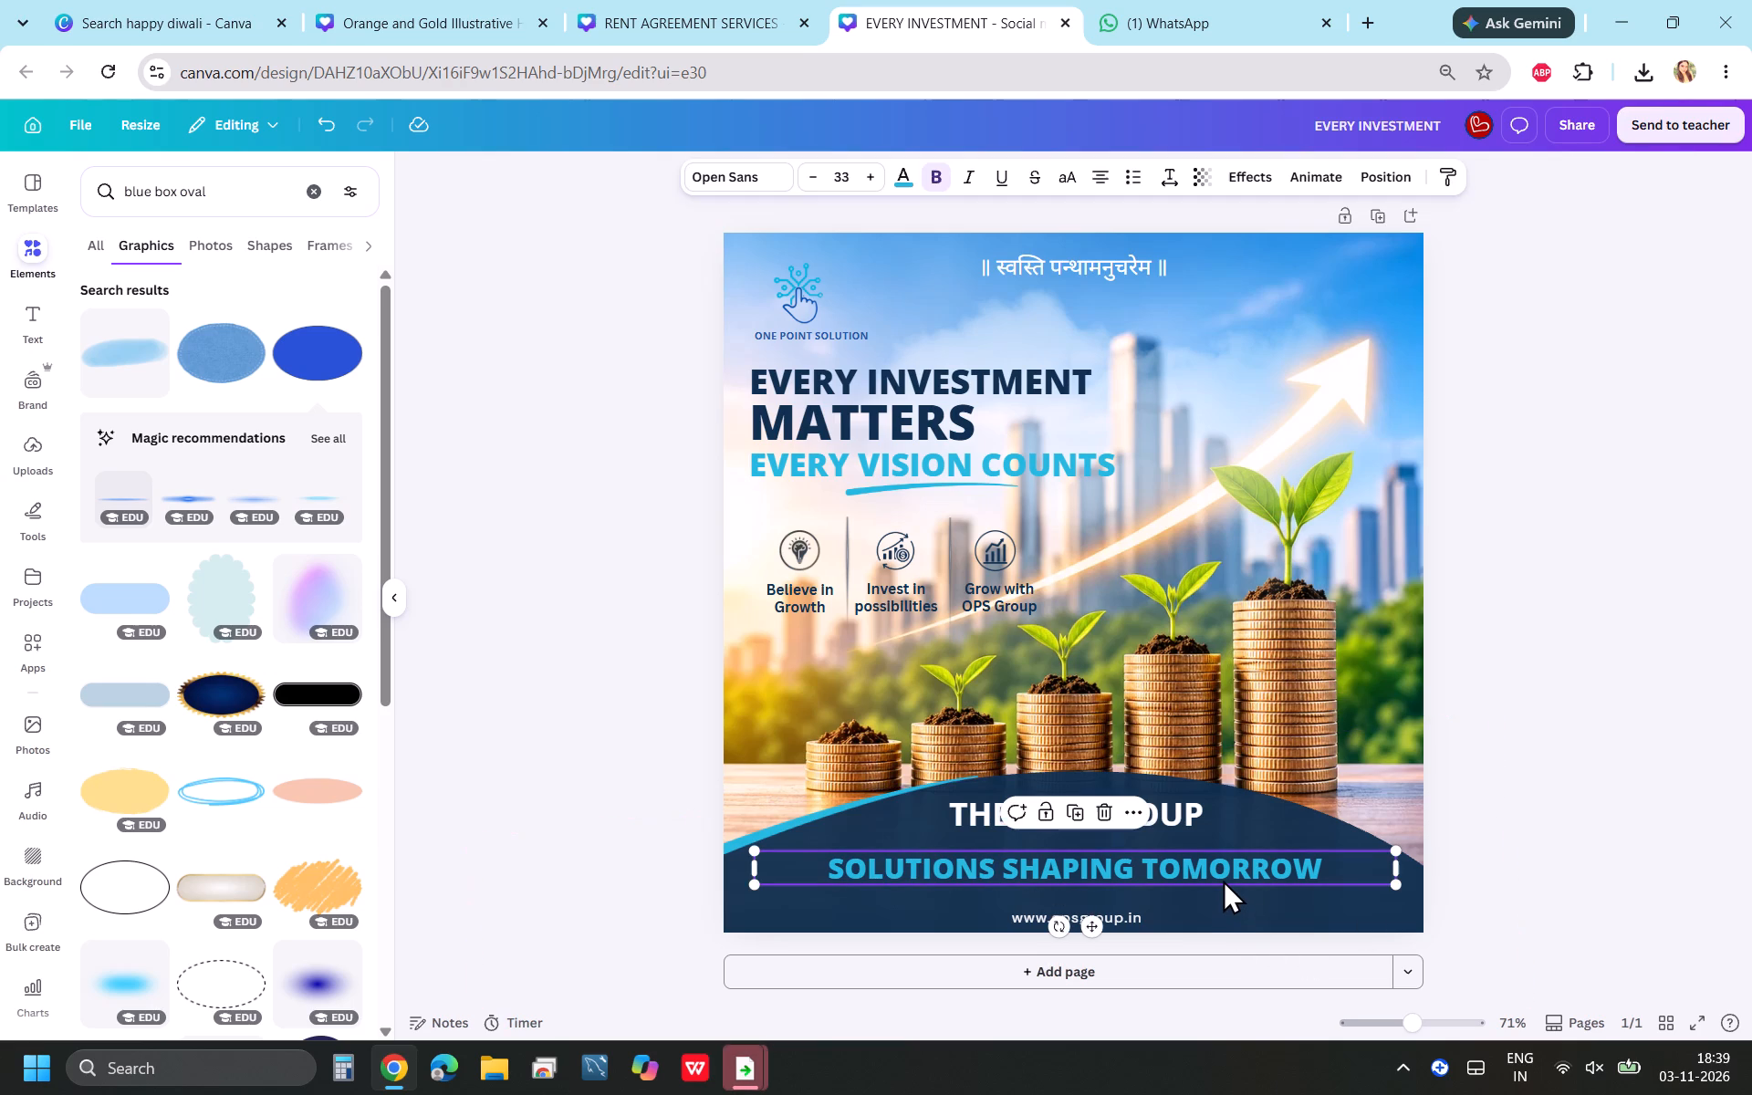
click(743, 171)
click(76, 471)
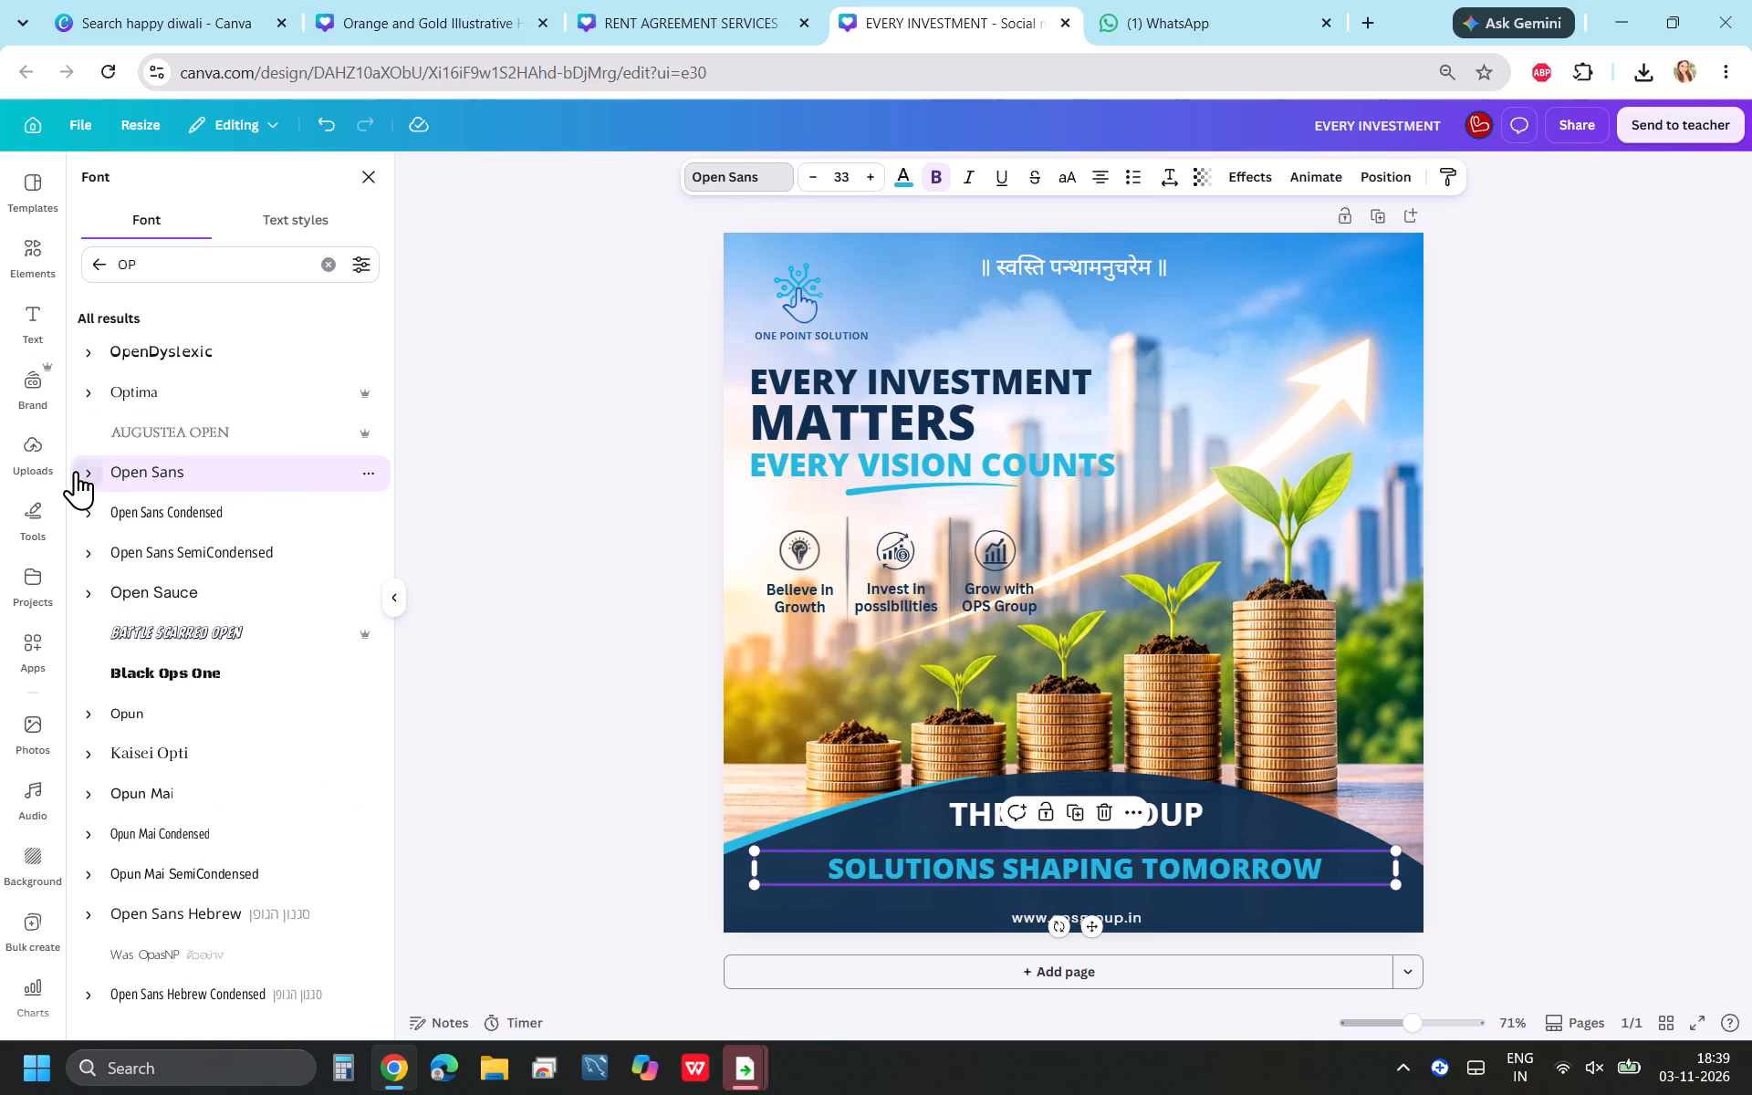
click(130, 629)
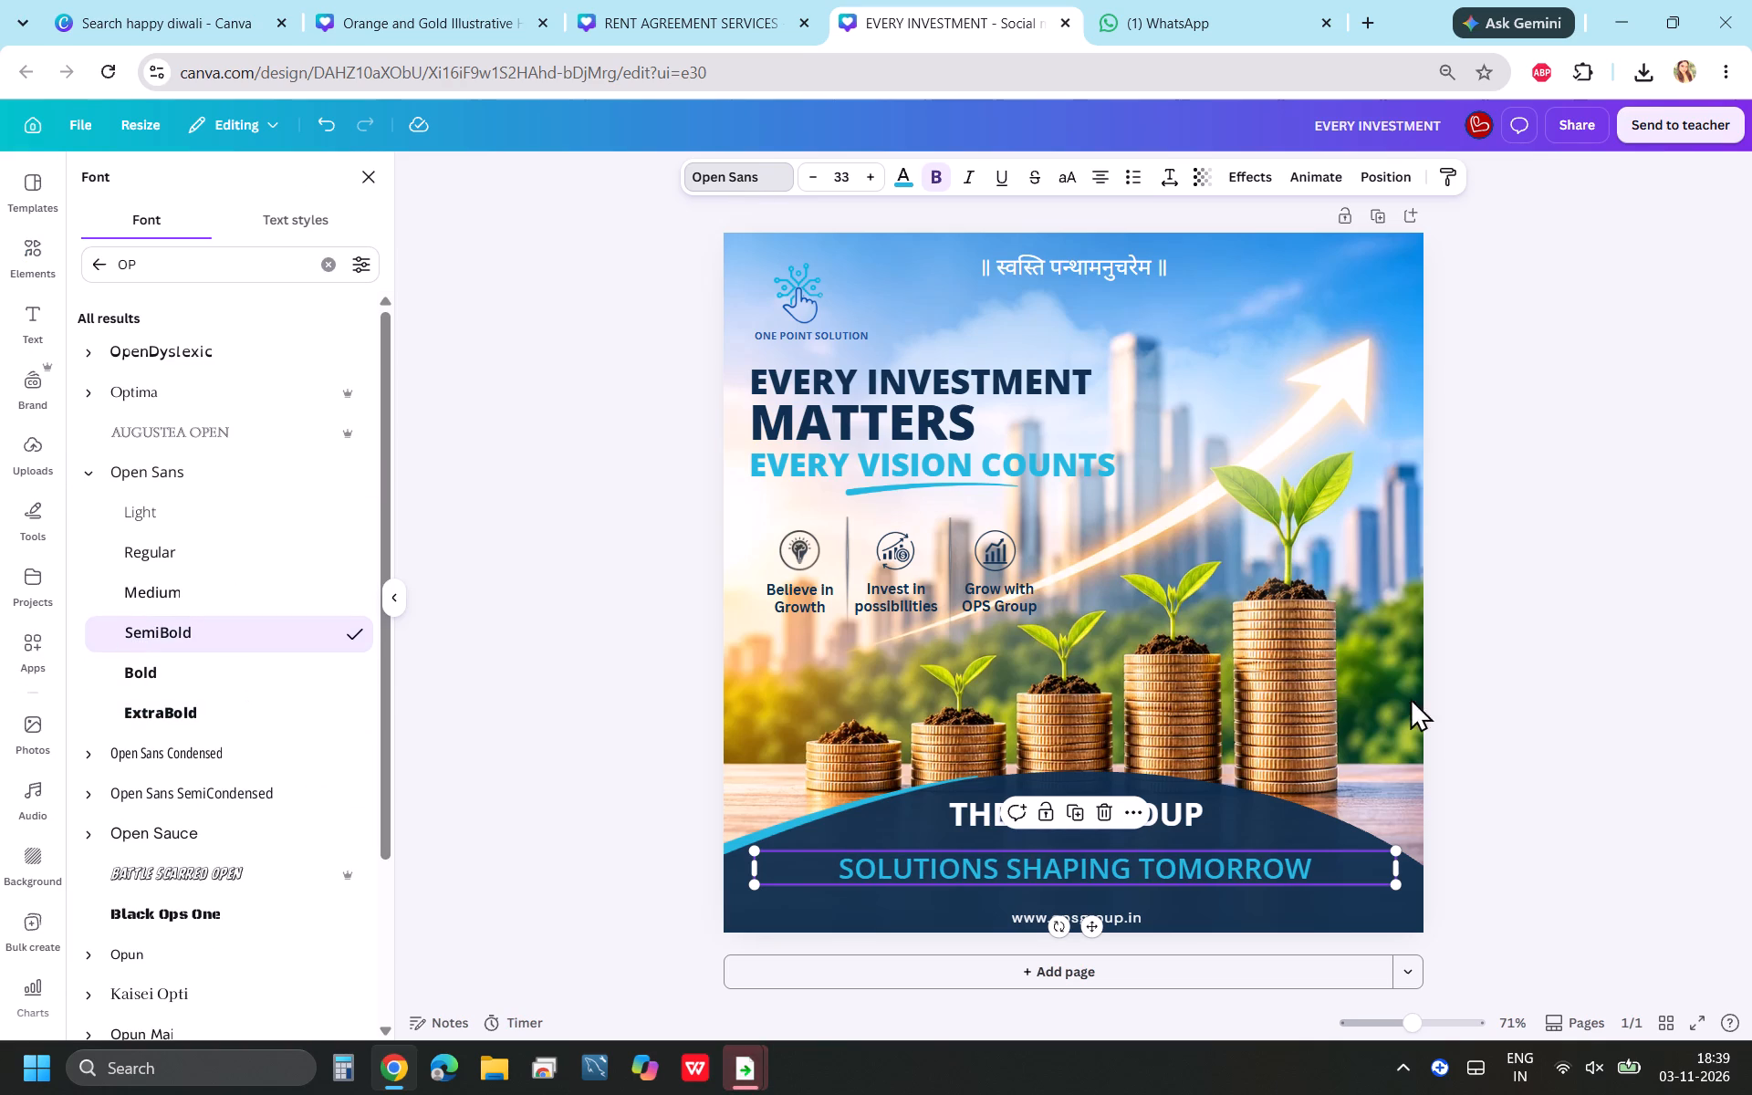
click(1526, 628)
click(1559, 620)
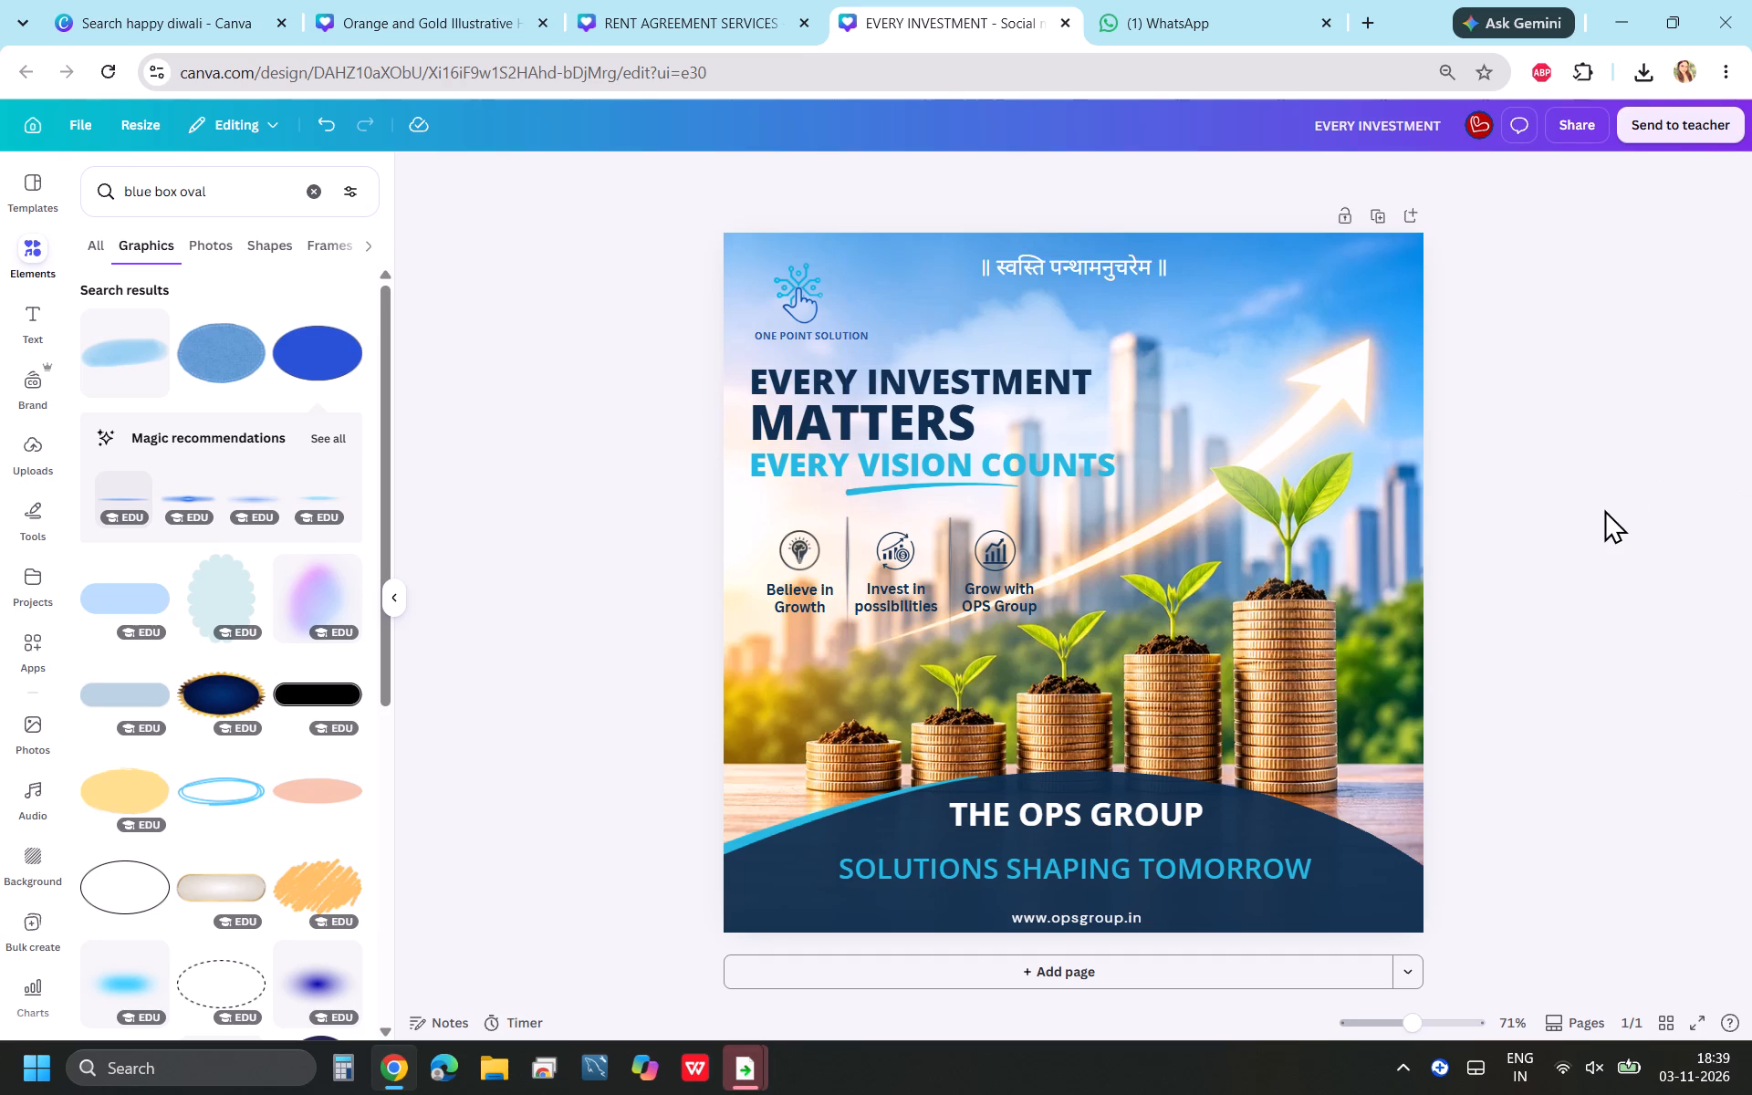
Take a screen snip of the finished post, framing the capture area closely around the whole design.
key(Print)
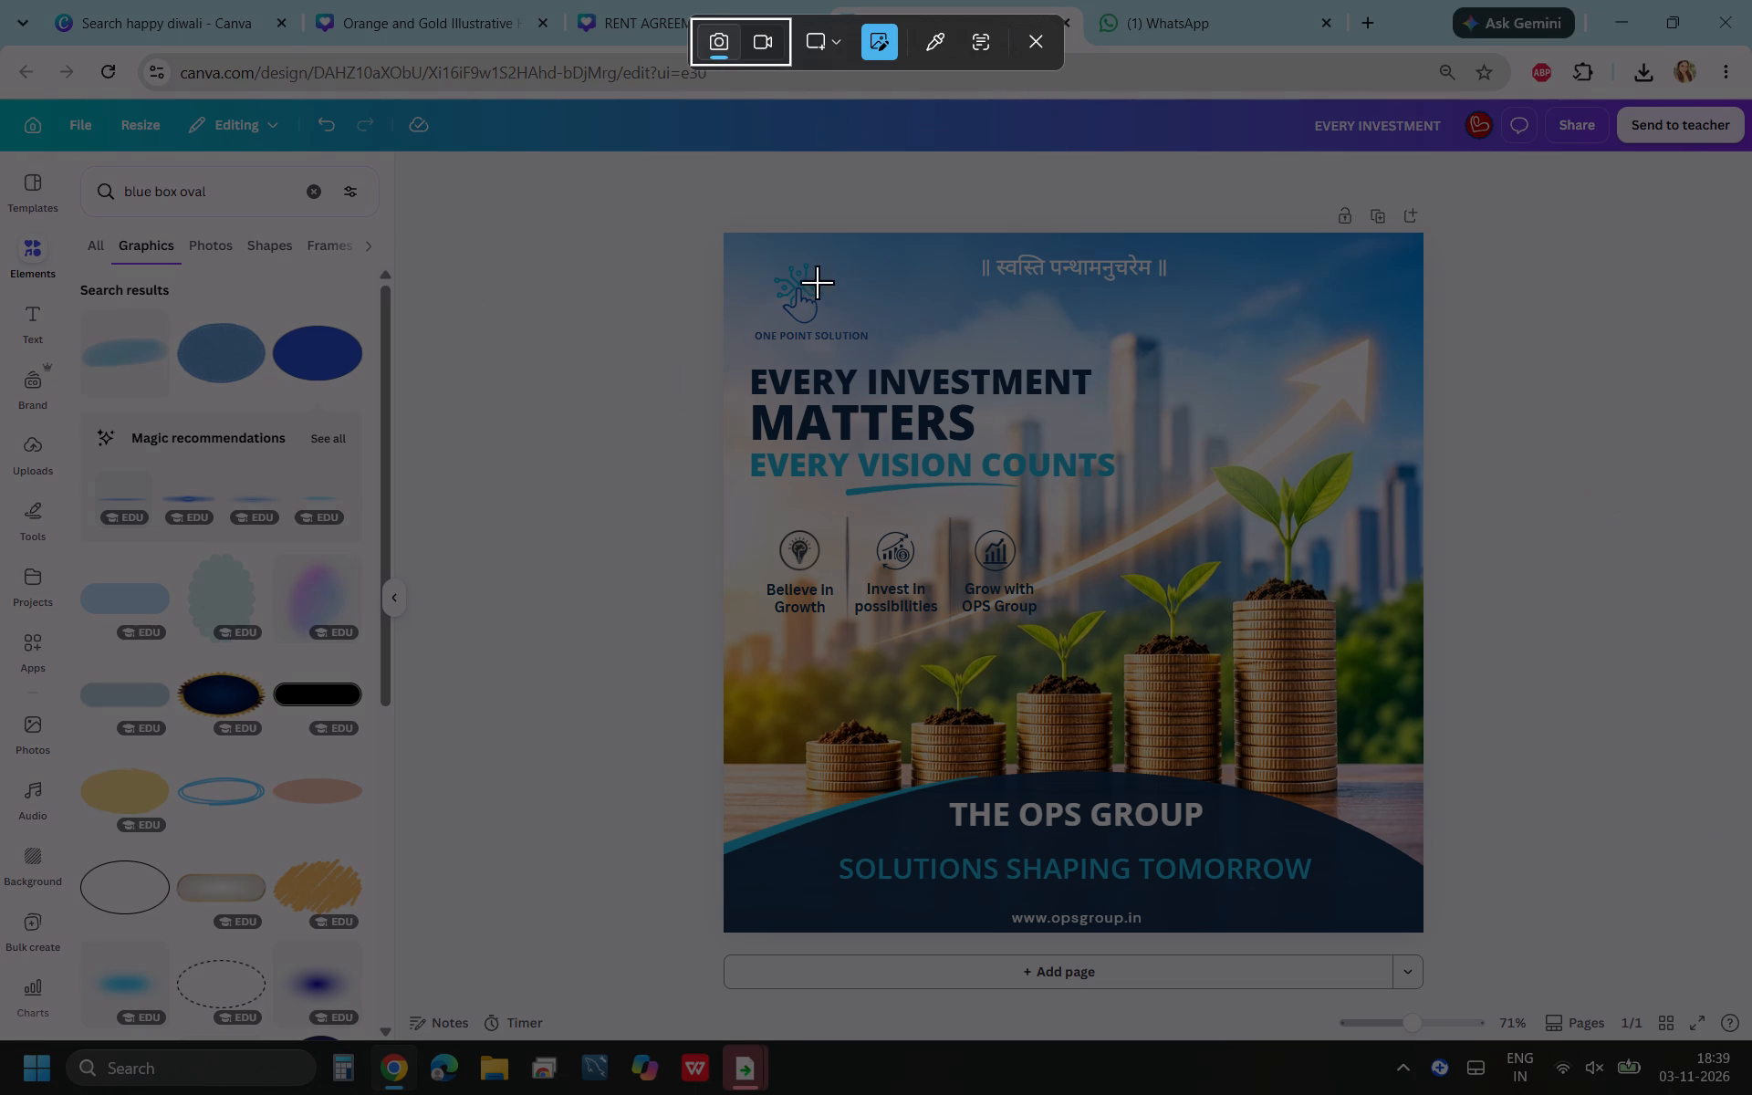
drag(704, 220, 1557, 928)
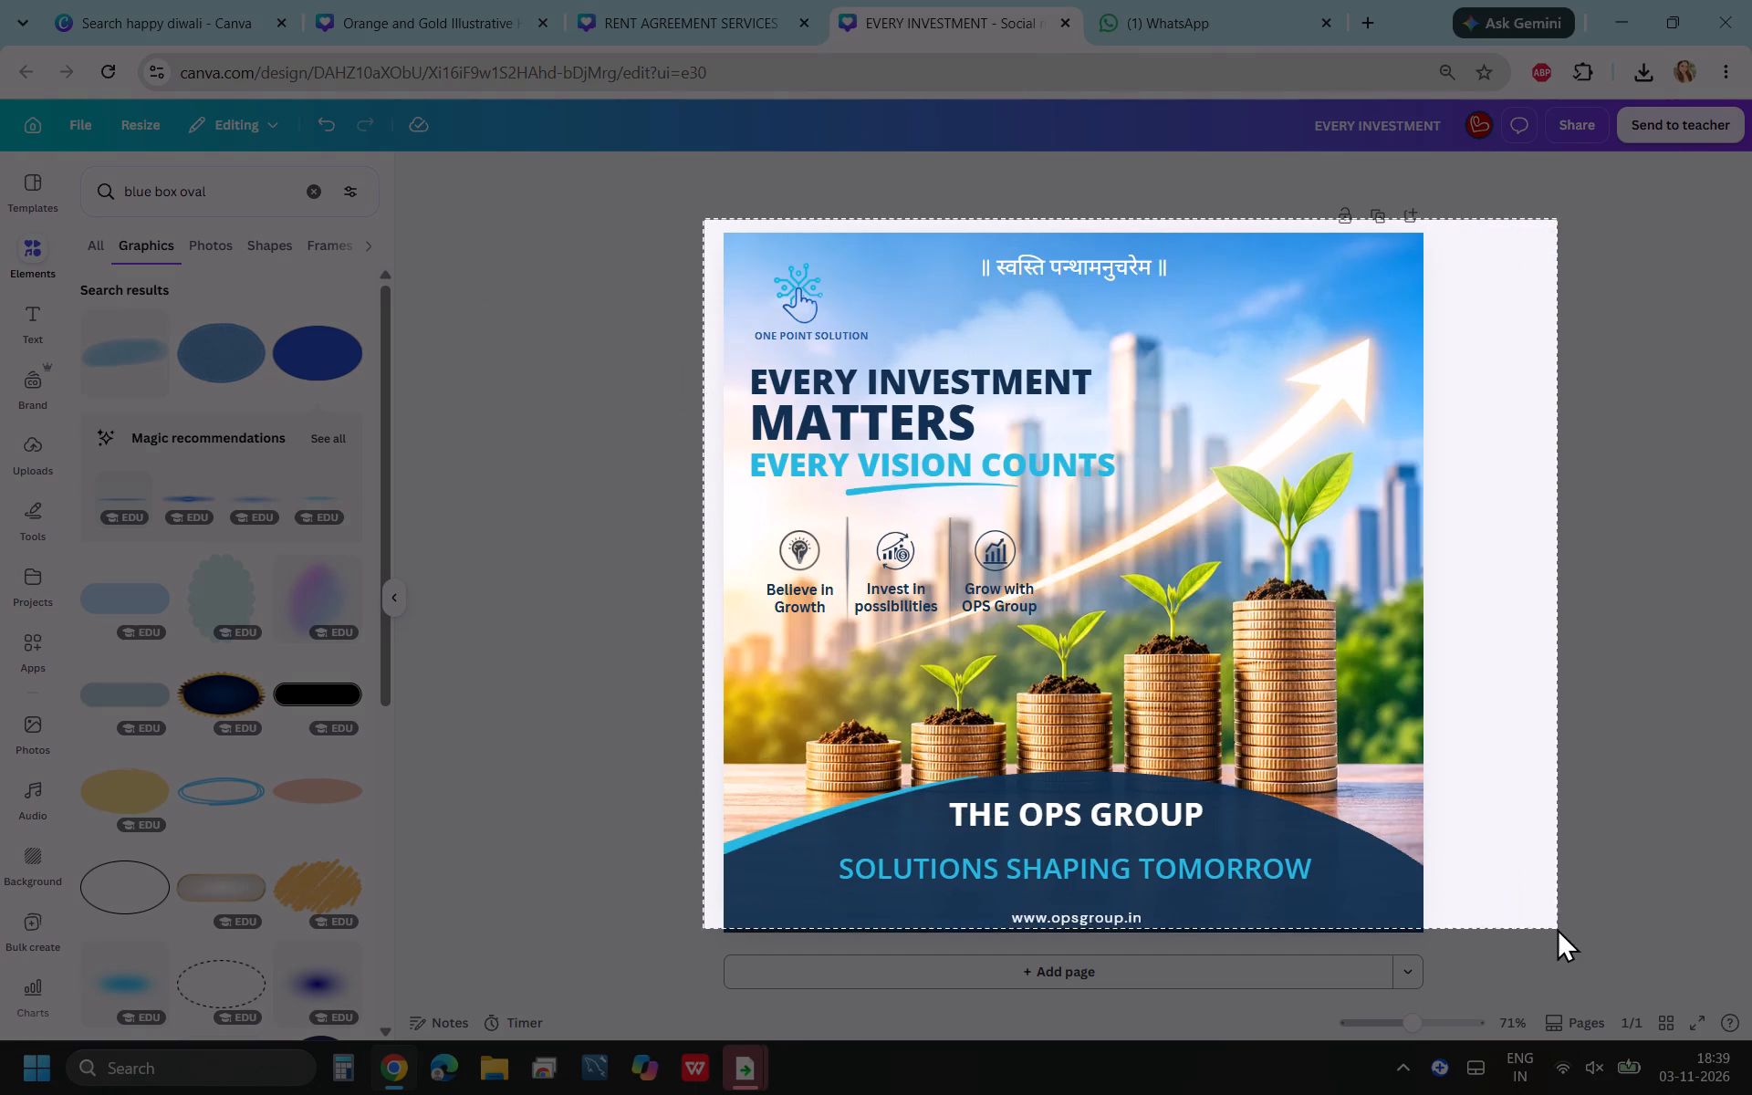
drag(1557, 928, 1439, 939)
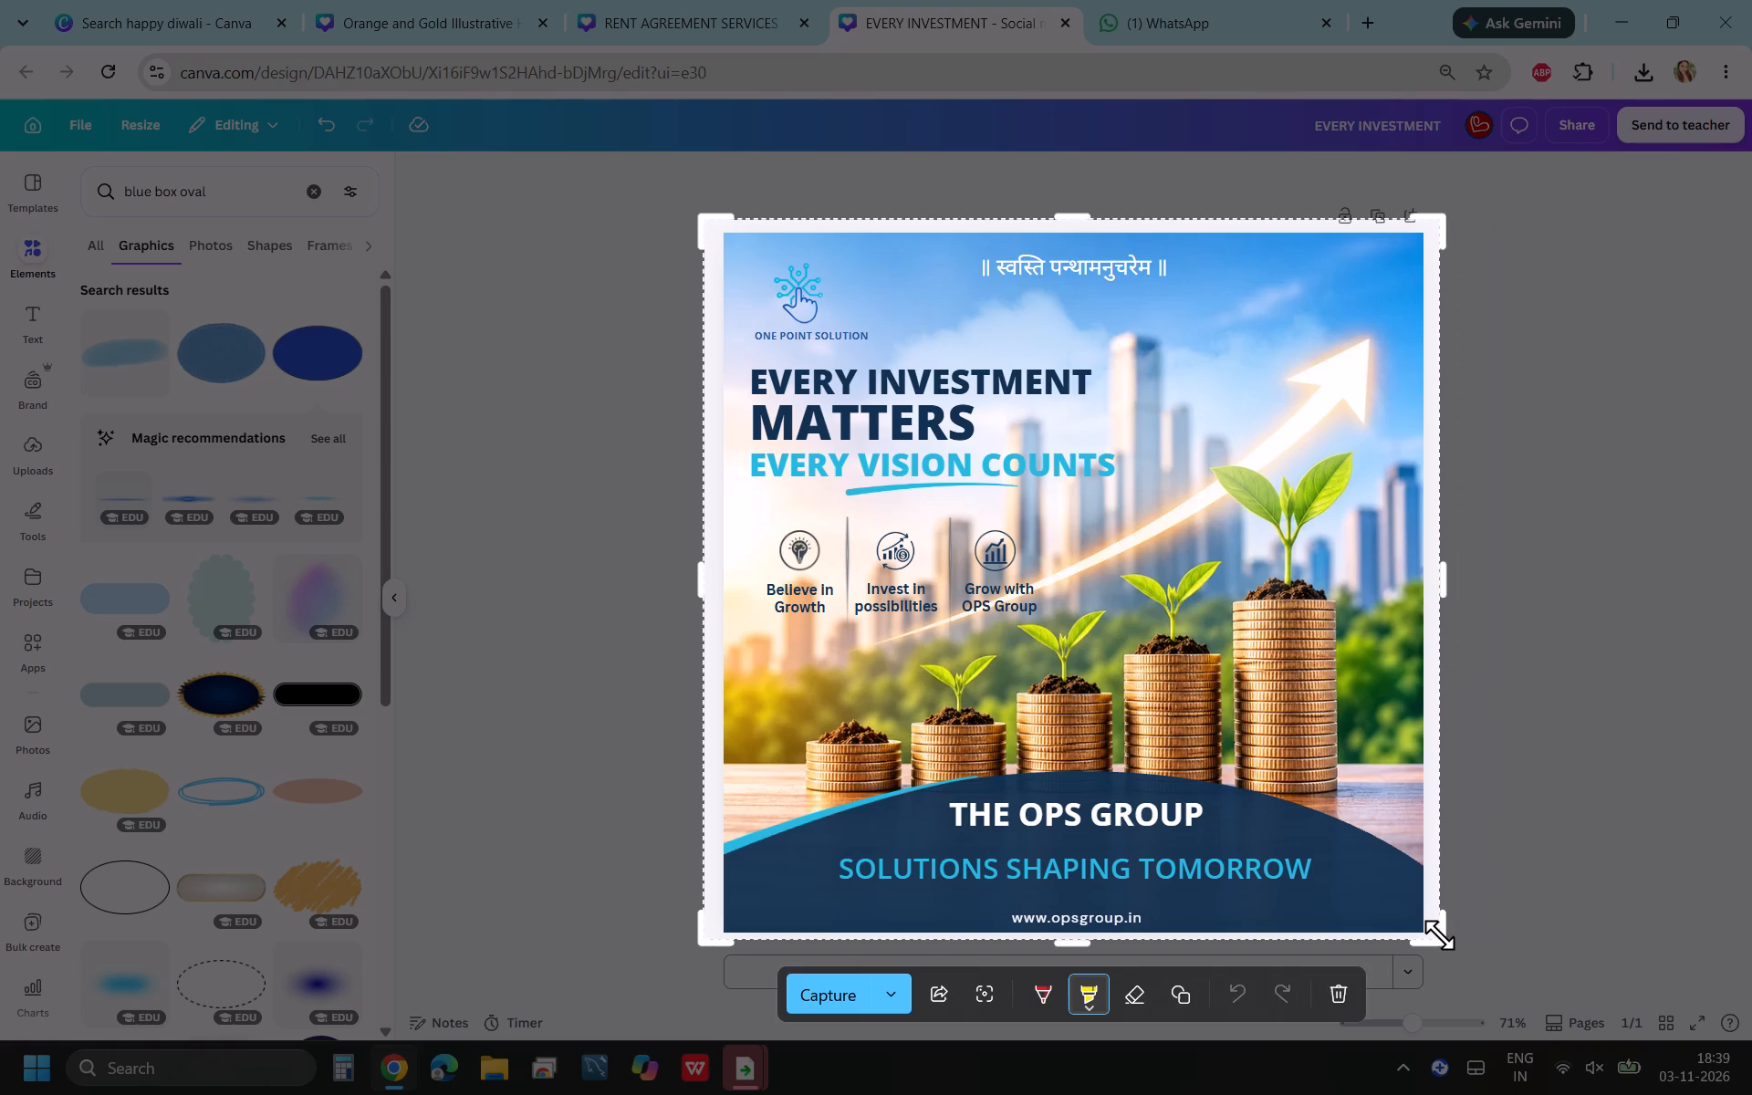
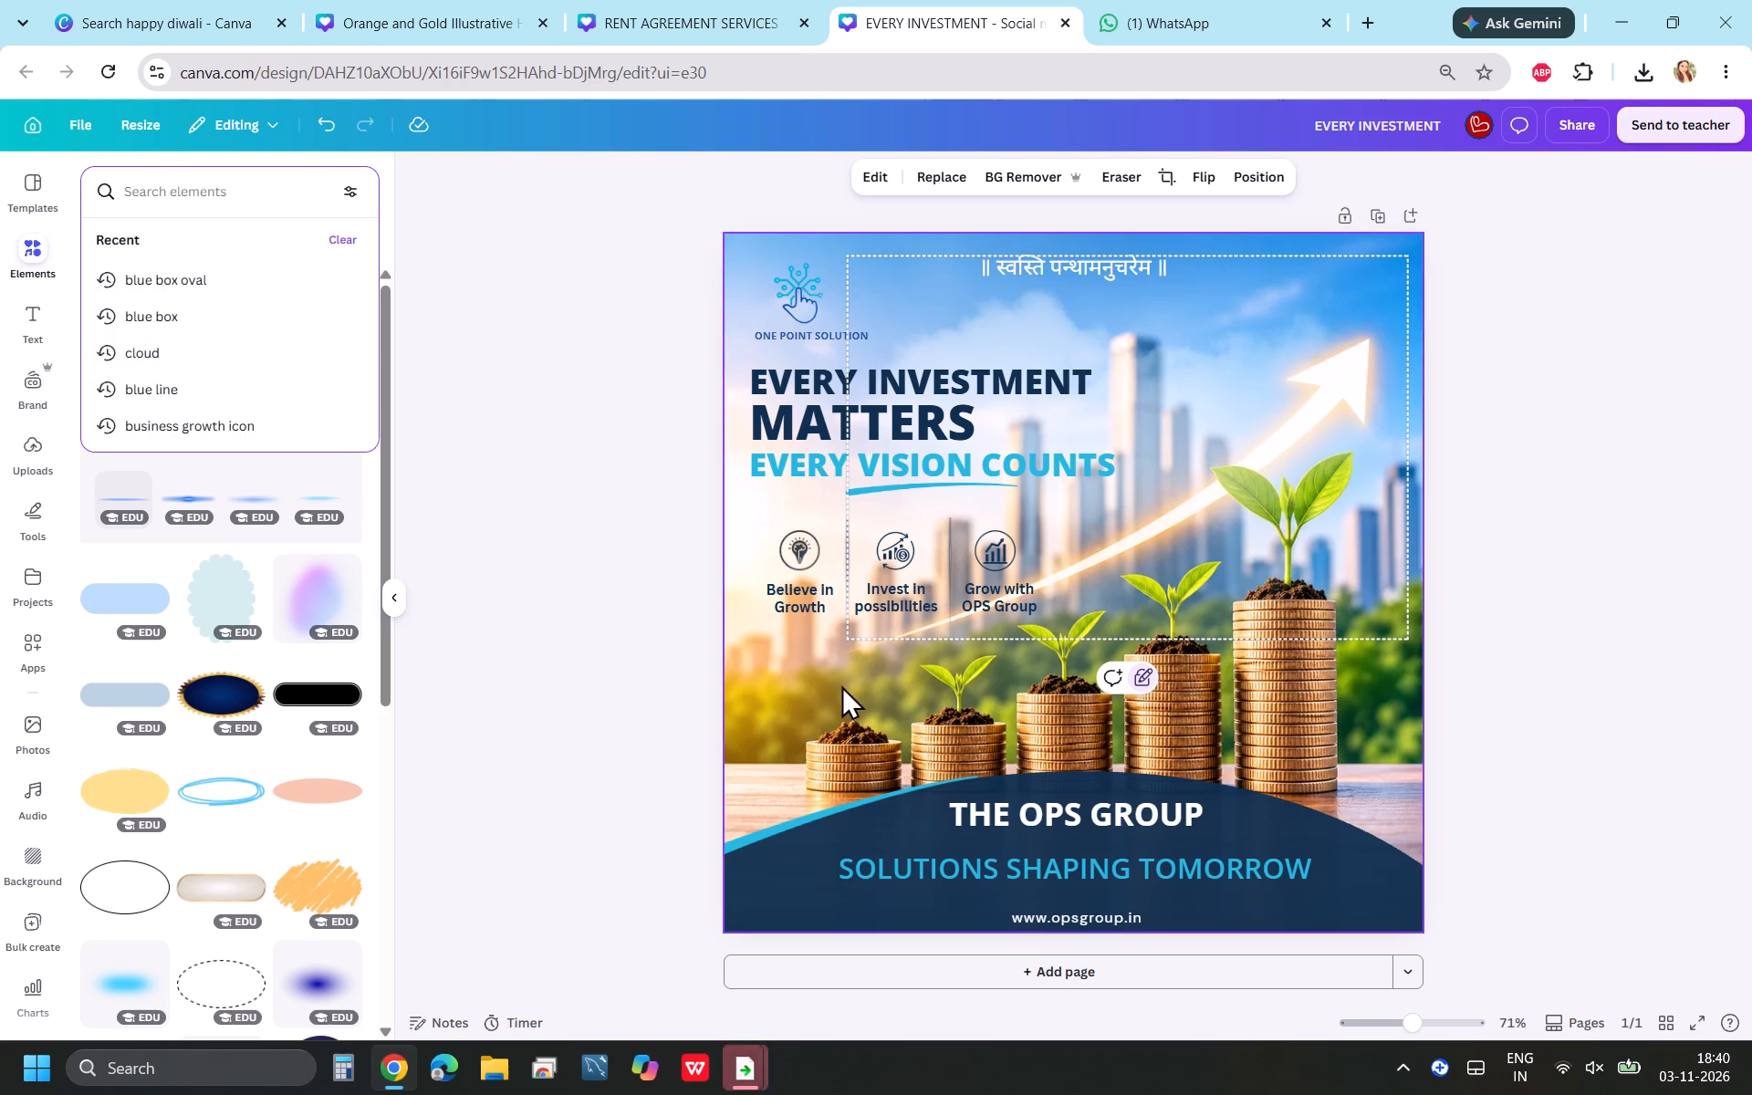
Set the "Believe in Growth", "Invest in possibilities" and "Grow with OPS Group" captions to Open Sans Bold.
click(613, 581)
click(783, 600)
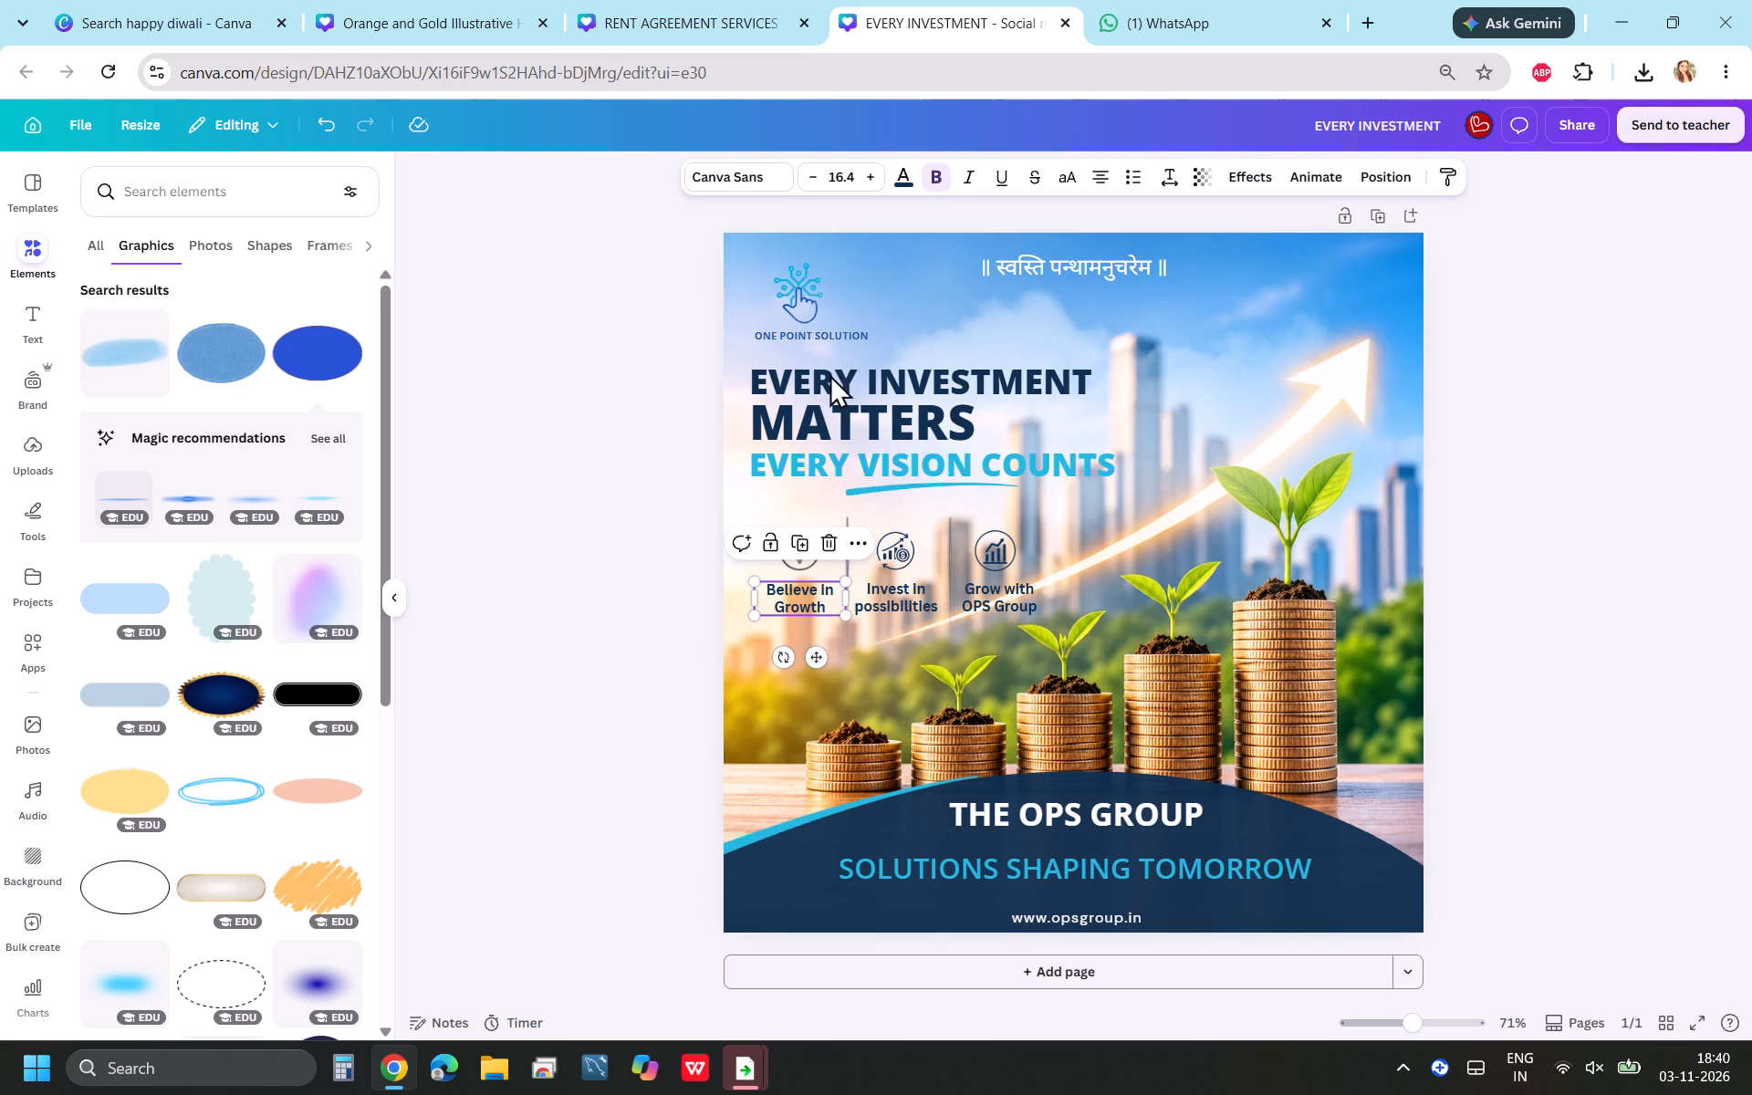
click(759, 177)
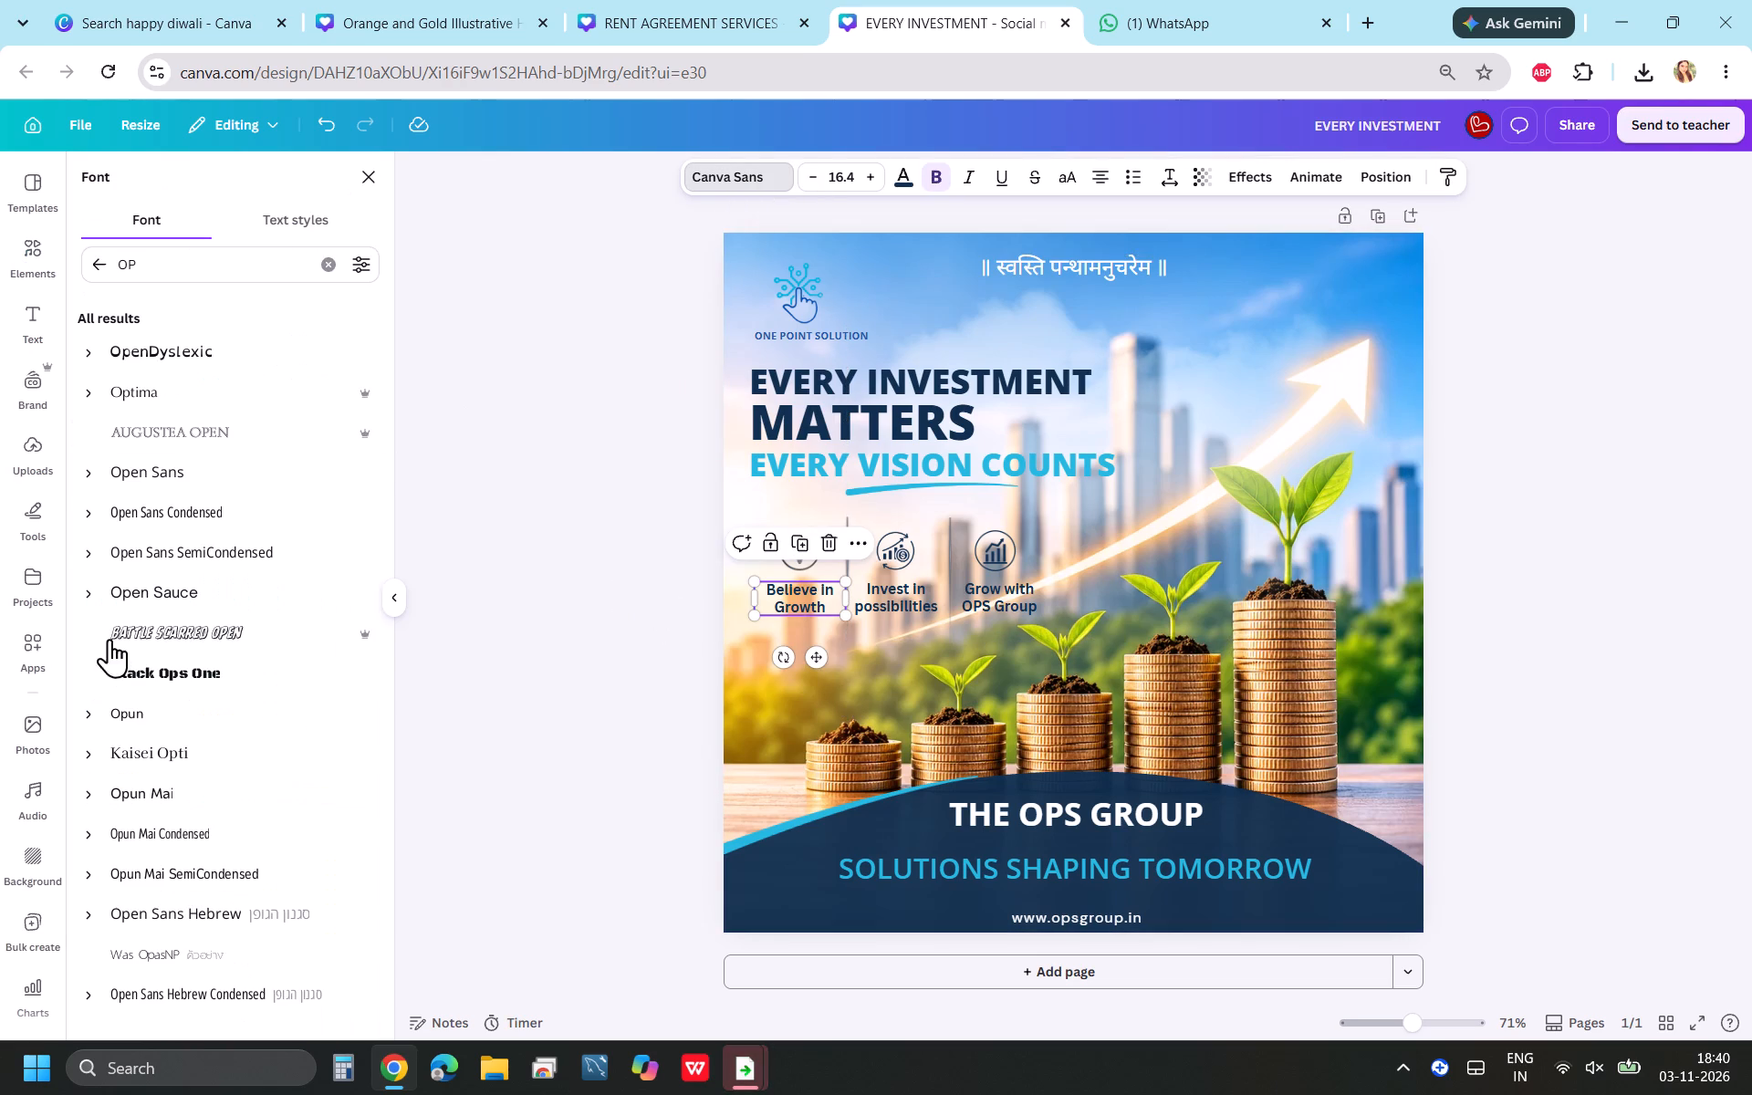
click(90, 475)
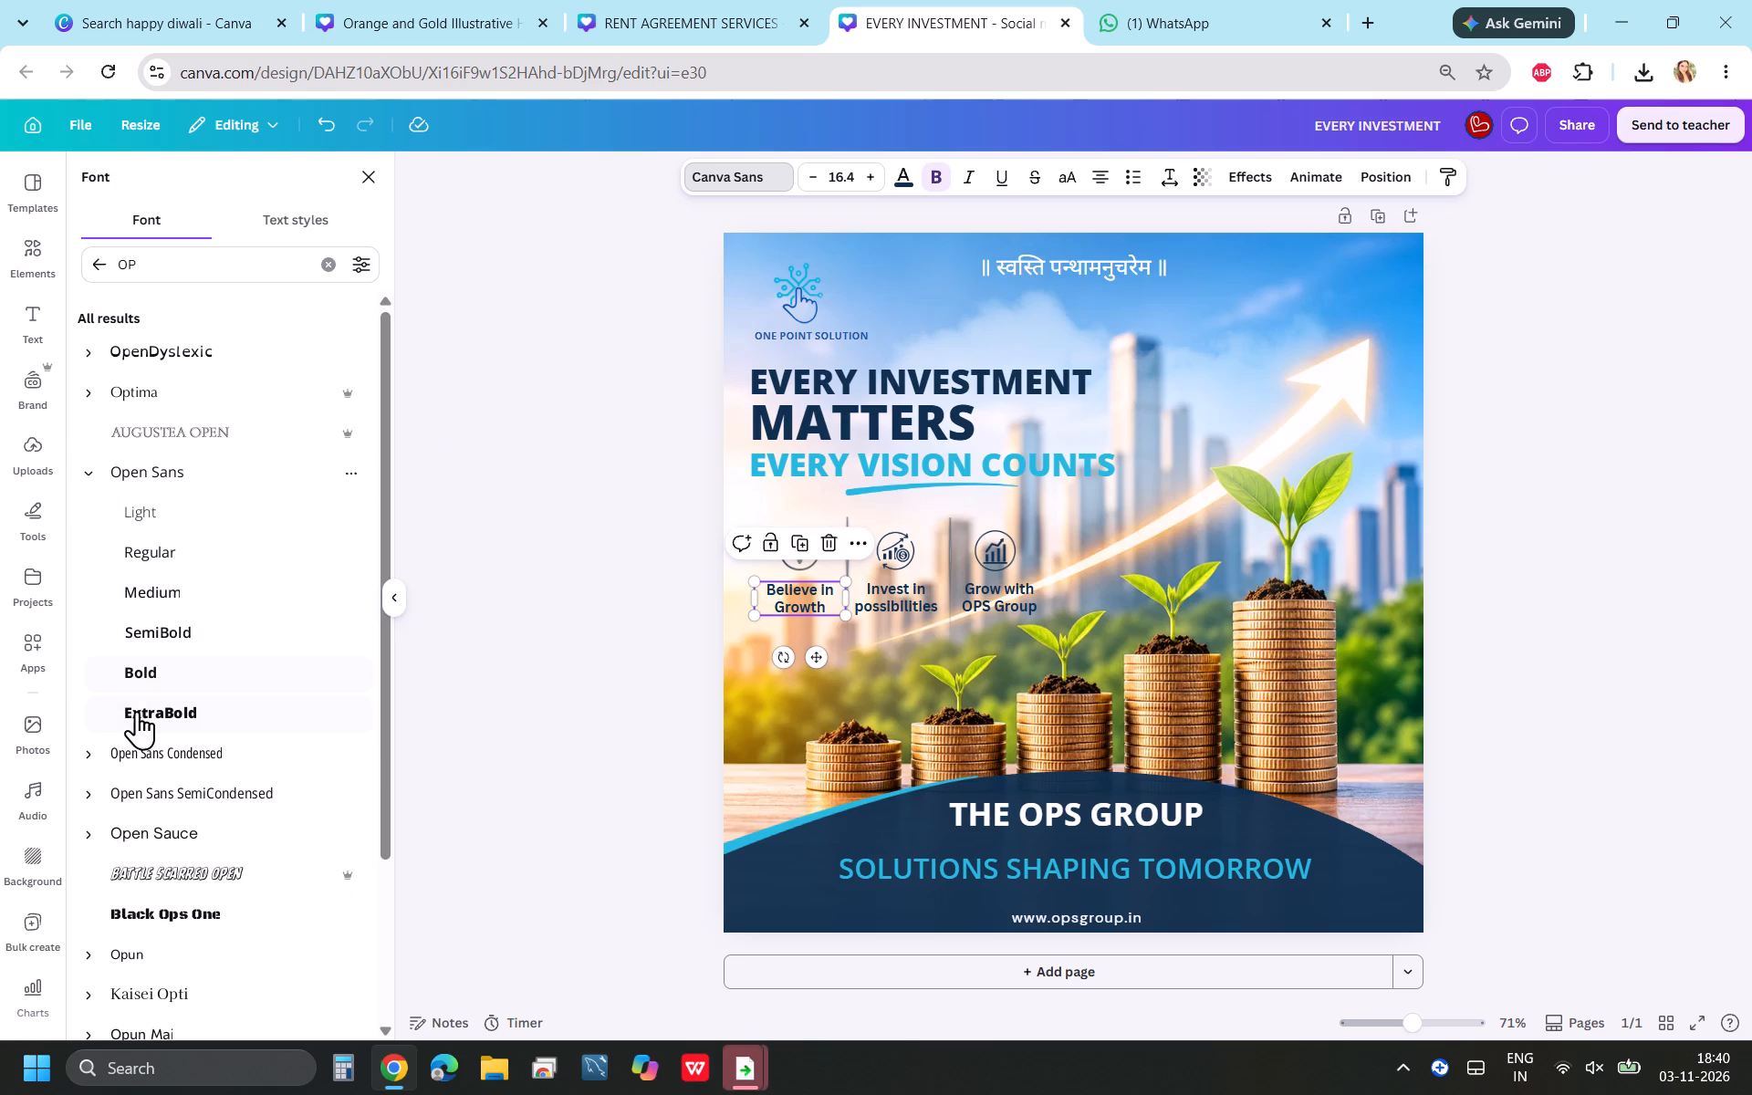
click(131, 670)
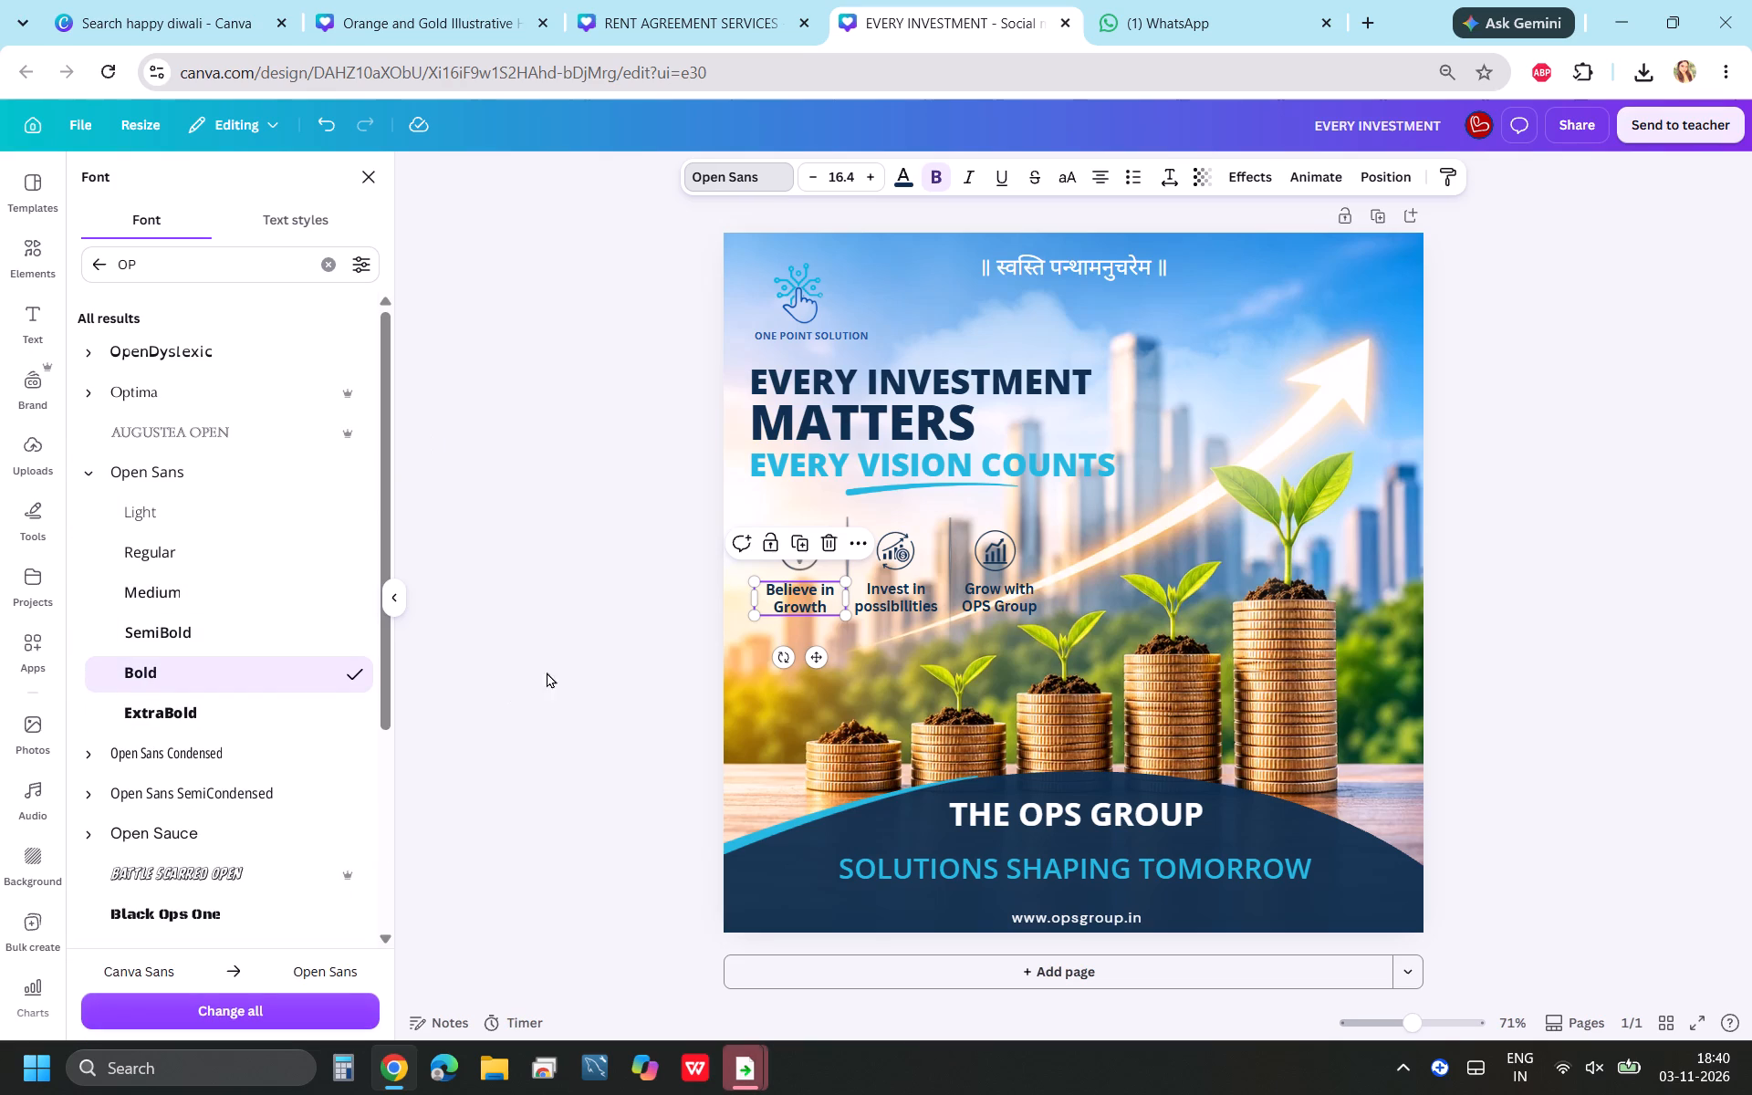
click(884, 608)
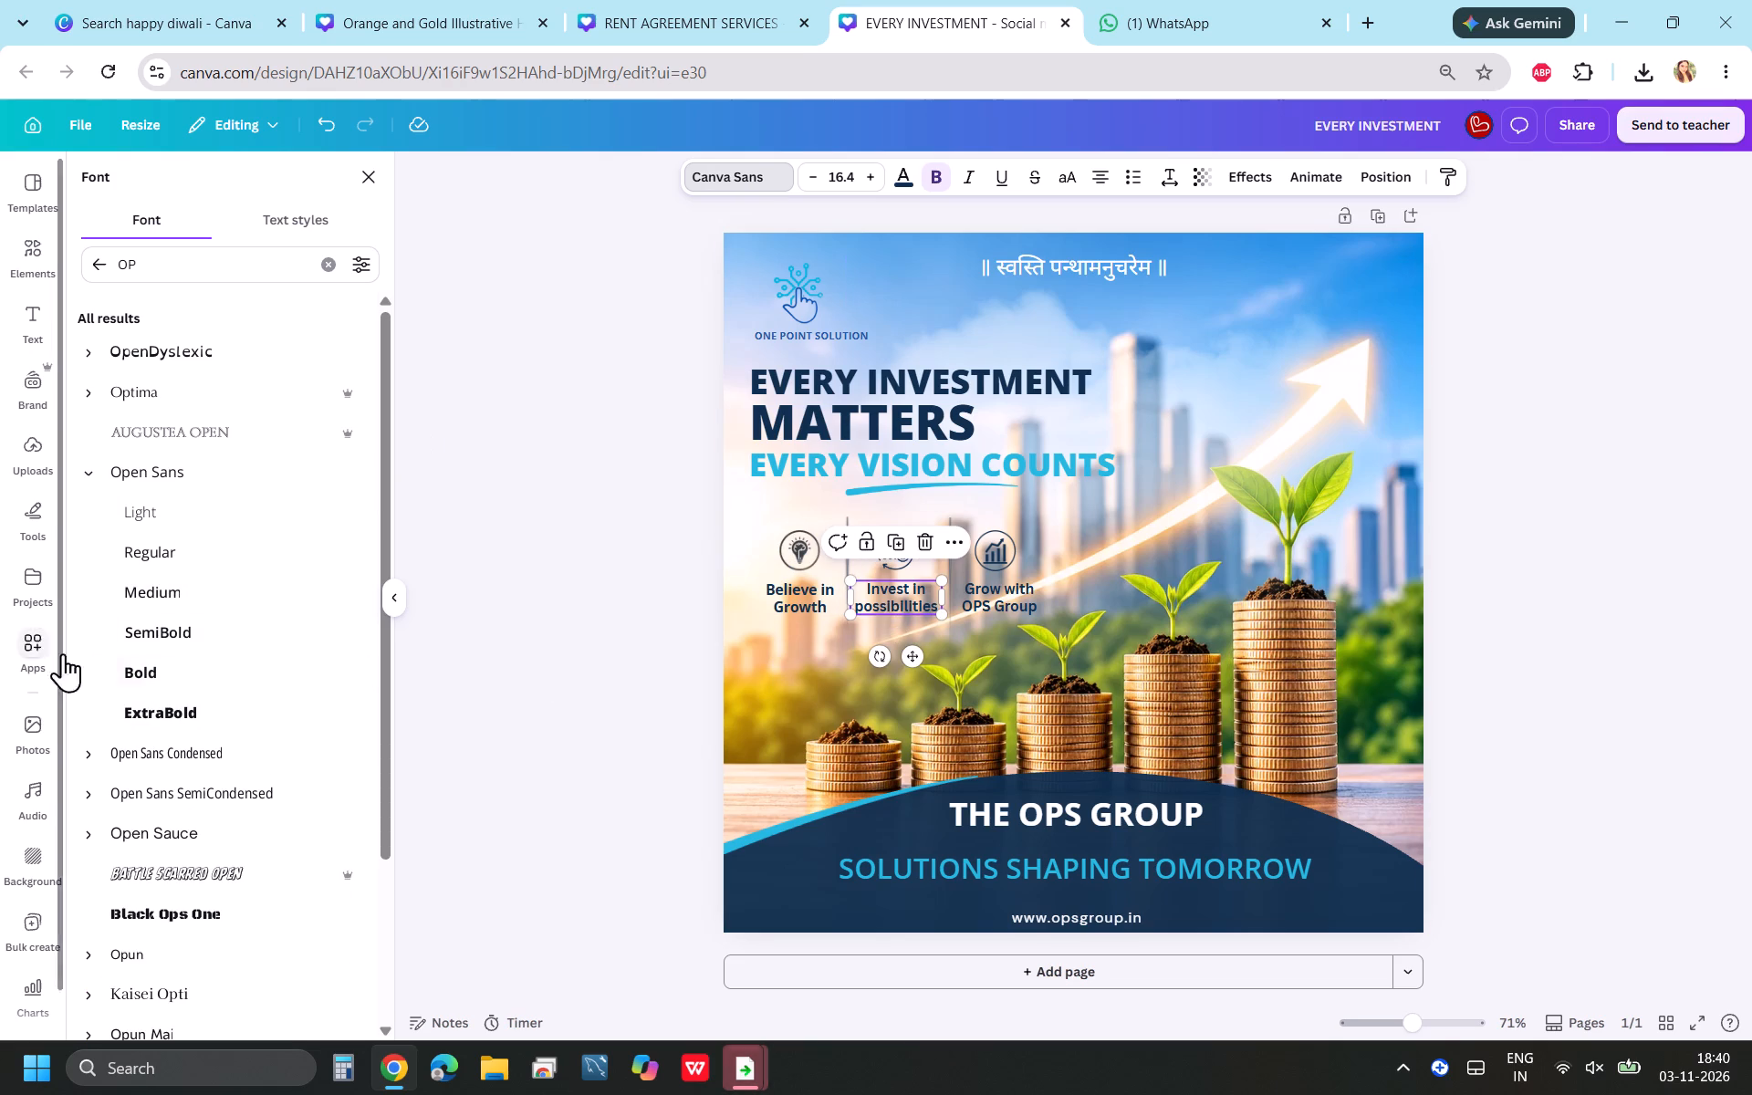
click(139, 671)
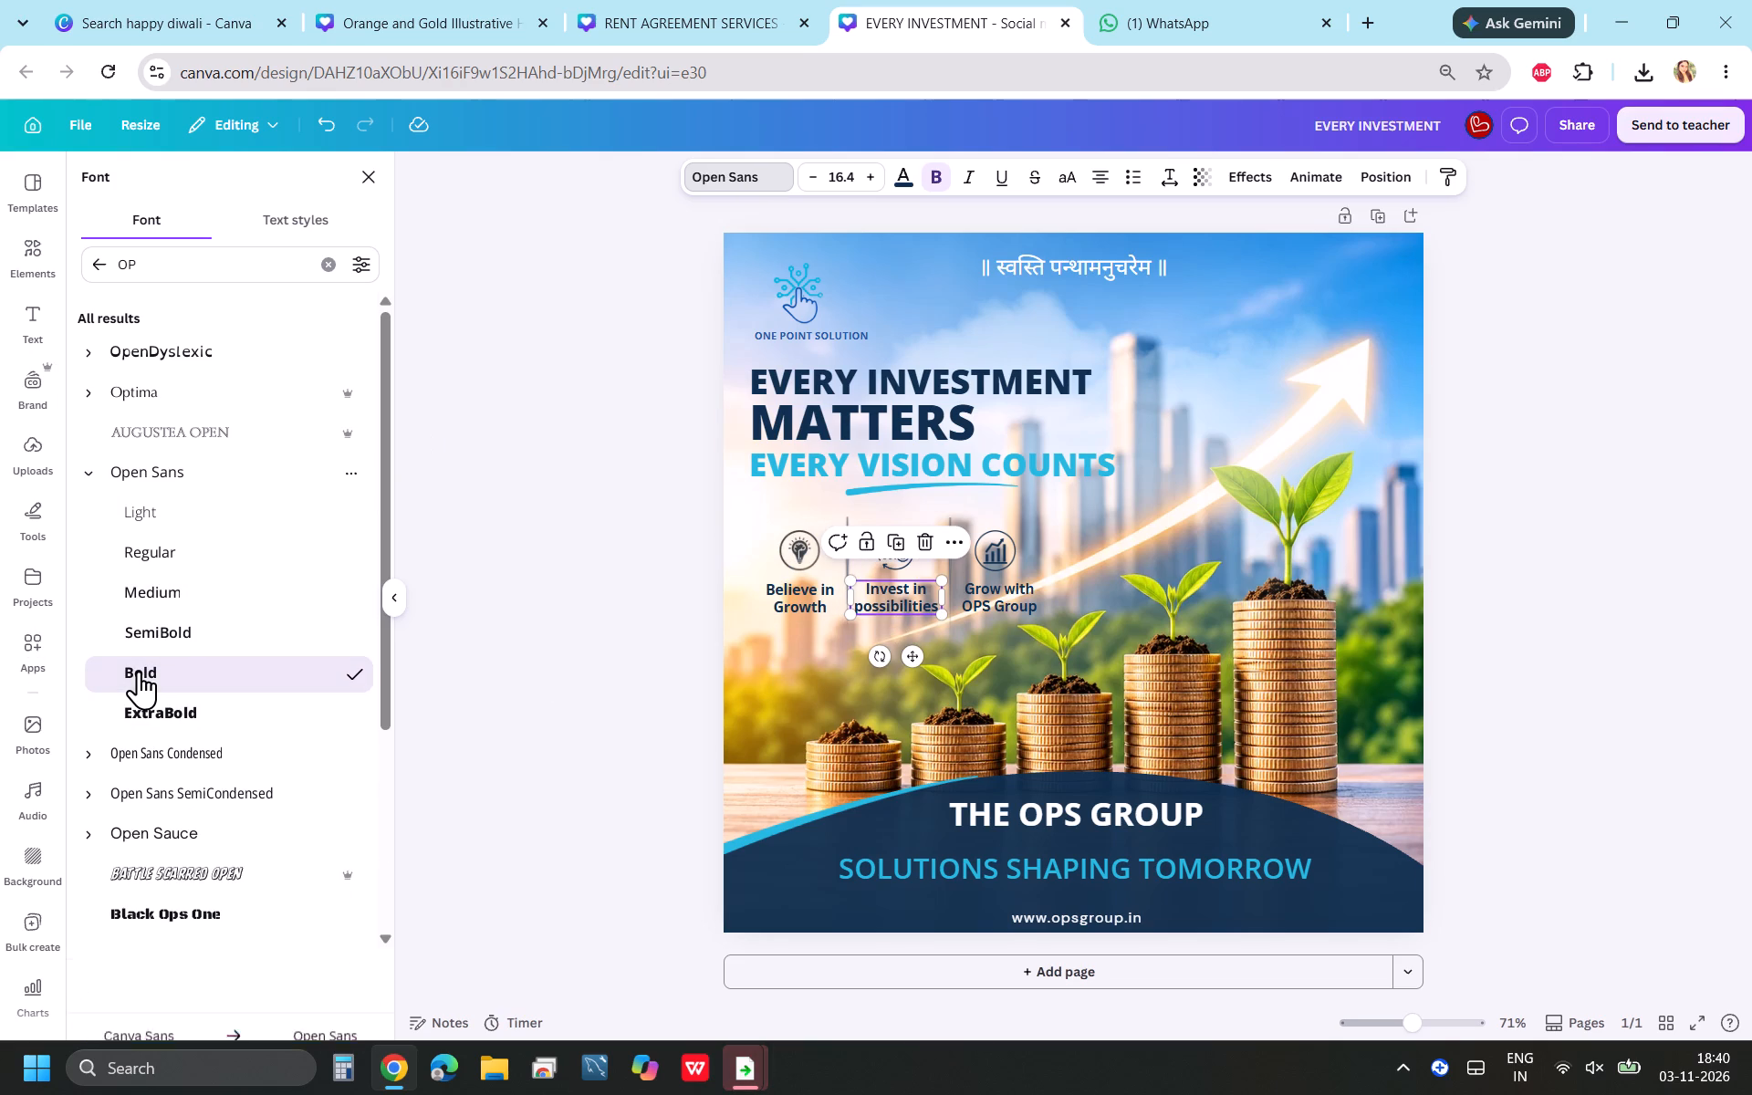
click(1002, 604)
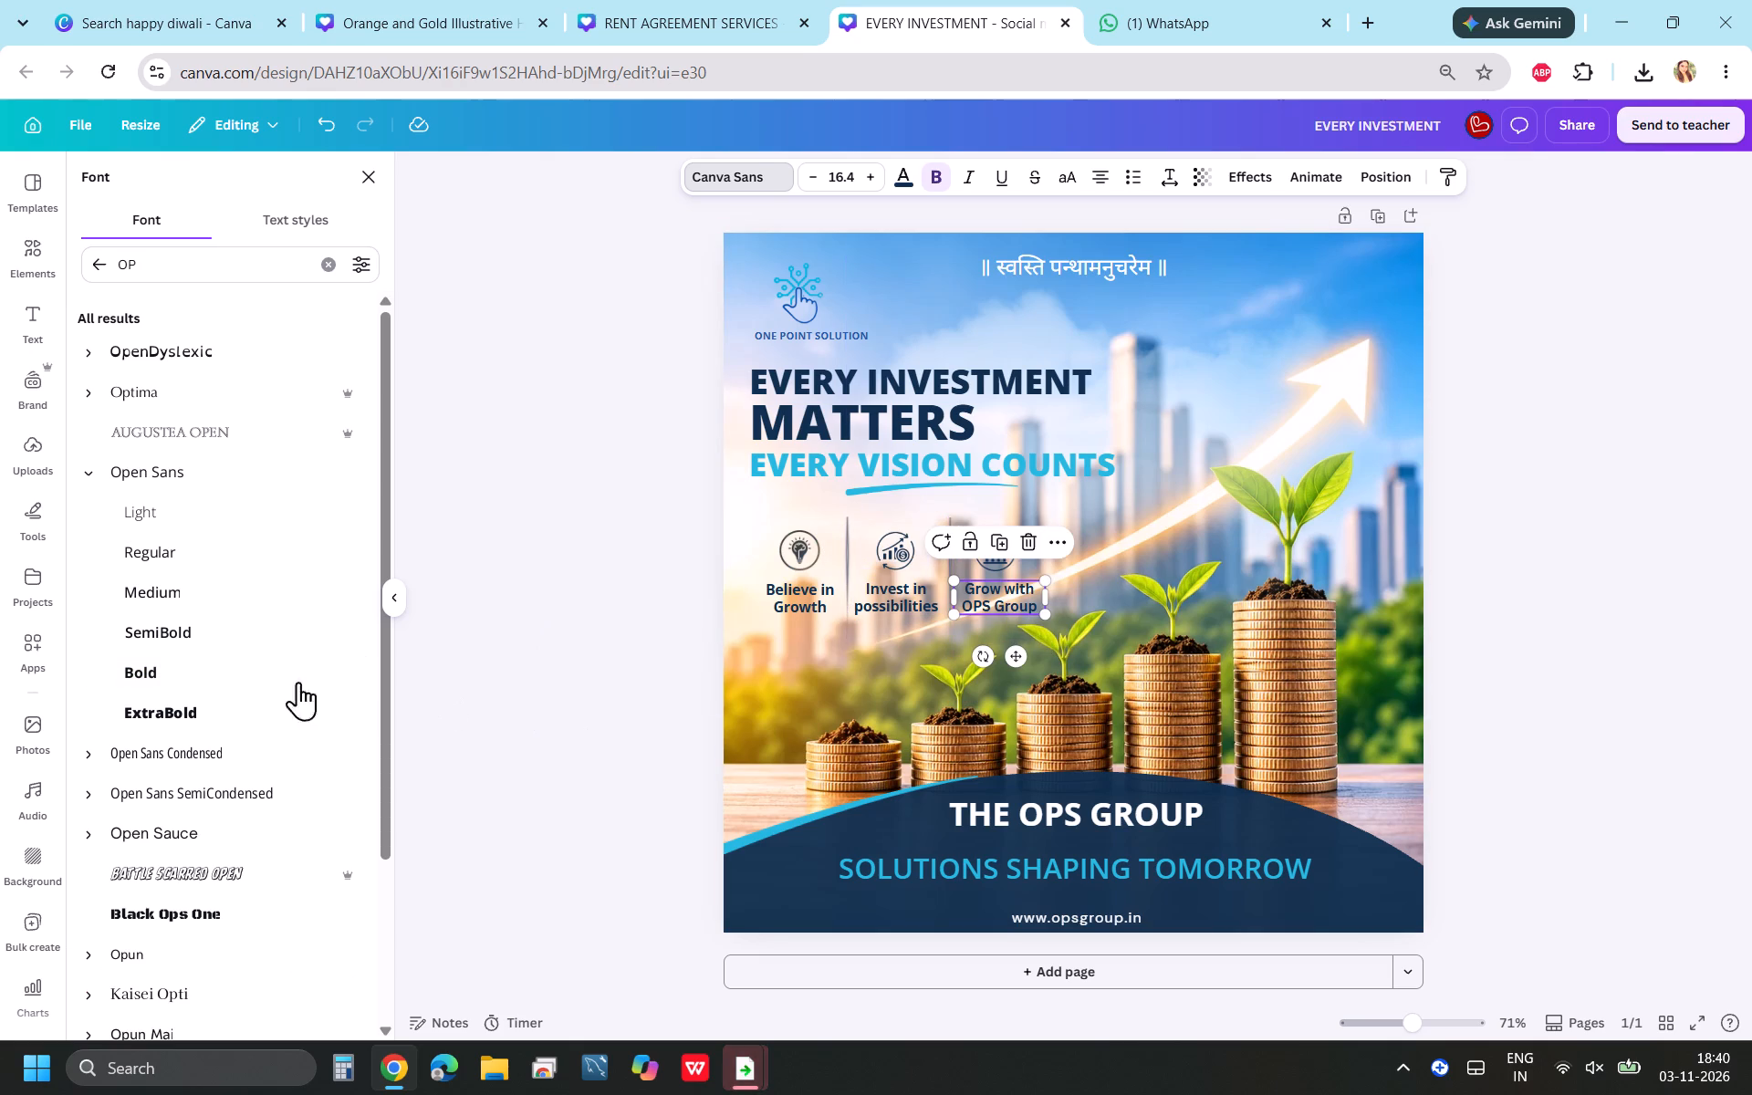
click(151, 681)
click(1598, 641)
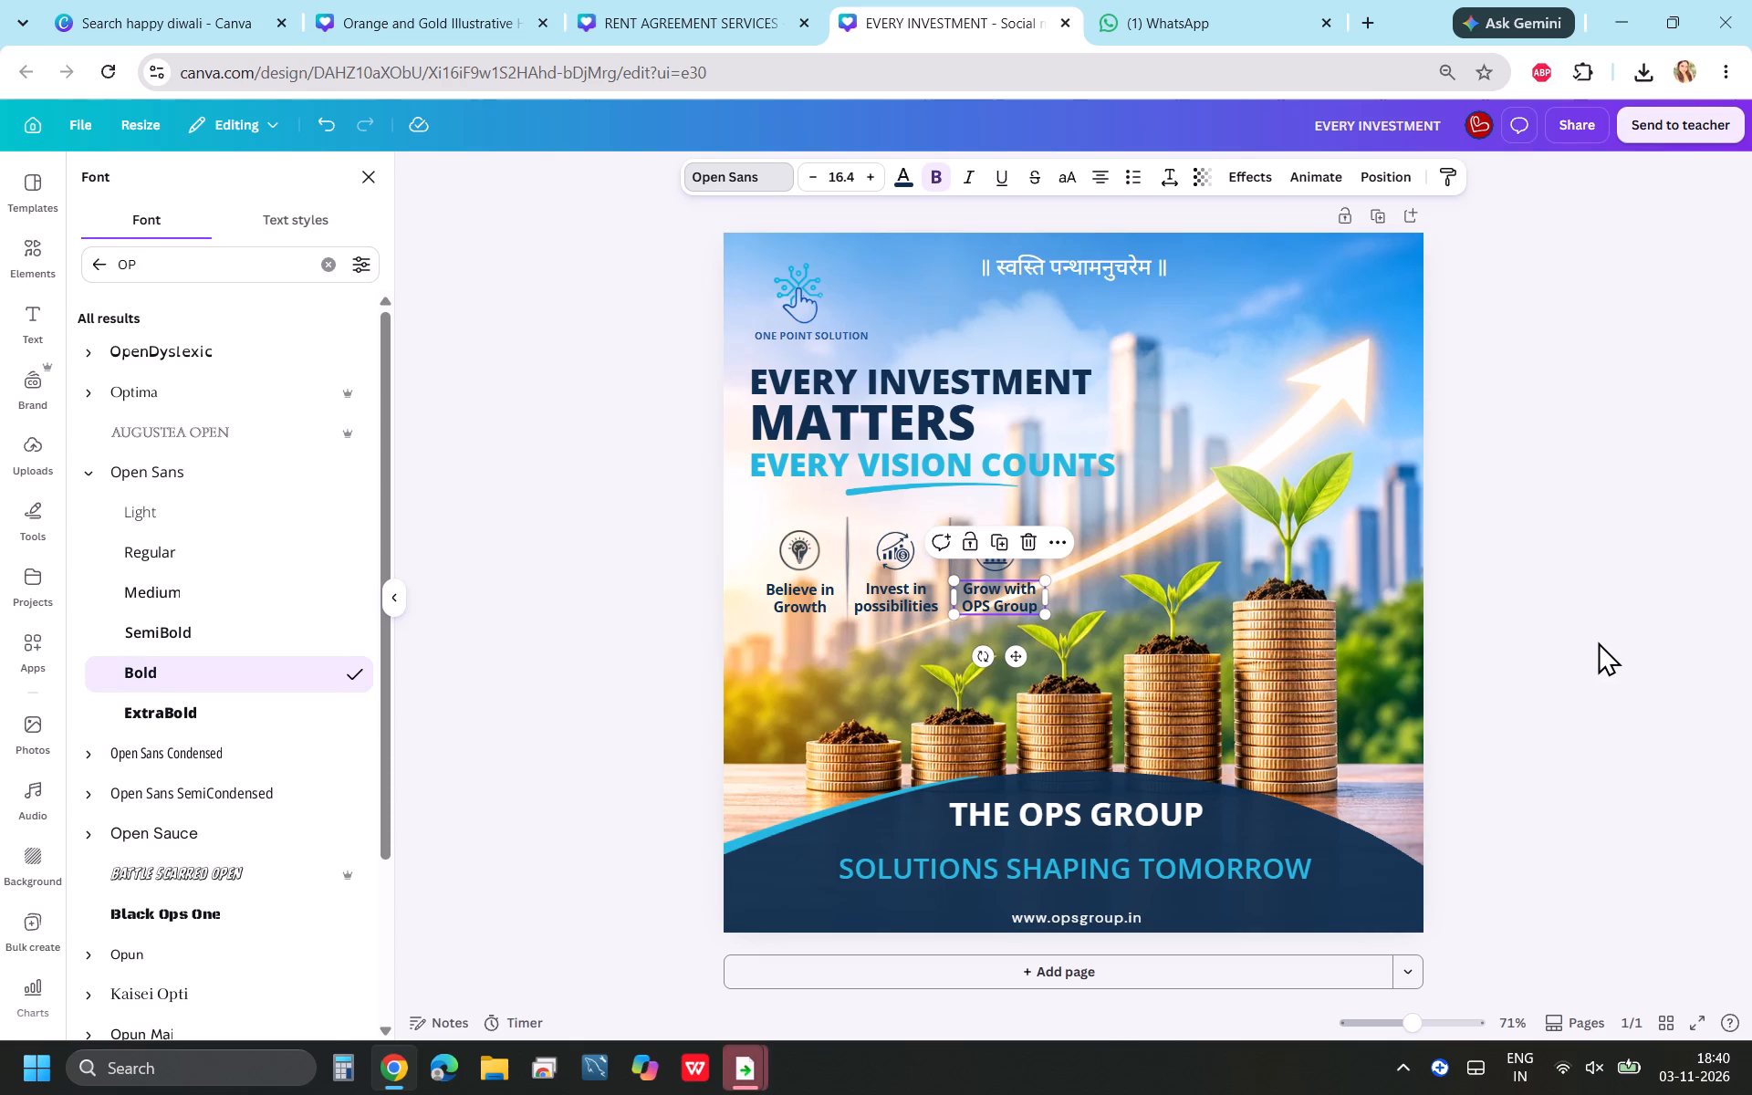
click(1598, 641)
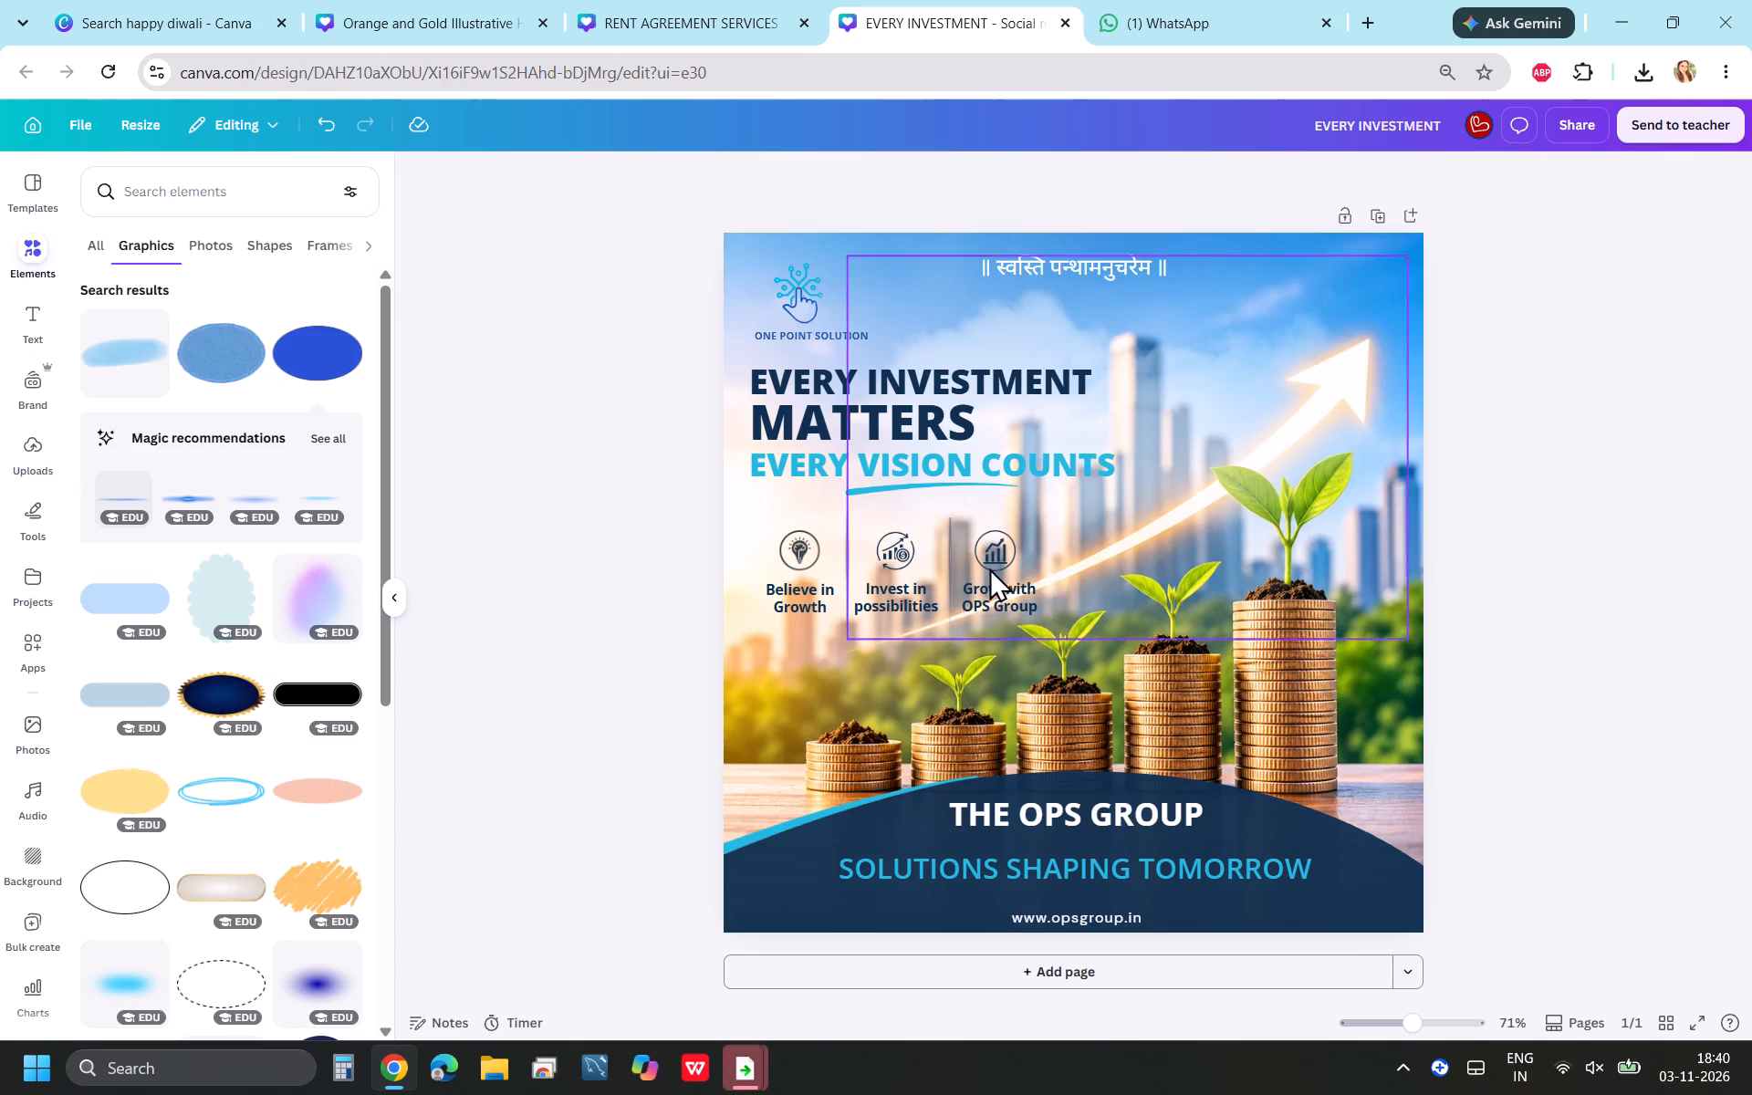
Nudge the bar-chart icon slightly right to centre it above the "Grow with OPS Group" caption.
click(989, 562)
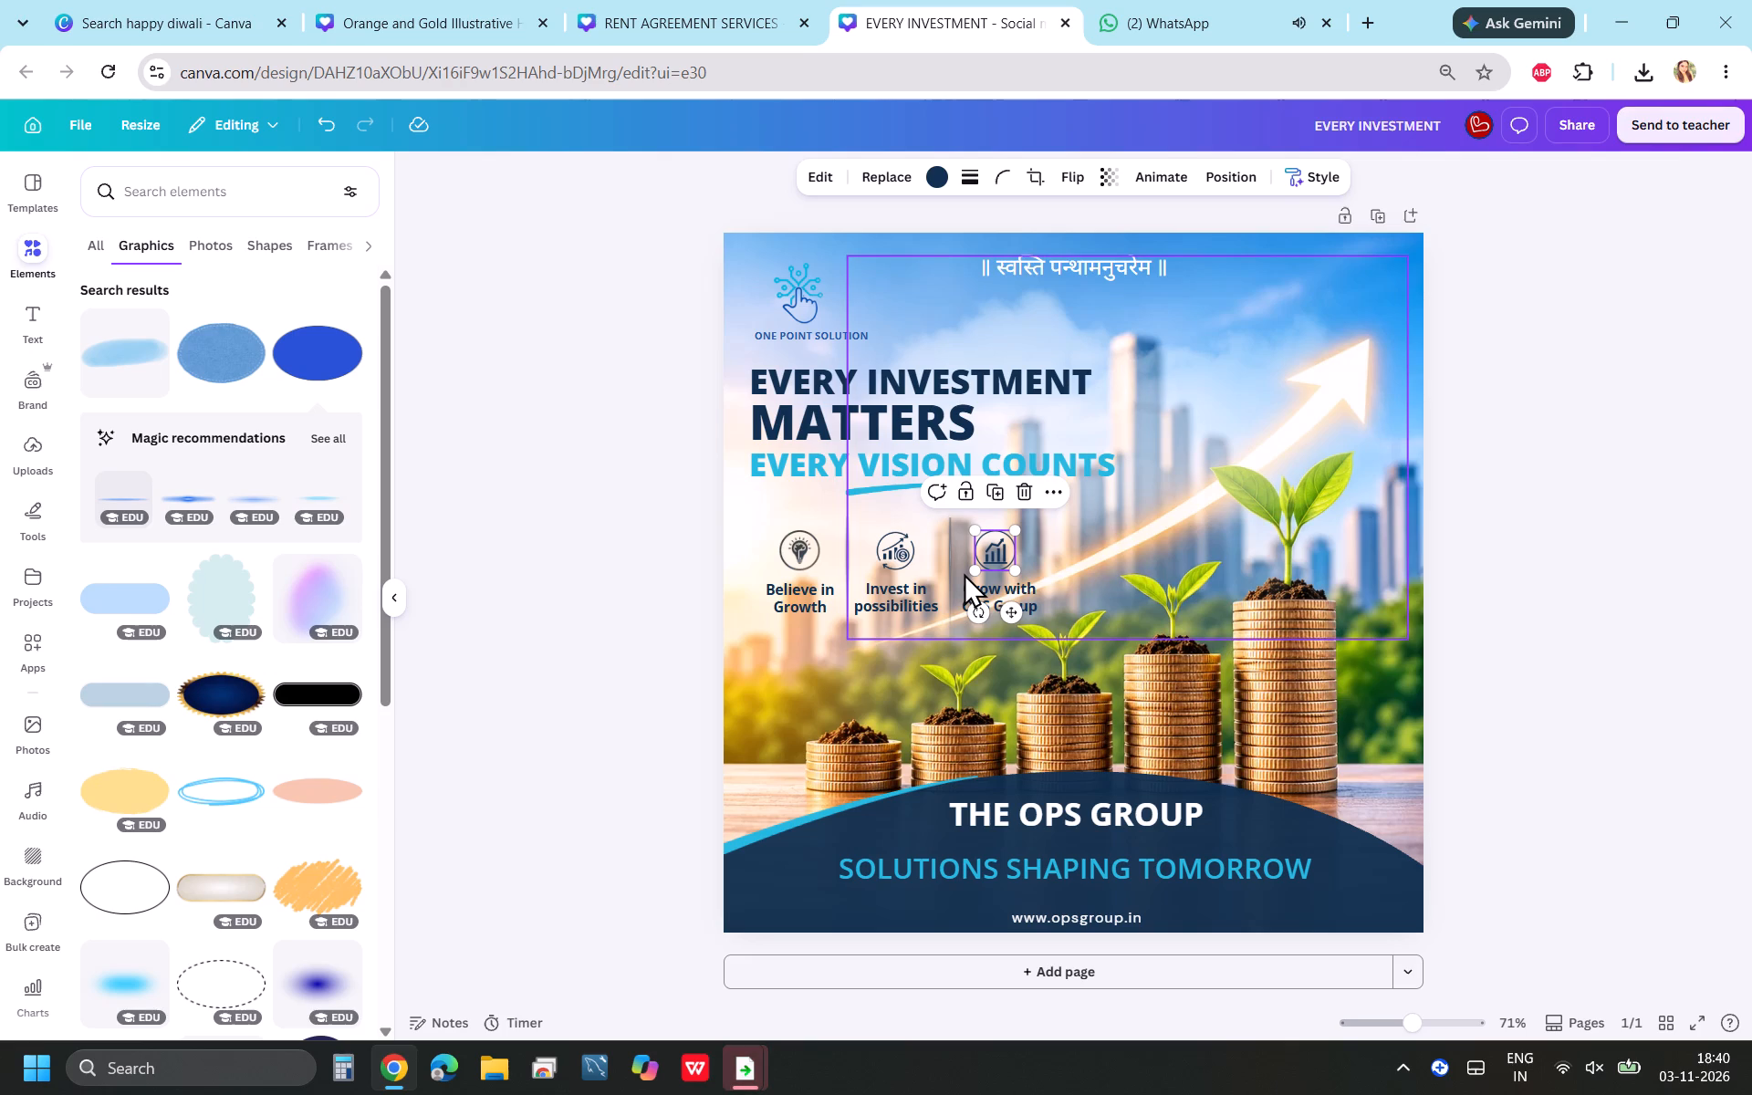
key(Right)
key(Right)
key(Right)
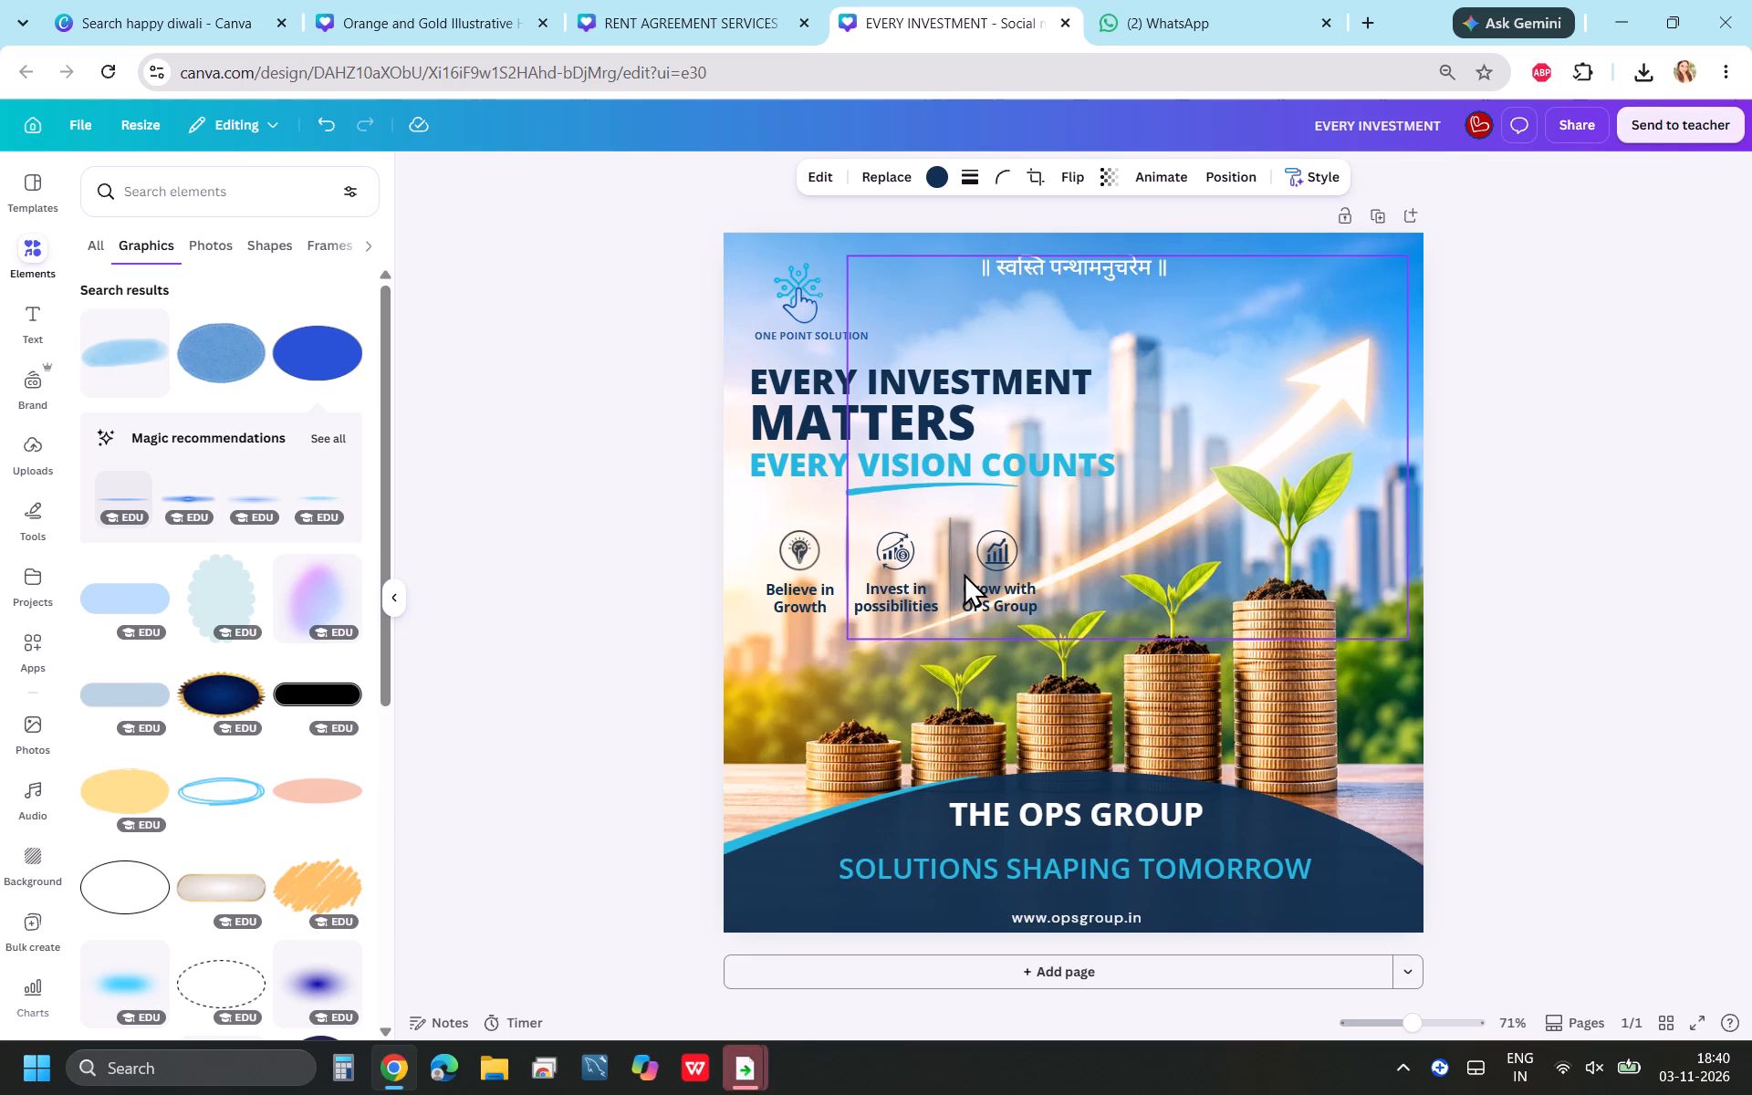
key(Right)
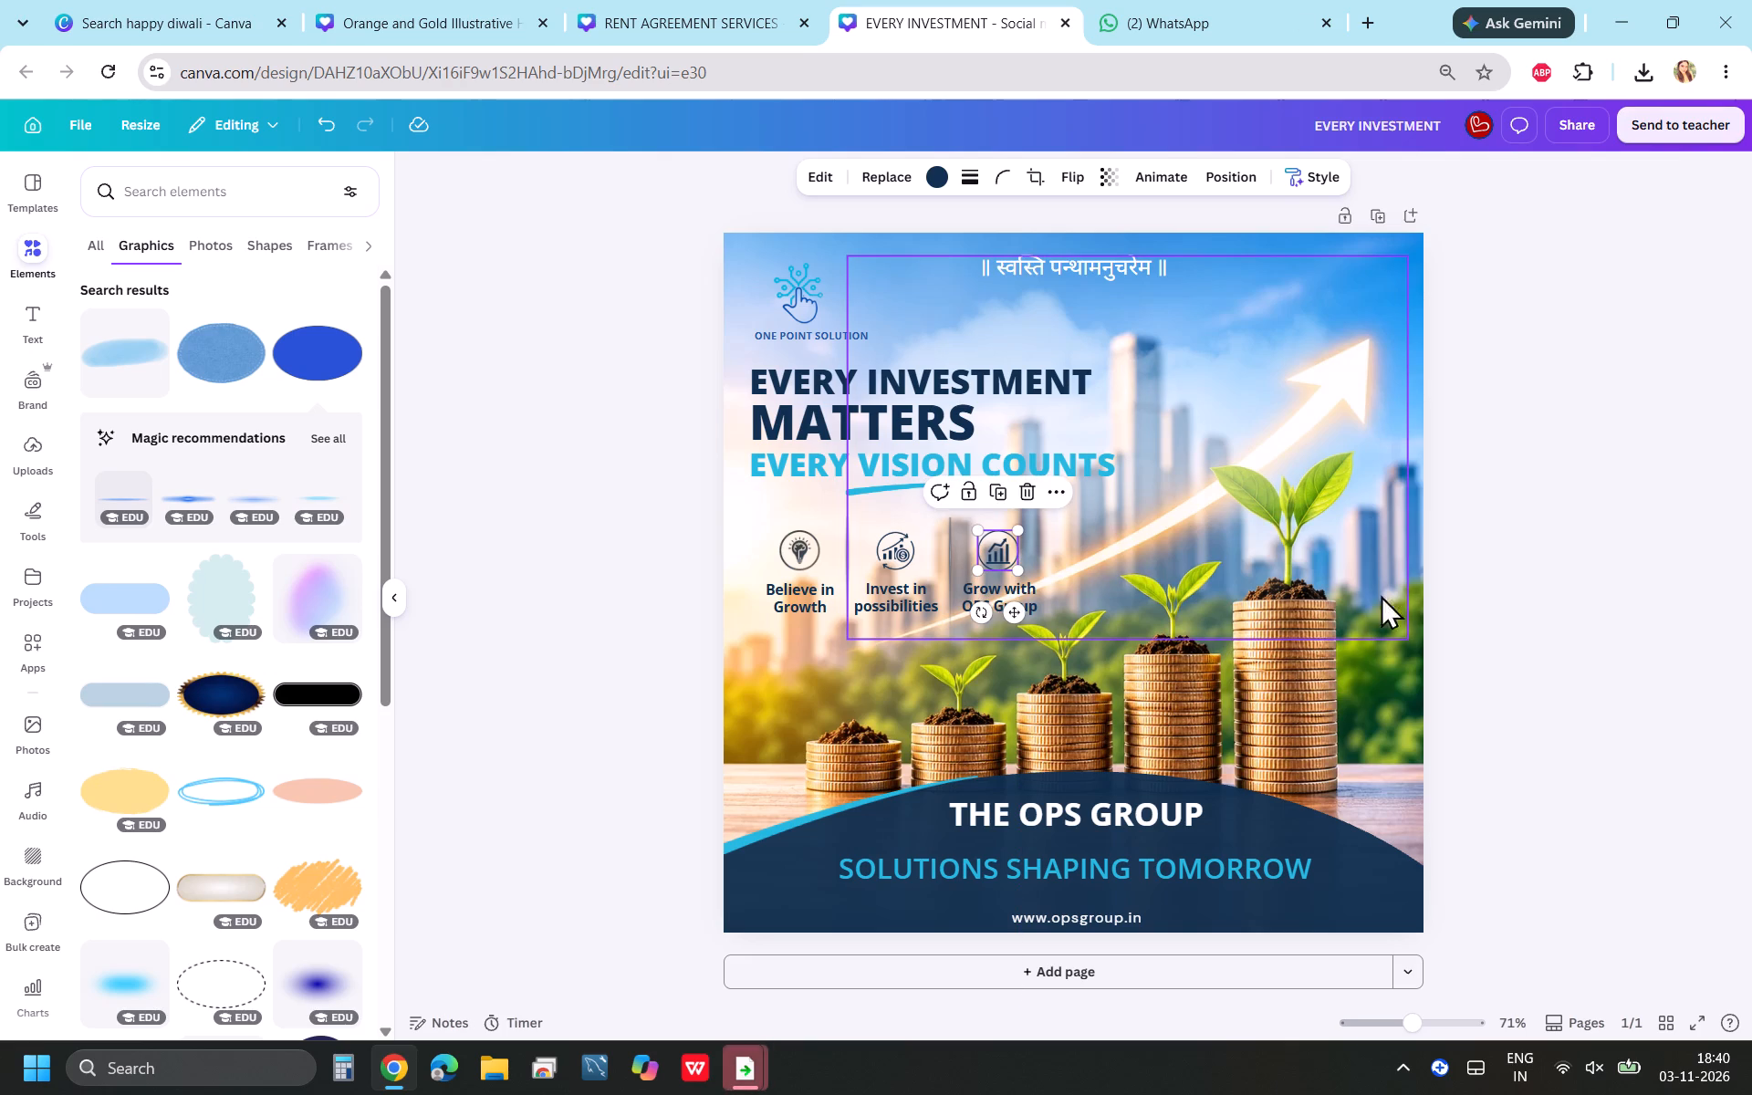
click(1607, 634)
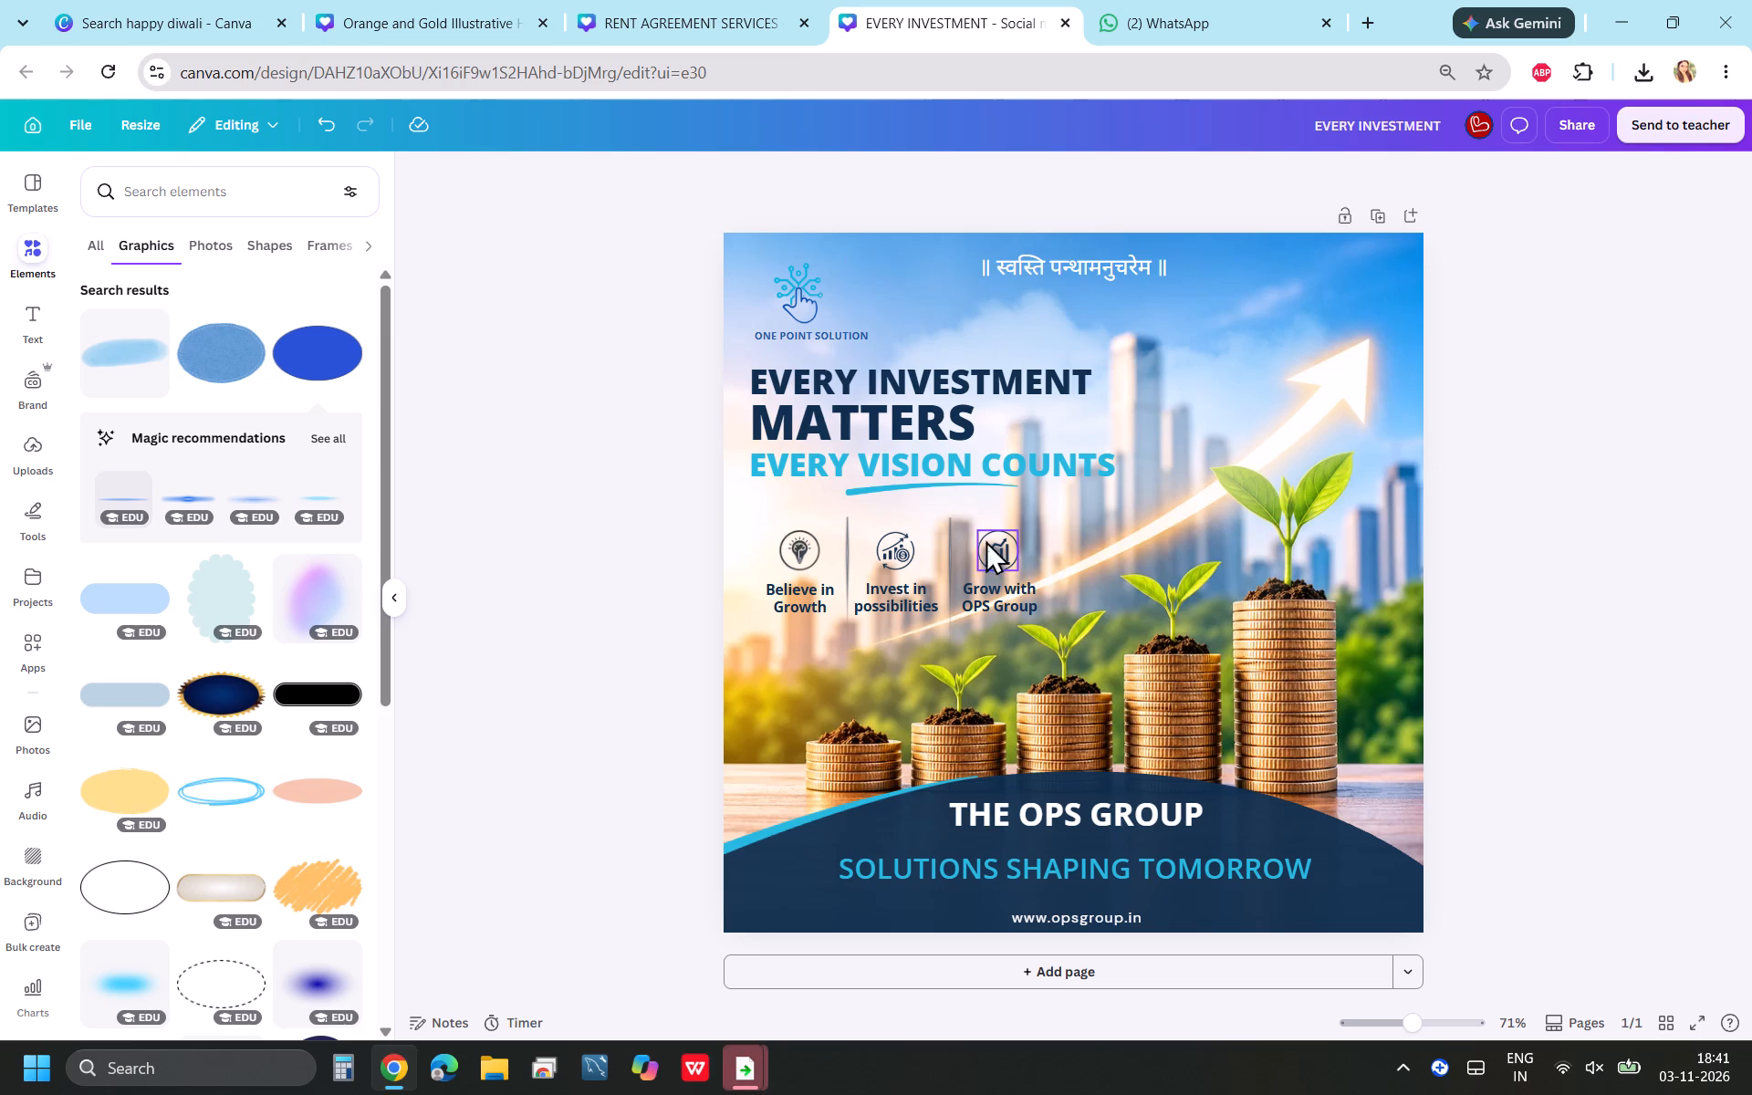
Search the graphics for "cloud" and place the soft white cloud over the headline and icon row.
click(197, 193)
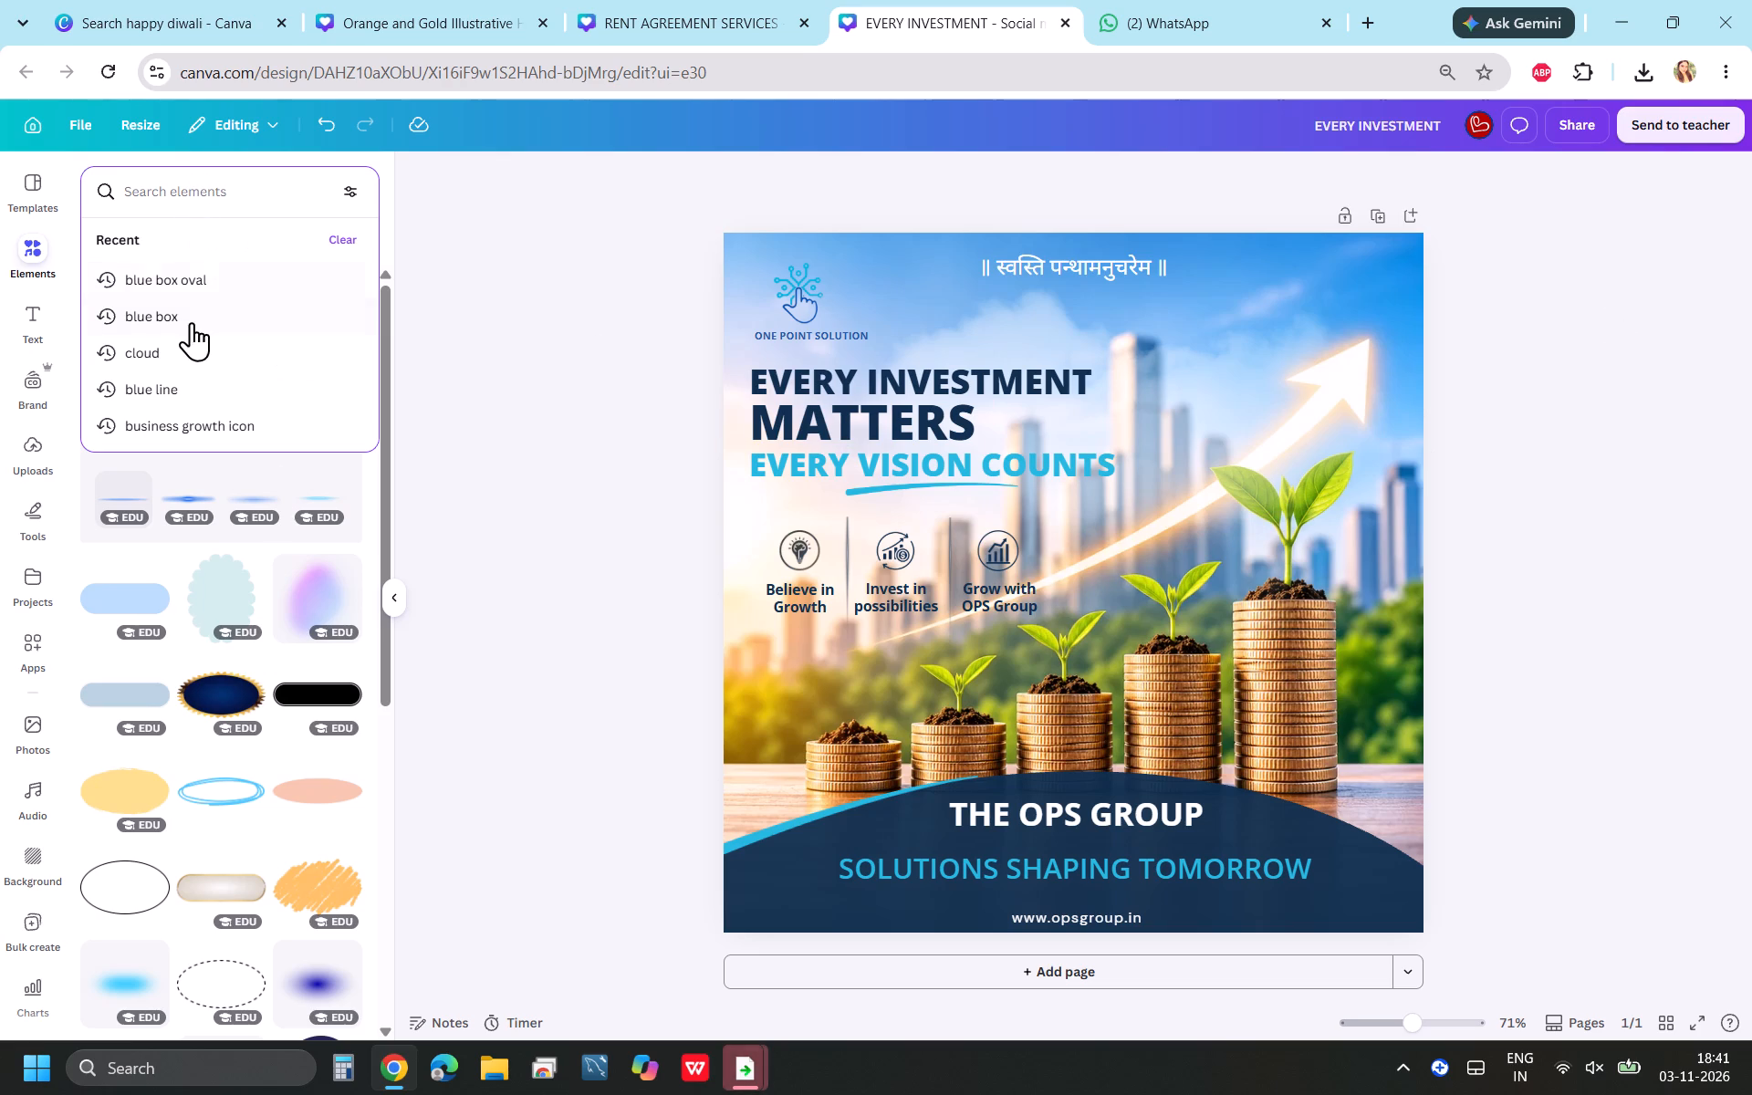
click(192, 346)
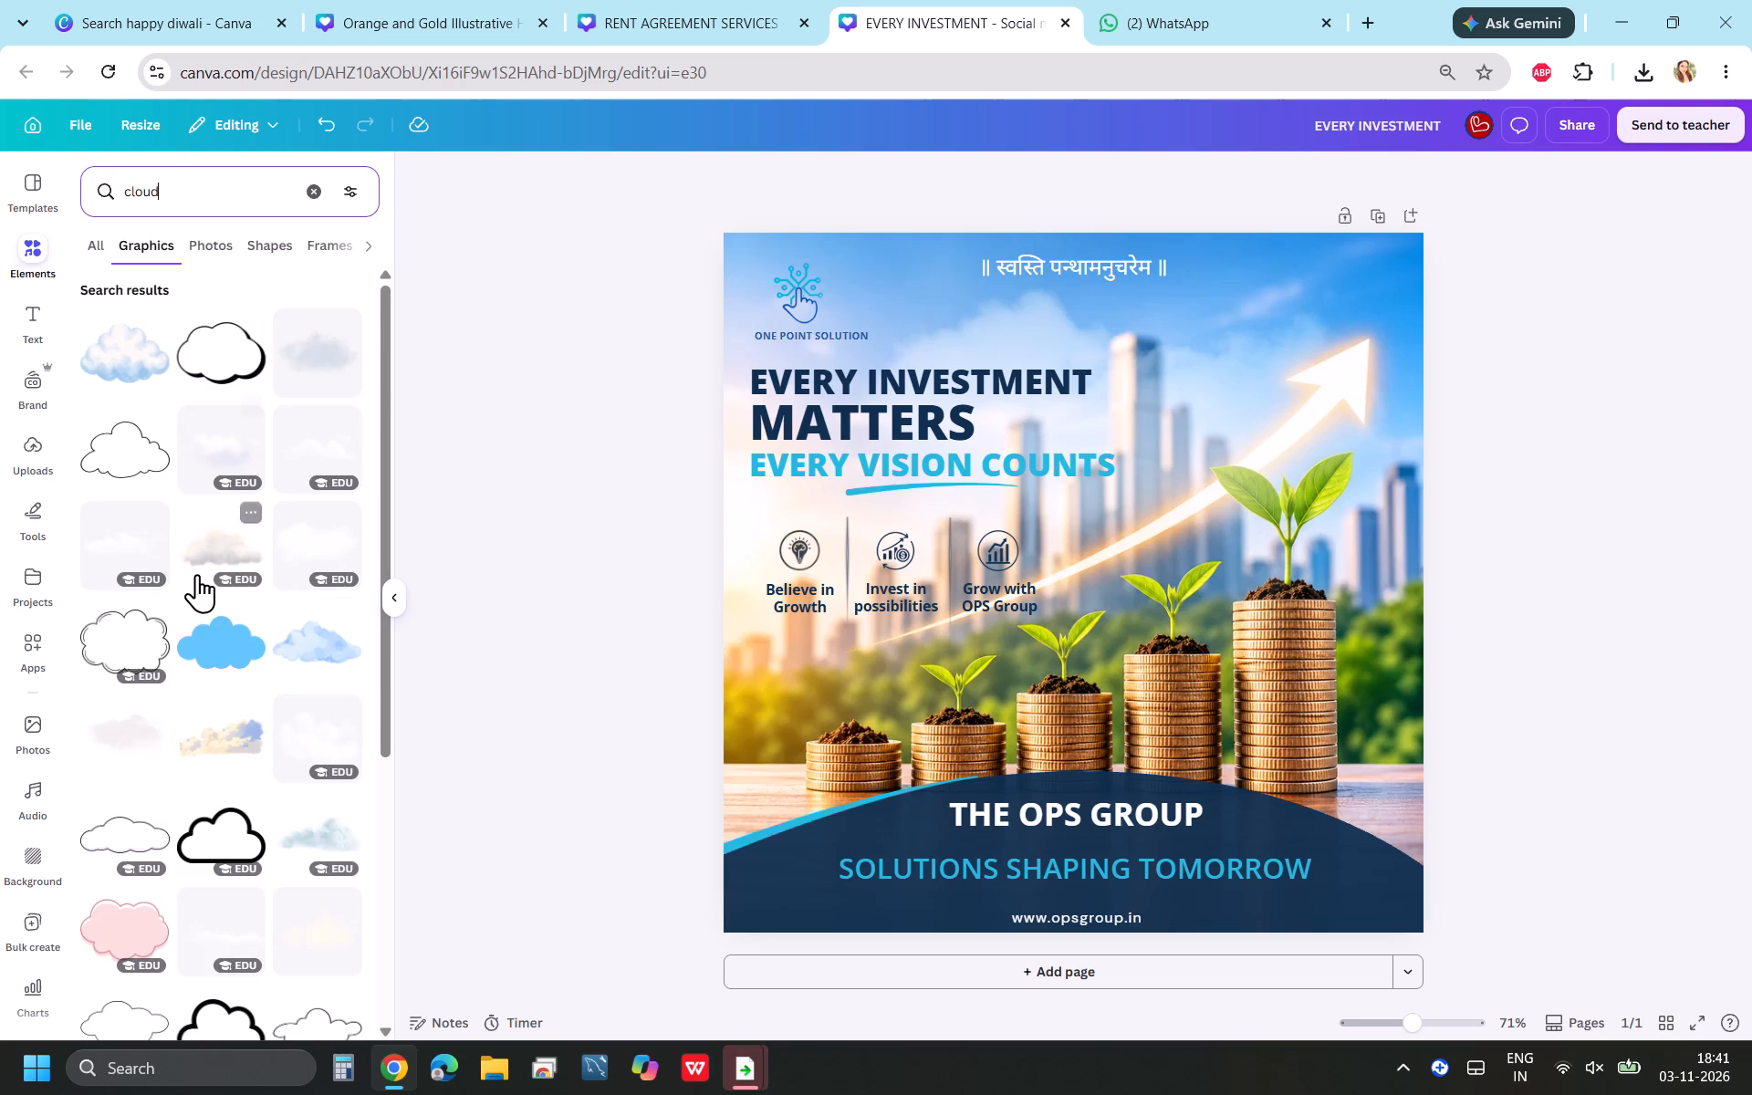
click(215, 438)
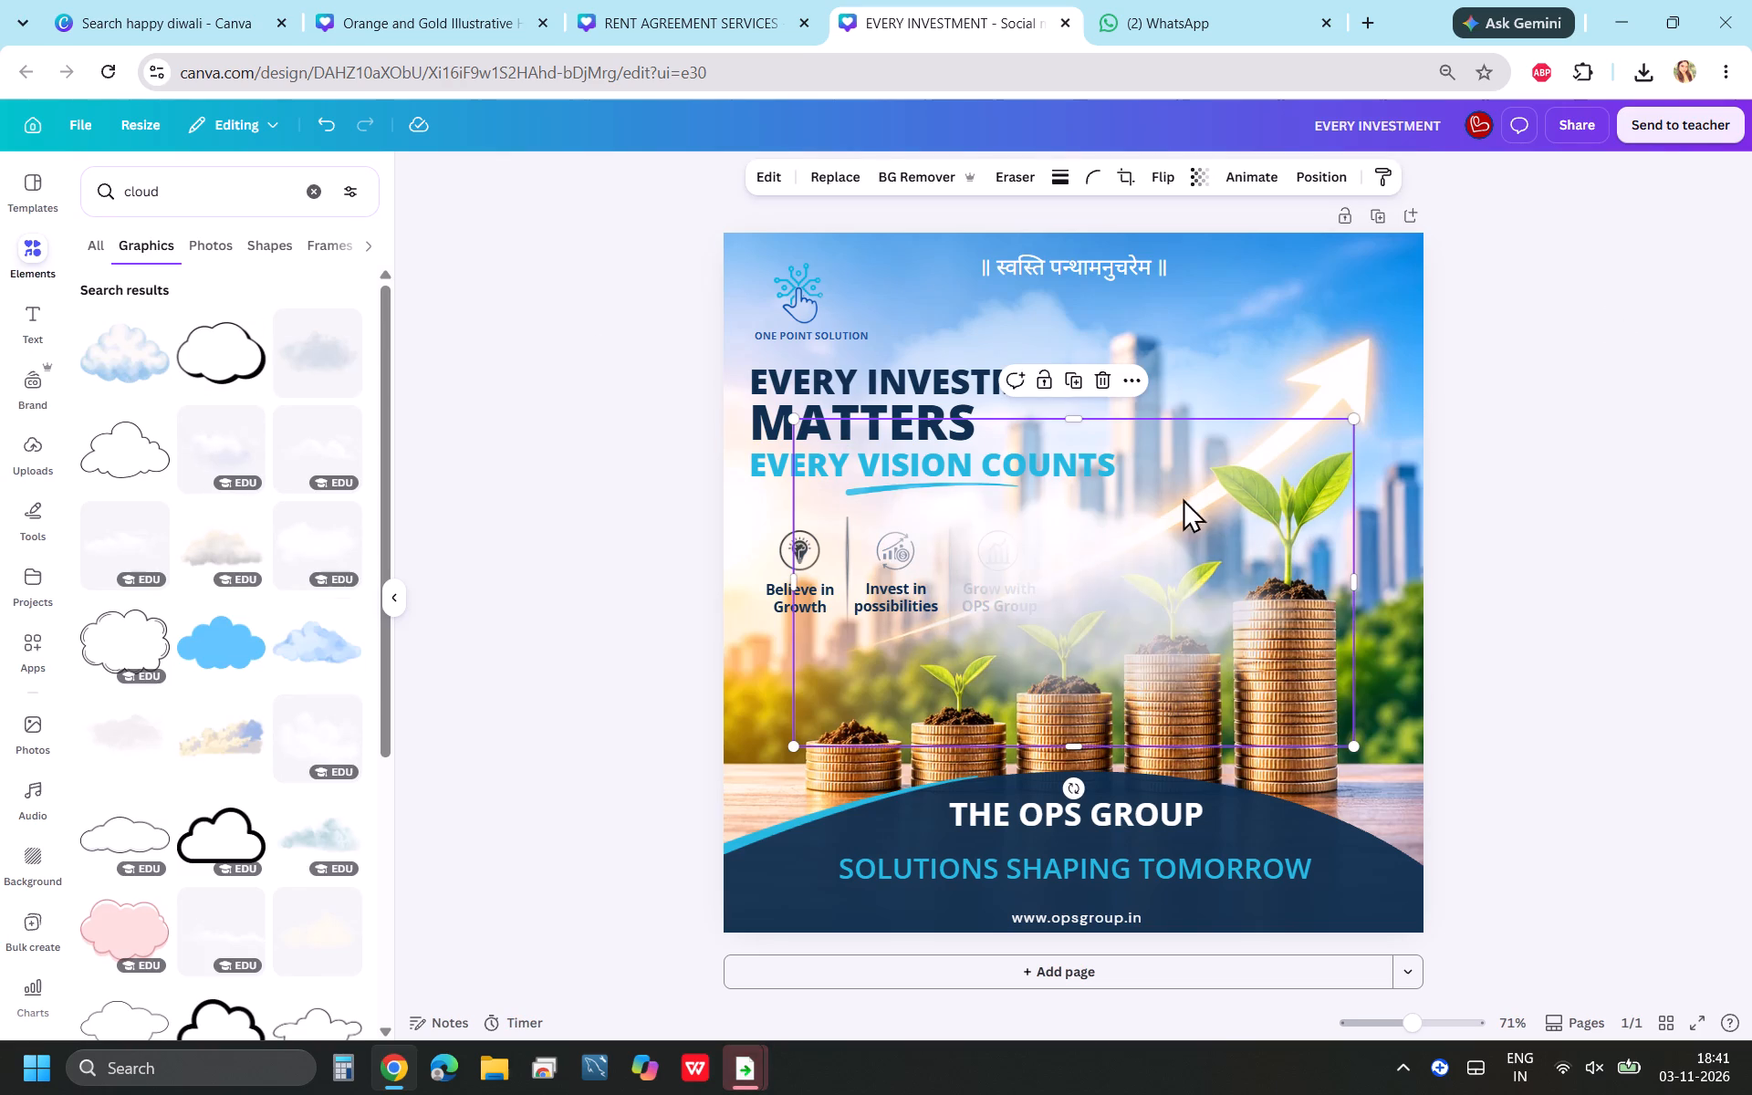
drag(1101, 616, 1073, 528)
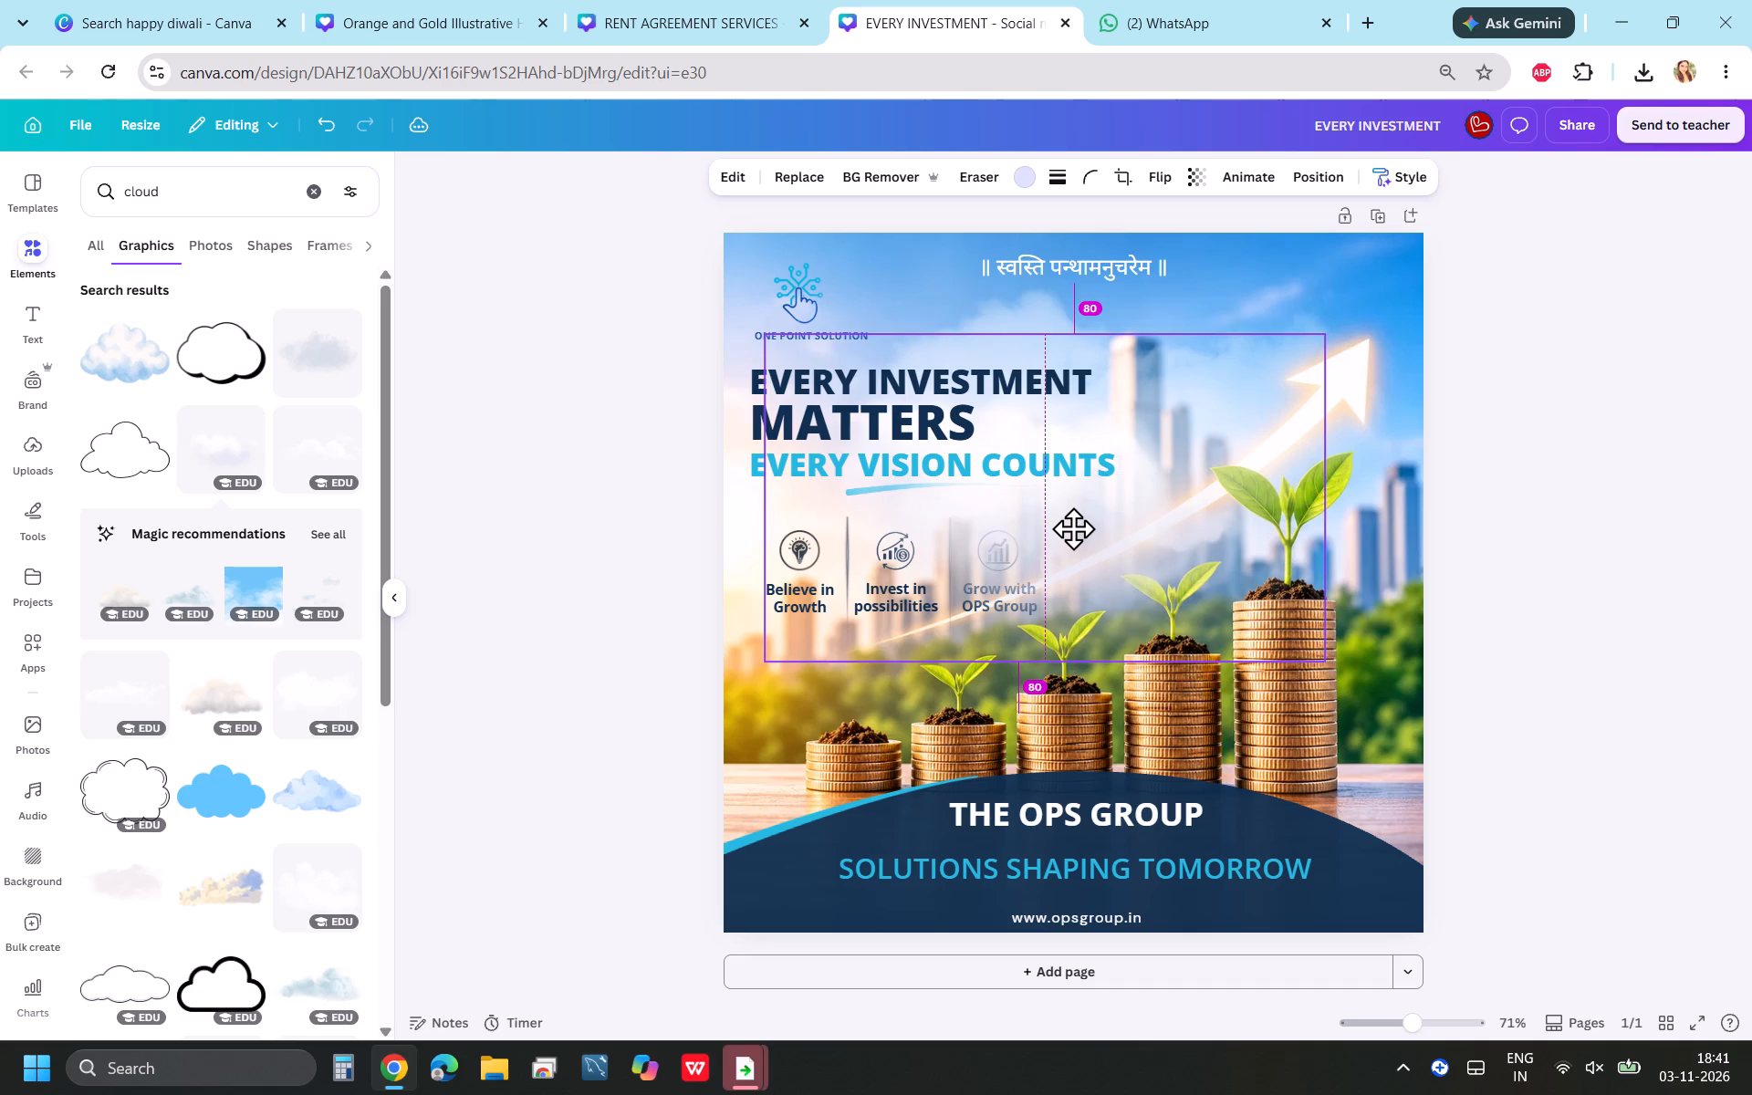
drag(1073, 528, 1053, 501)
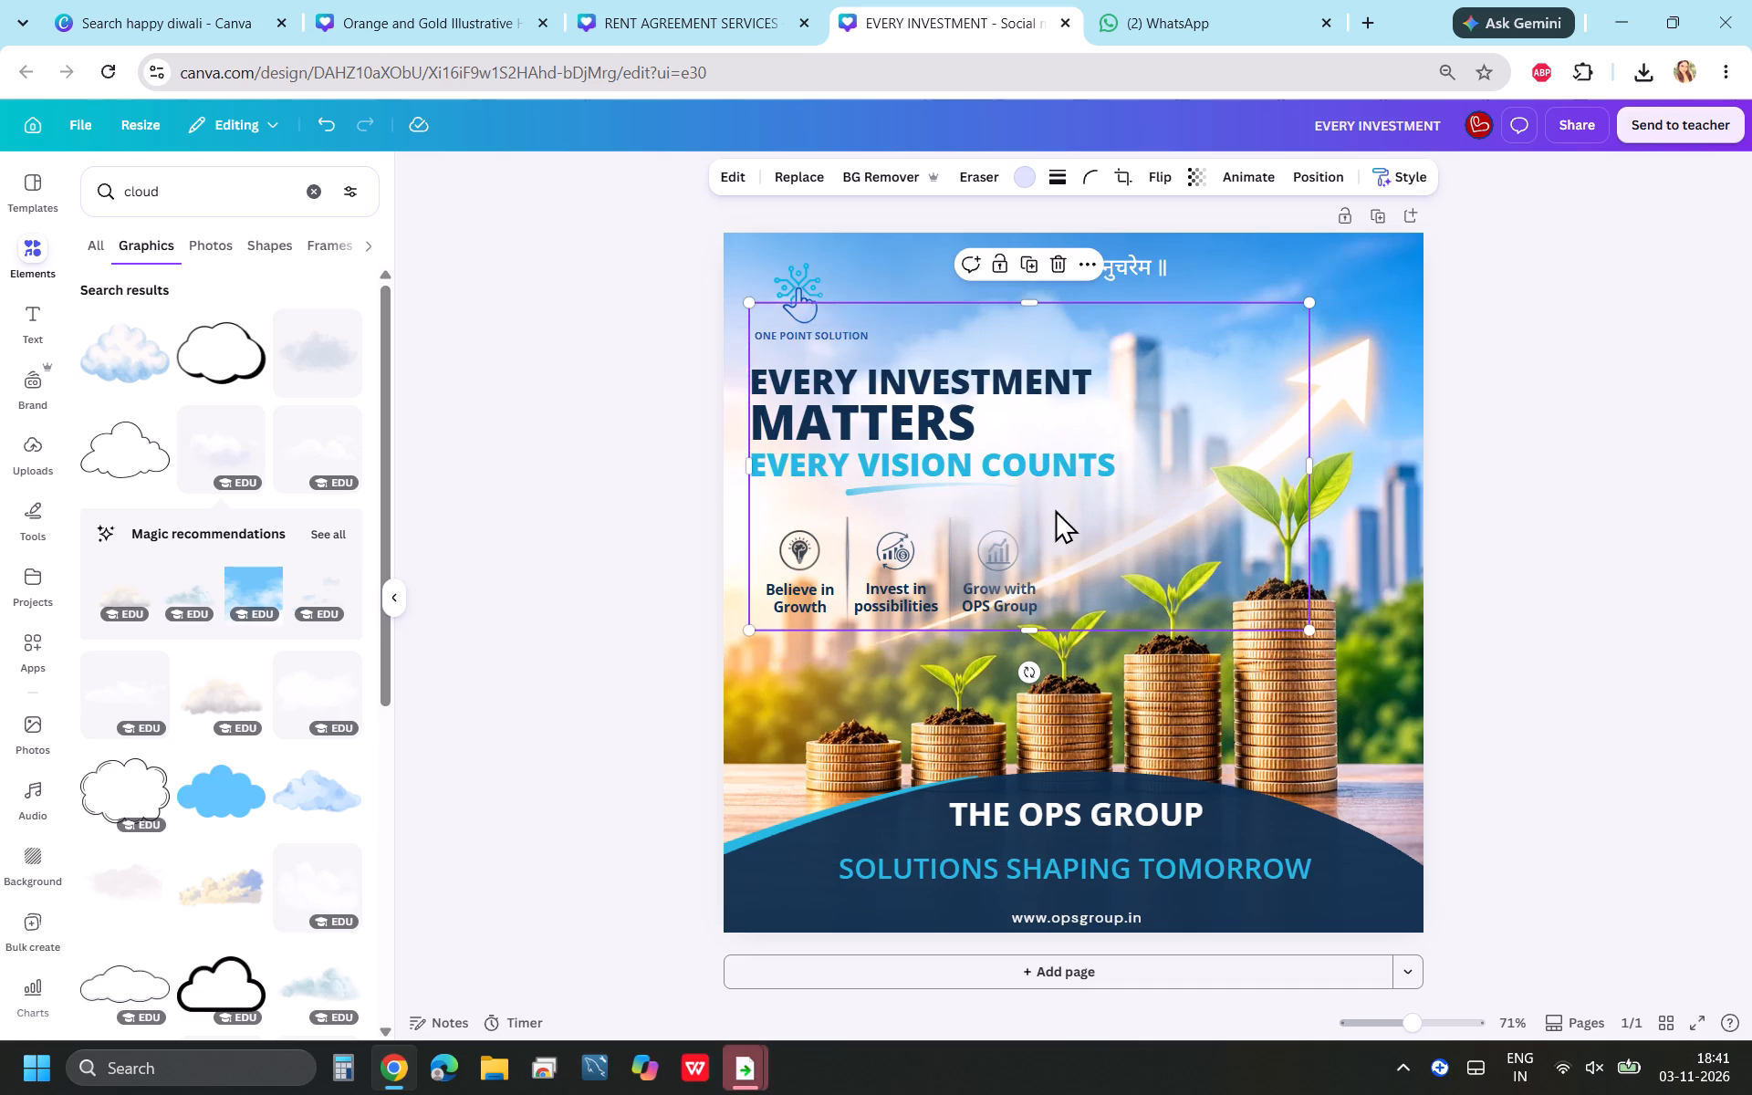
Send the new cloud graphic to the back of the layer order.
click(1089, 260)
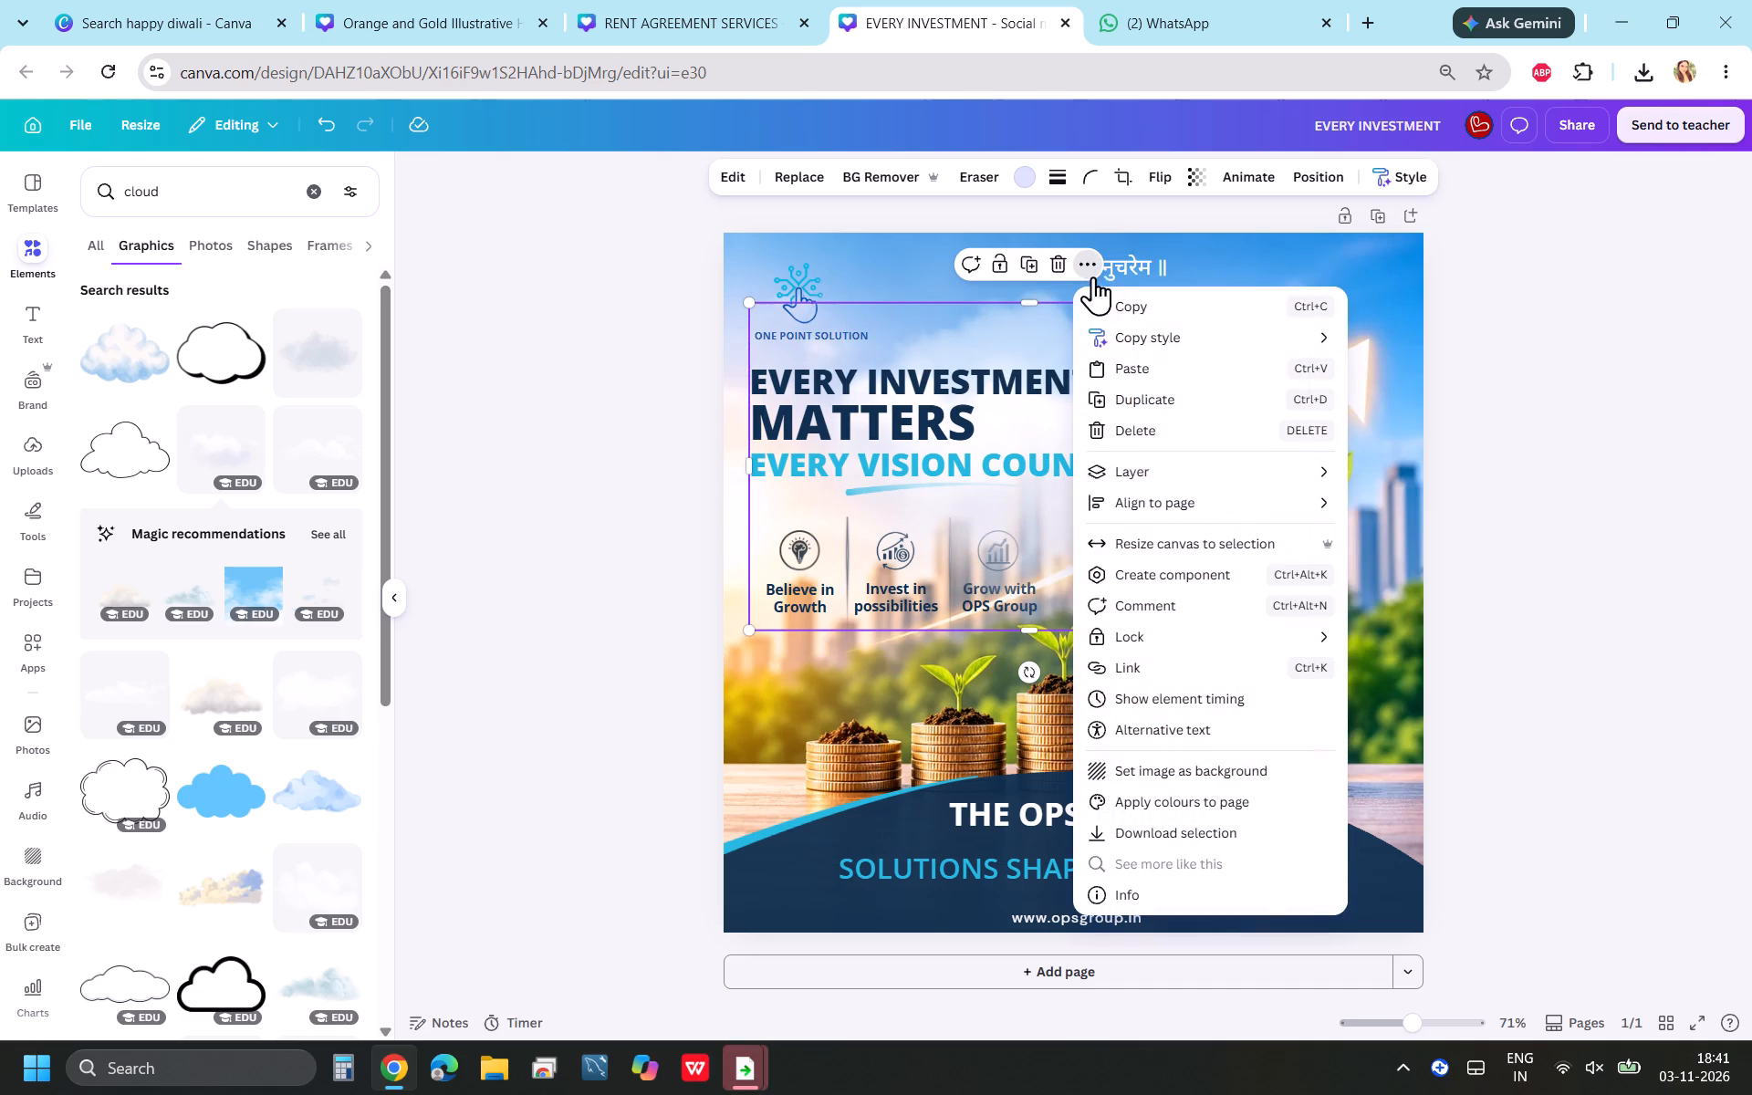
click(1144, 471)
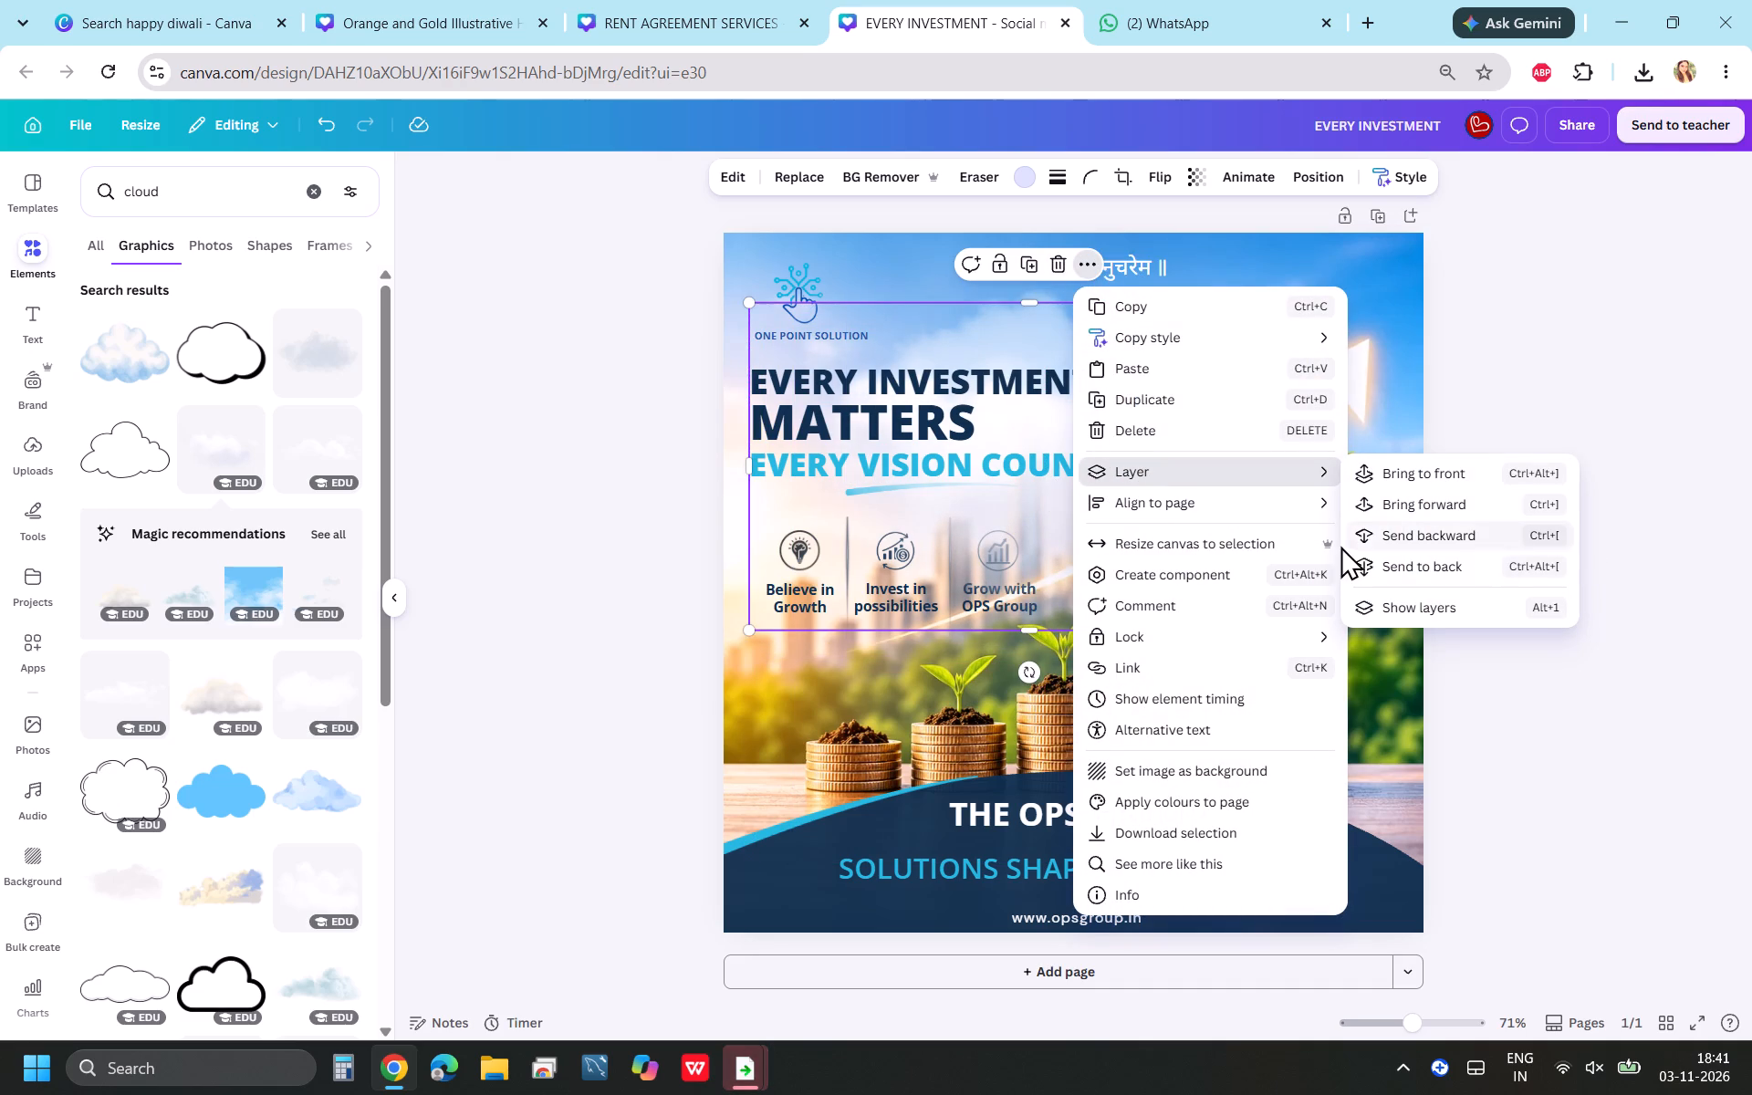
click(1373, 529)
click(1420, 559)
click(1481, 373)
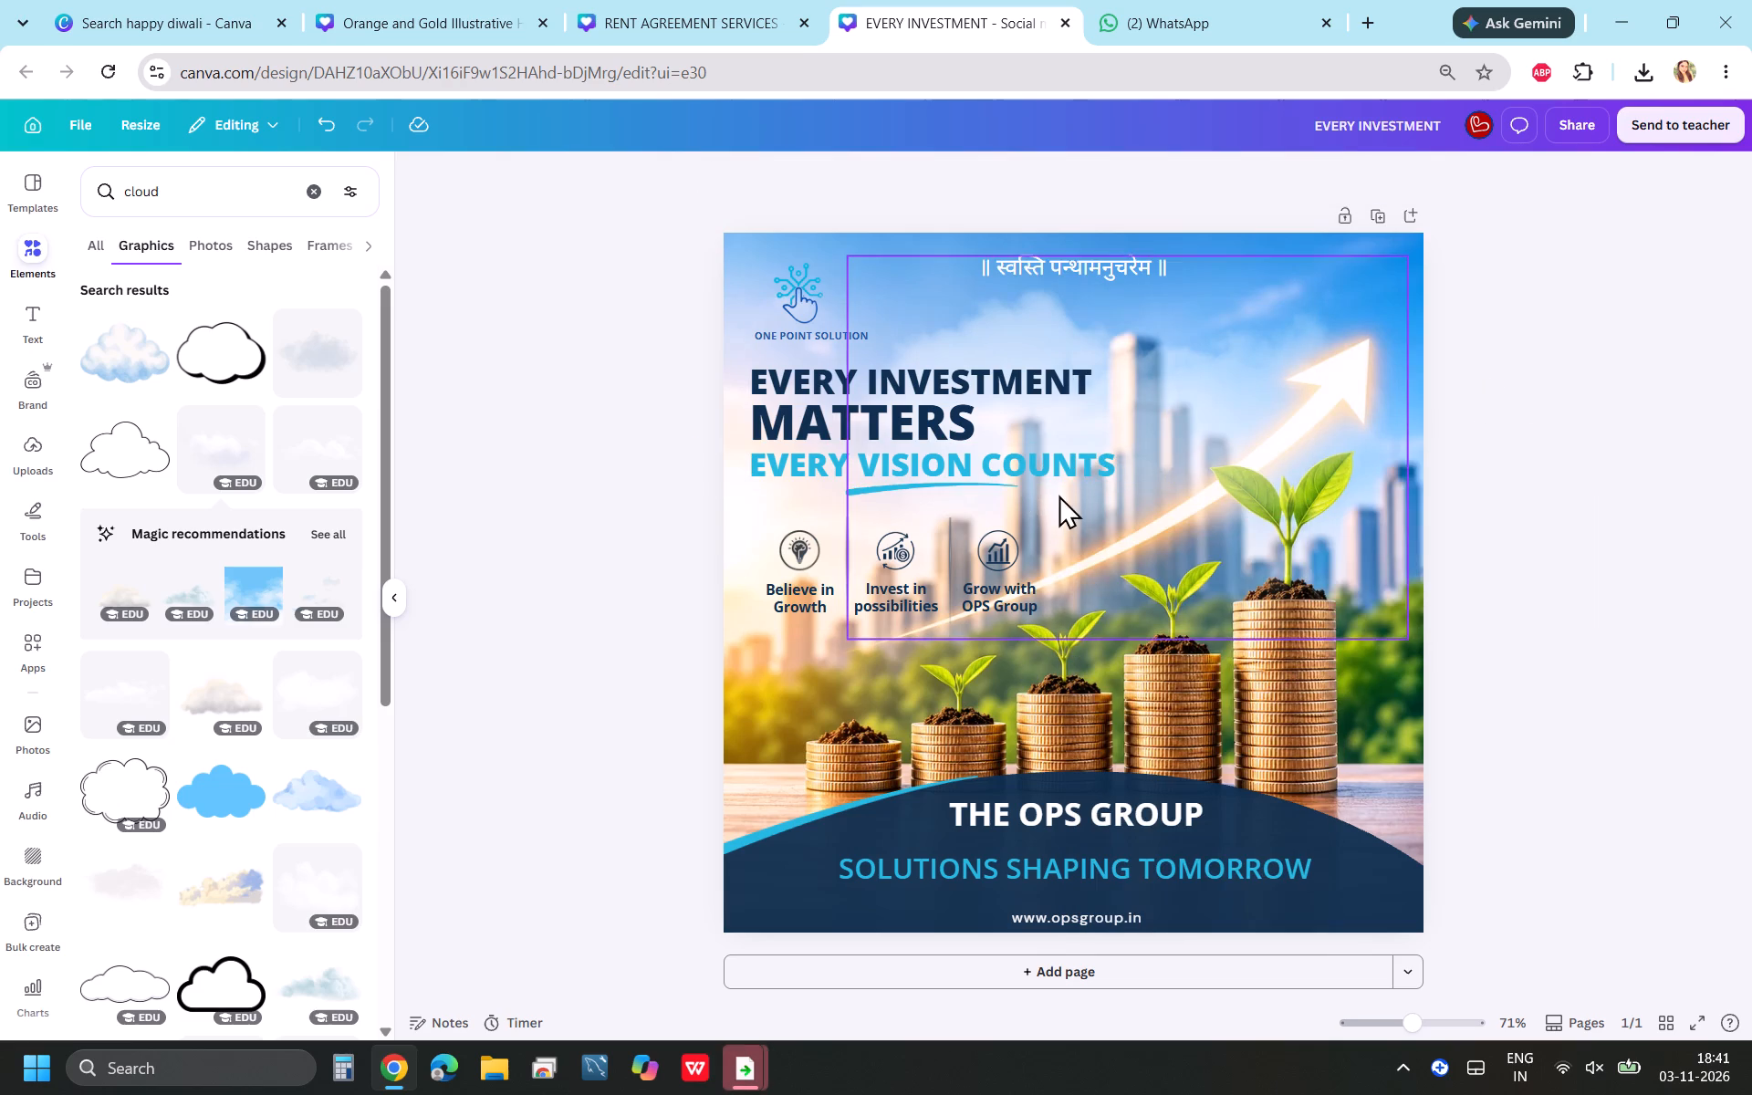
Unlock the faint overlay graphic spanning the skyline, shrink it and shift it behind the right half of the headline.
click(954, 332)
click(1150, 676)
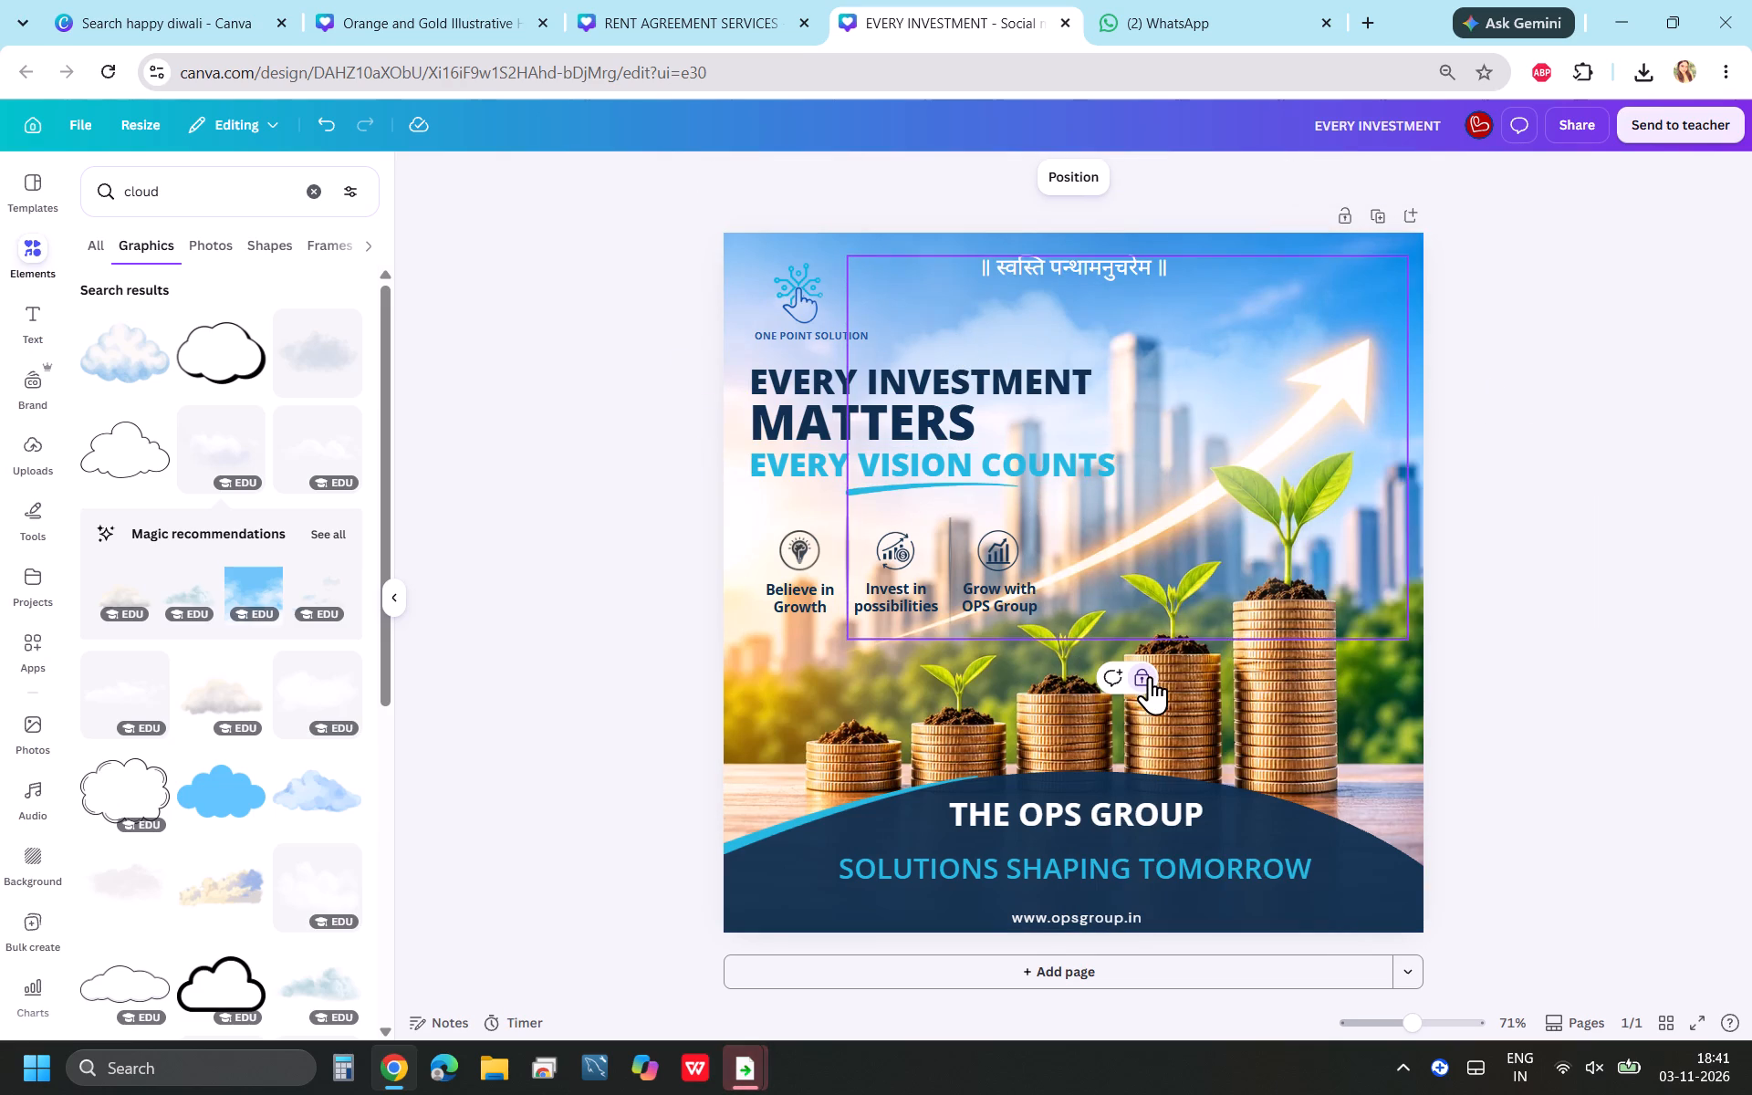
click(1150, 676)
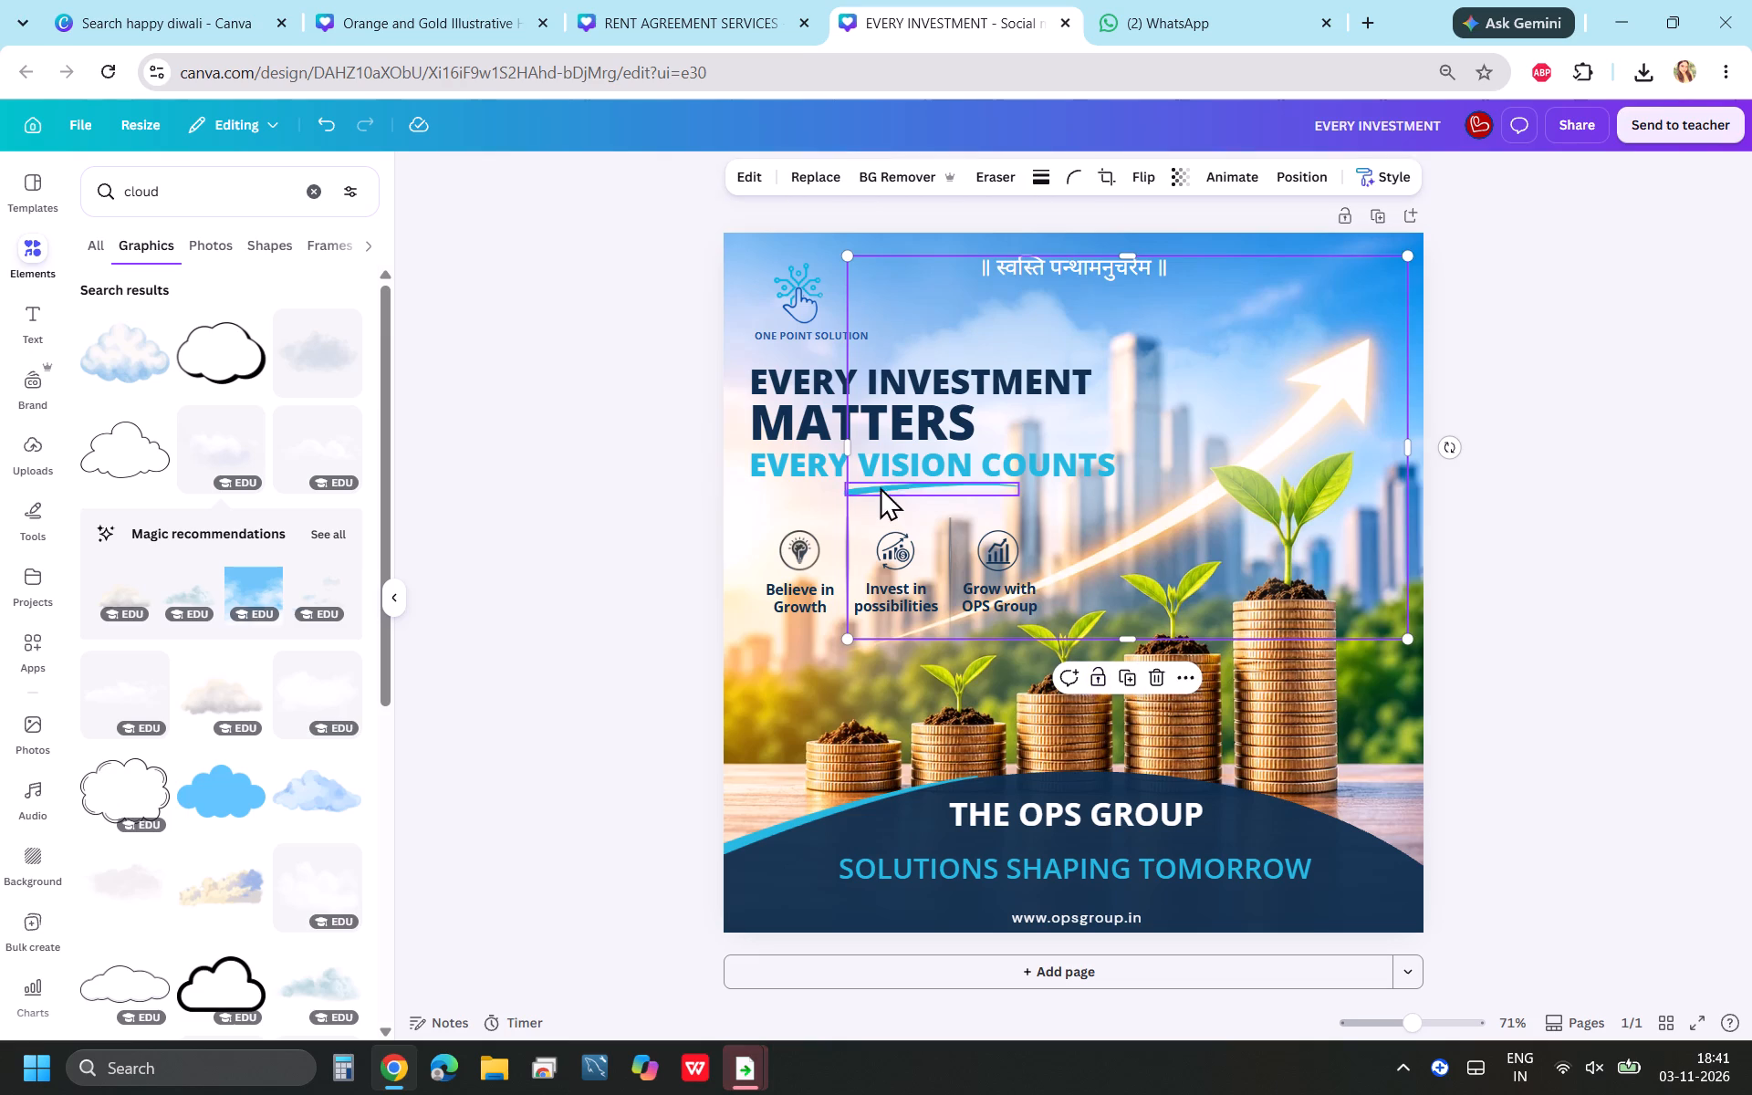
click(820, 495)
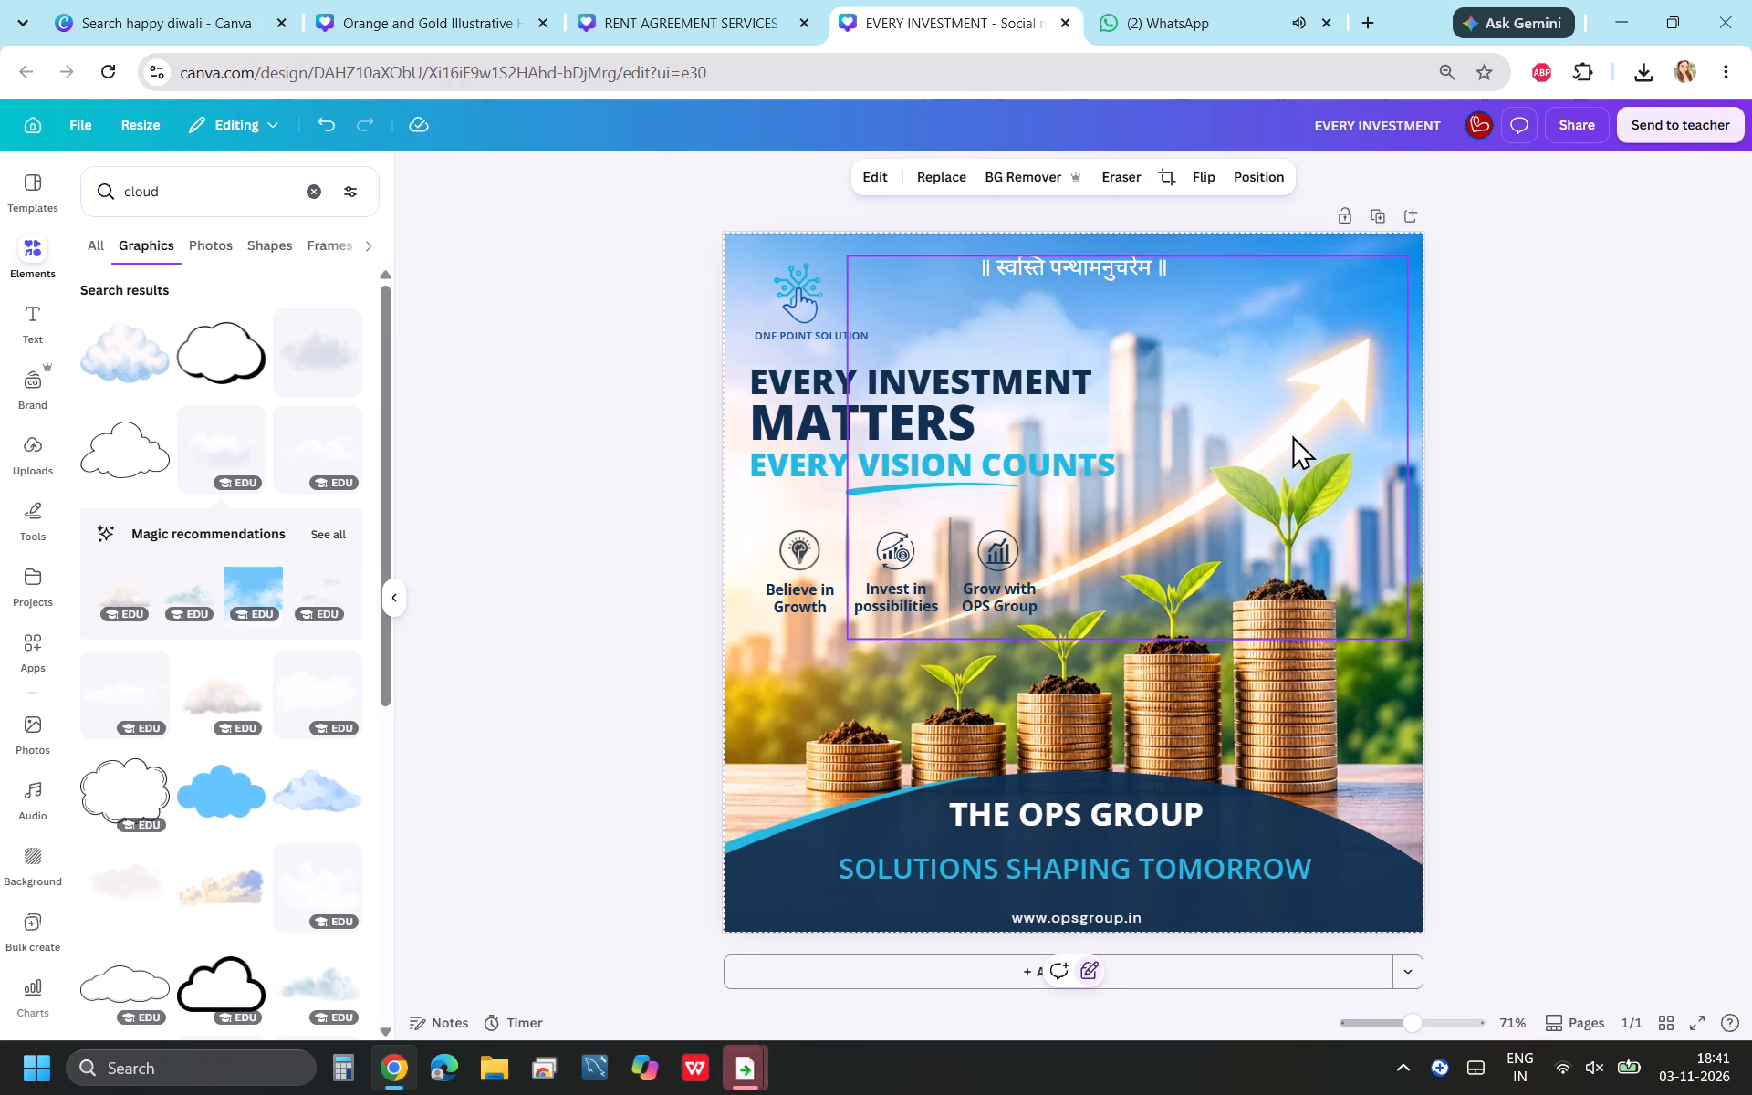
click(1357, 566)
drag(1411, 641, 1175, 583)
drag(1130, 326, 1152, 386)
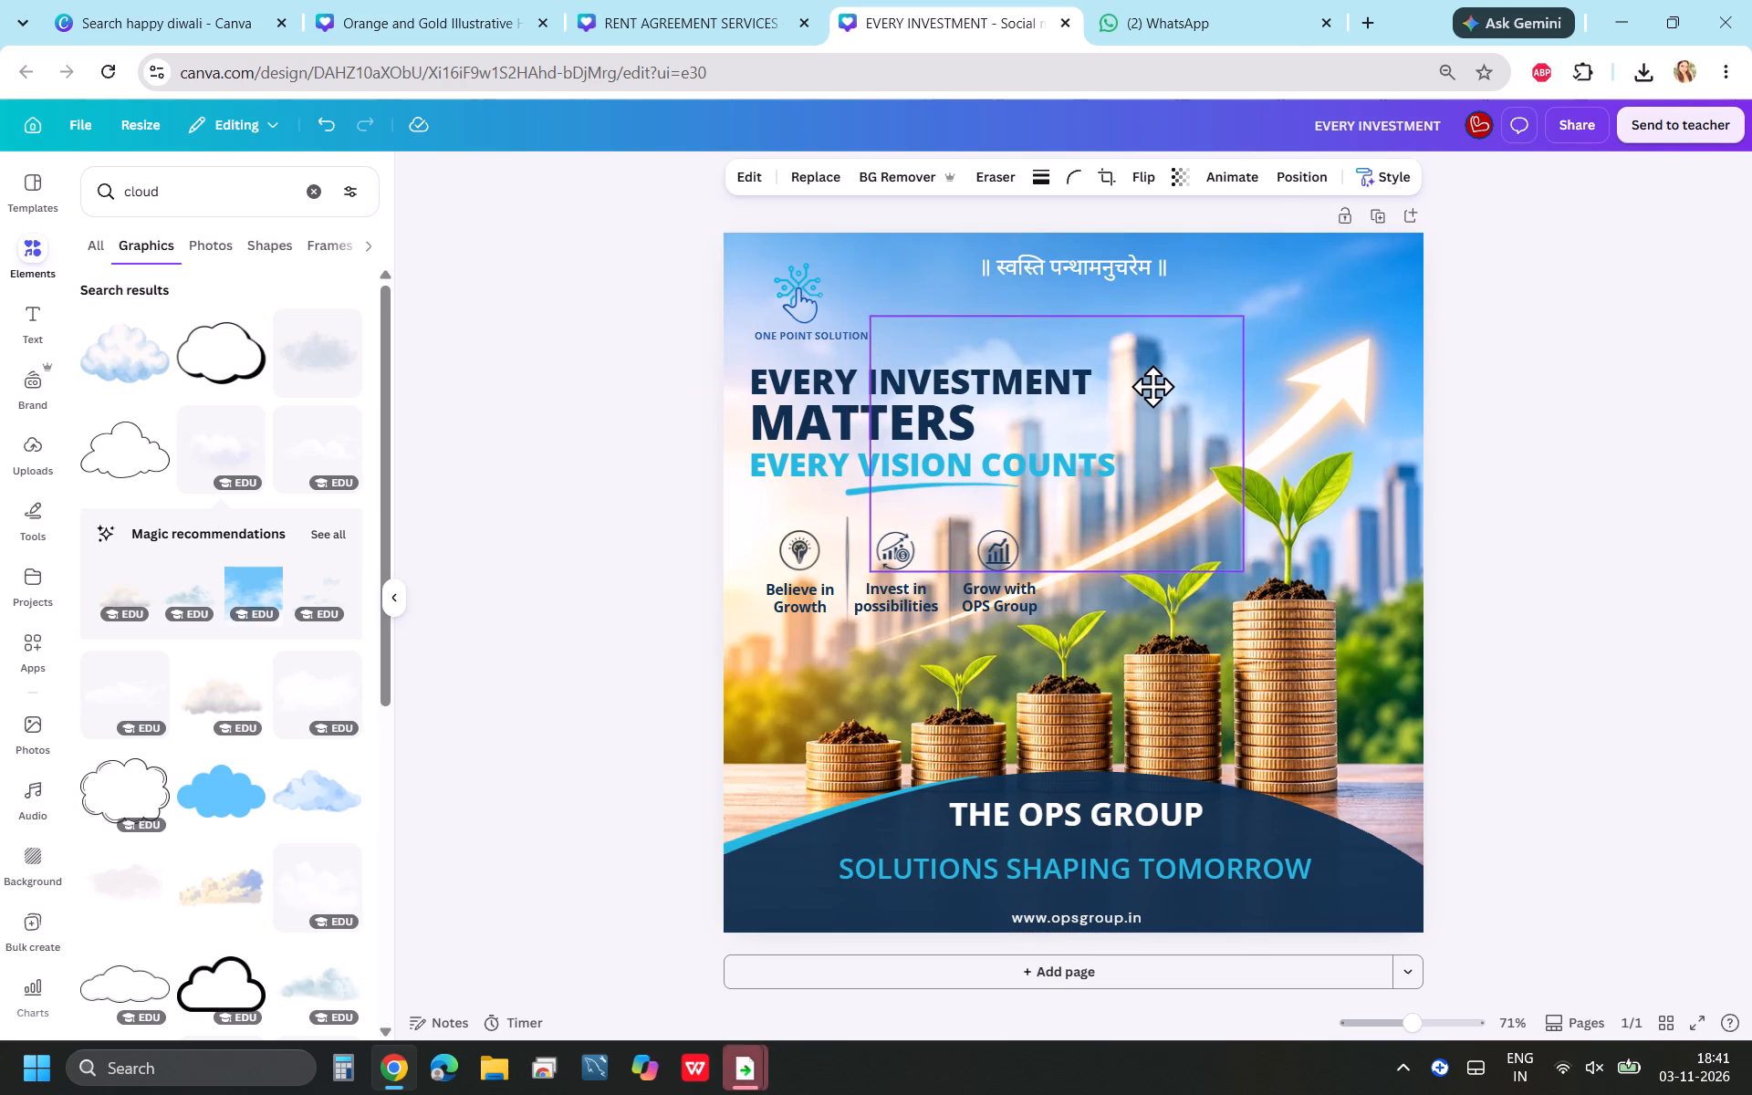
drag(1152, 386, 1142, 418)
click(1640, 445)
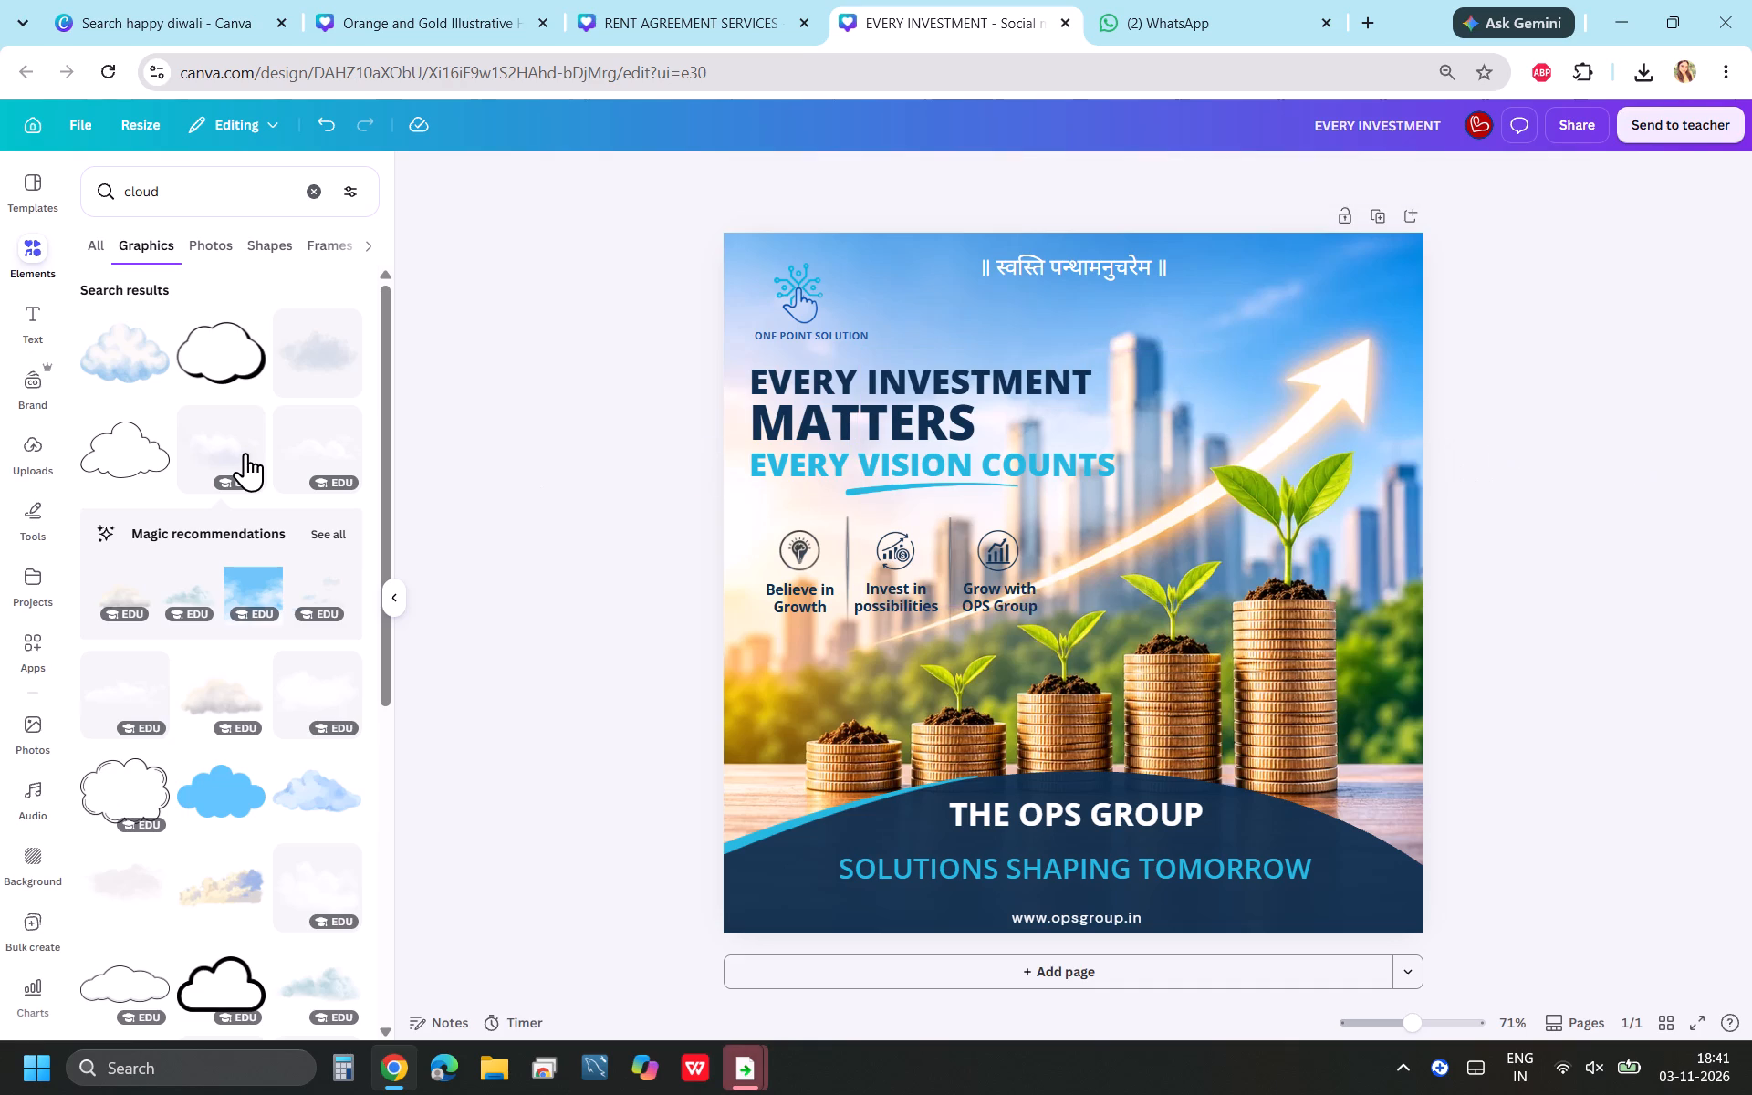
Add the same soft white cloud again over the headline and reduce its height to about 320.
click(244, 453)
drag(1117, 601, 1090, 542)
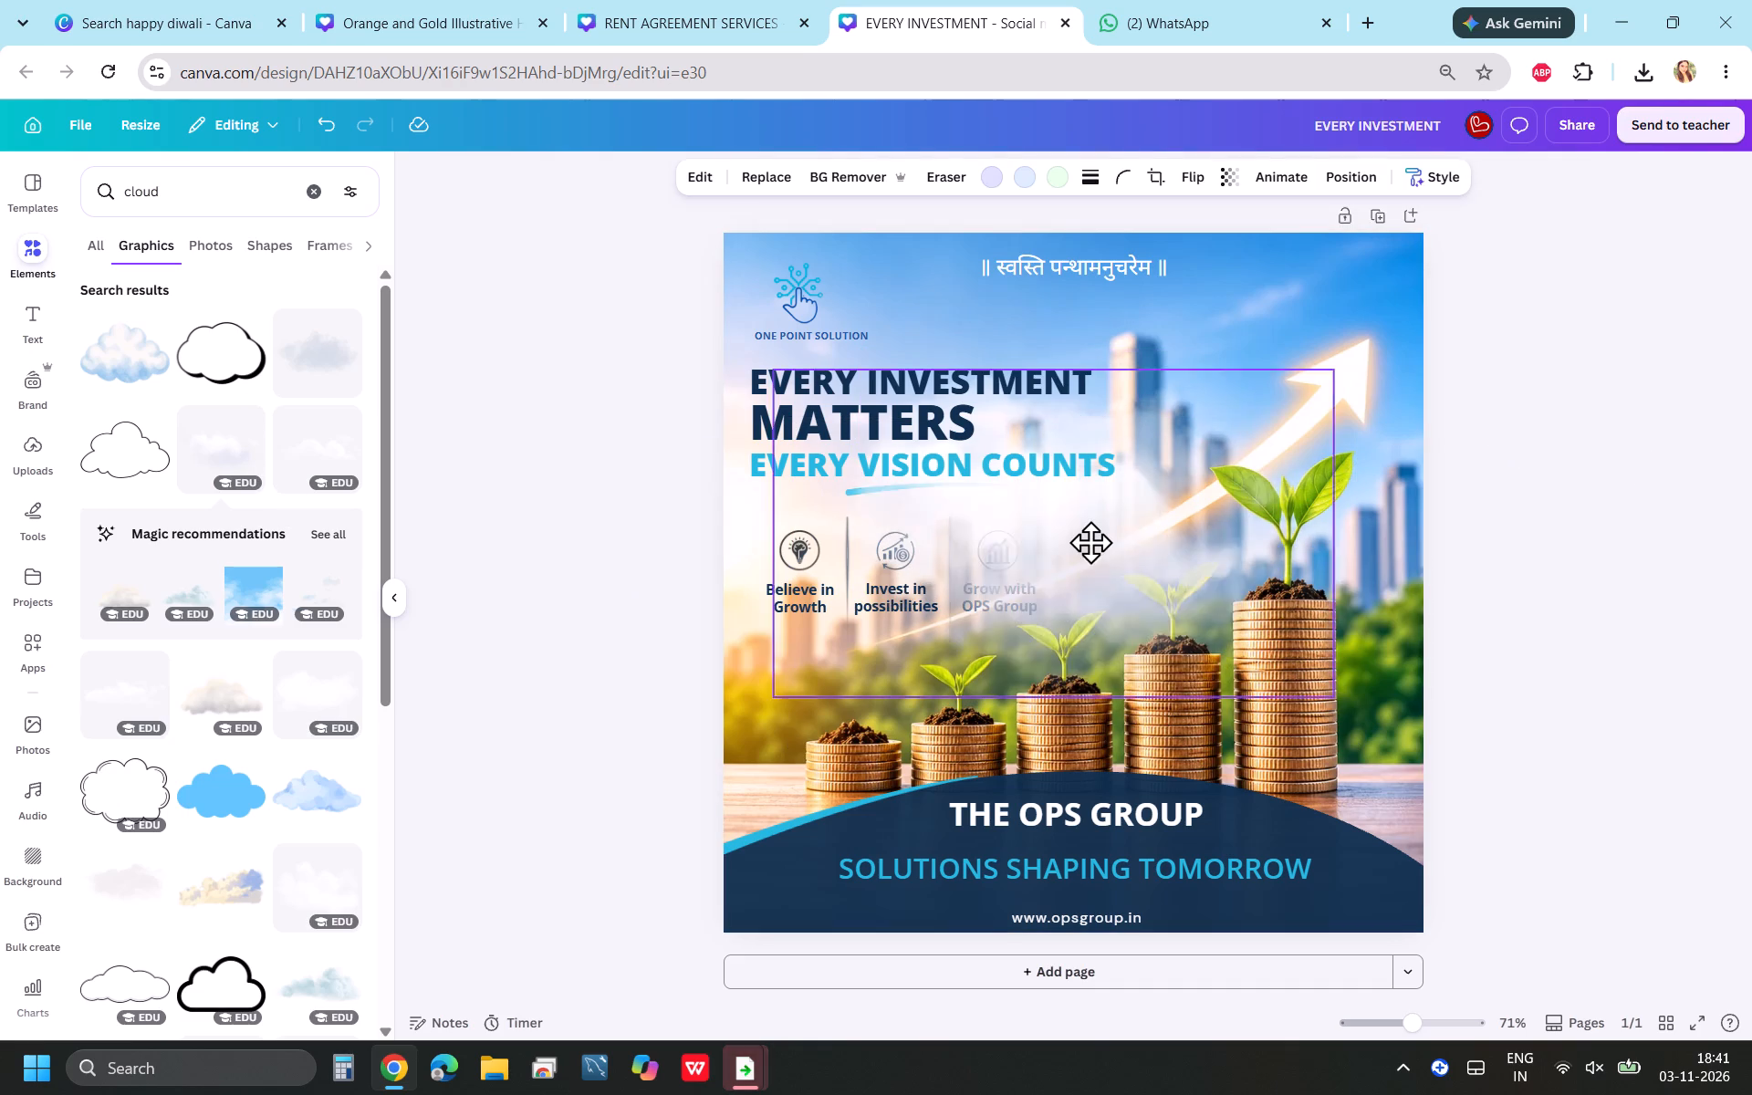
drag(1090, 542, 1079, 479)
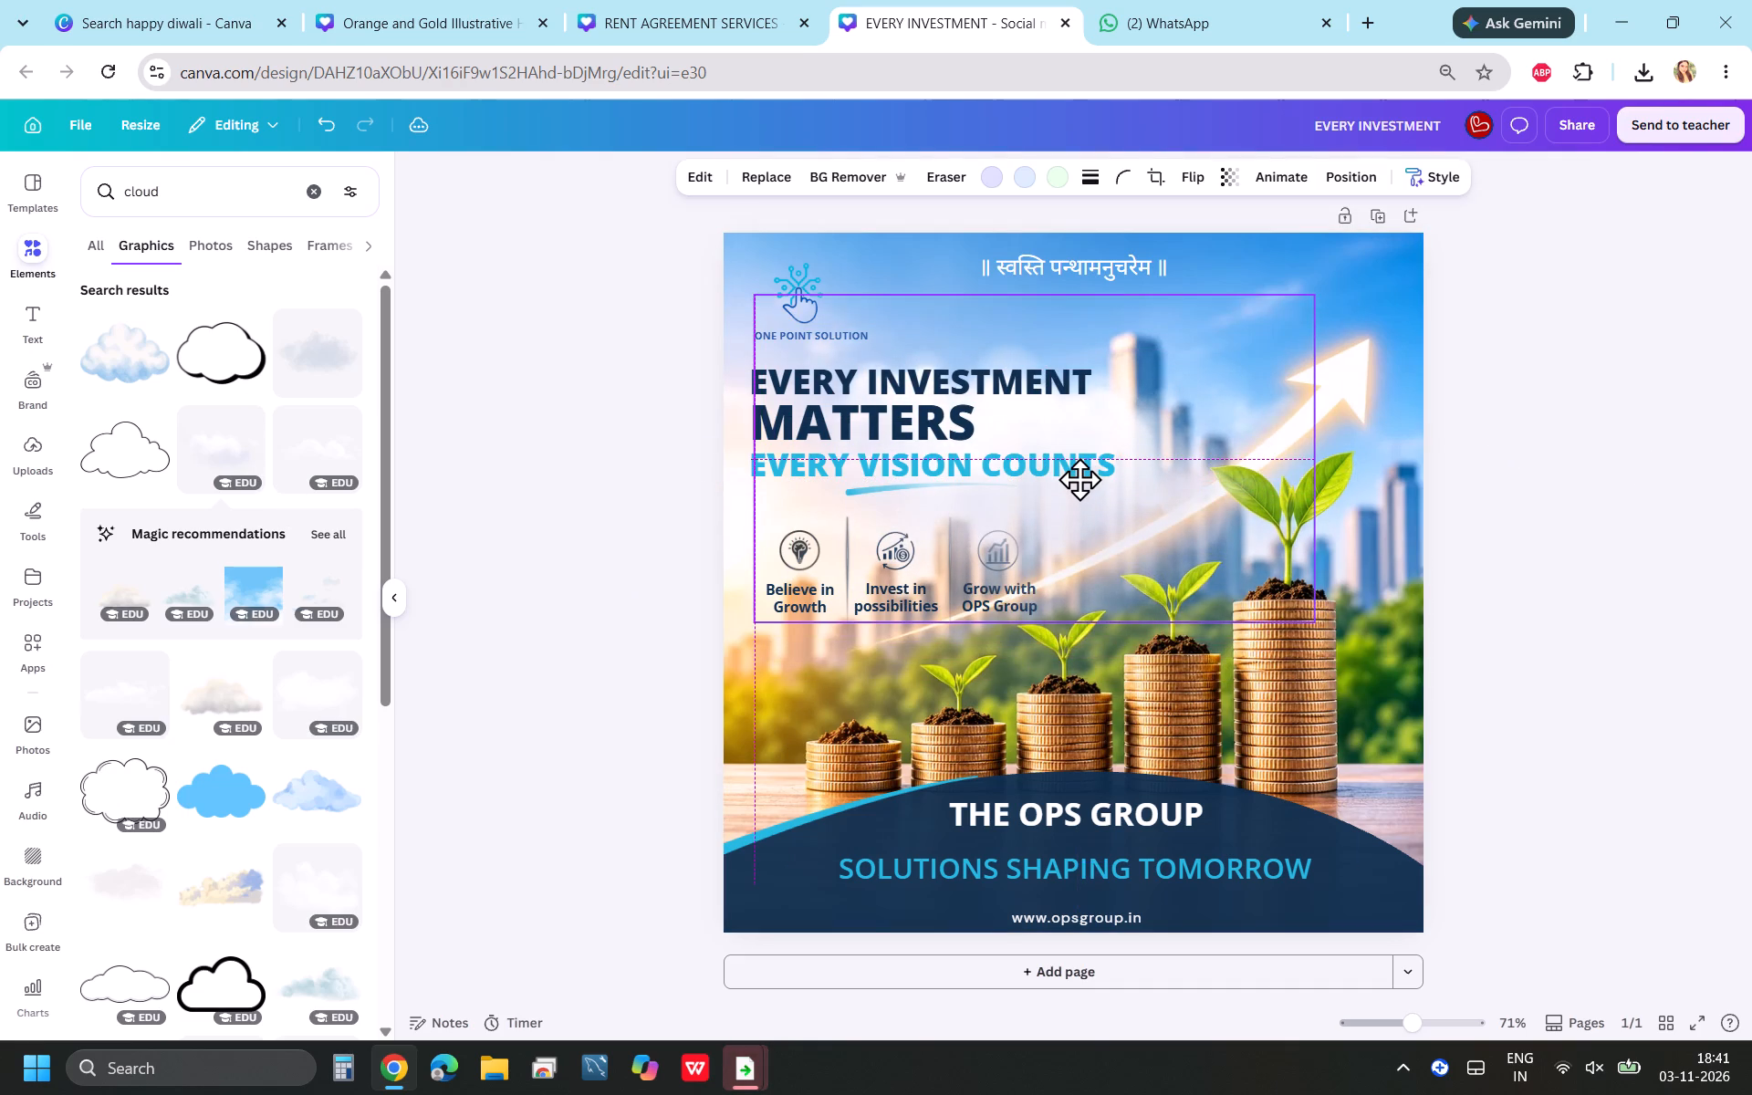
drag(1079, 479, 1052, 494)
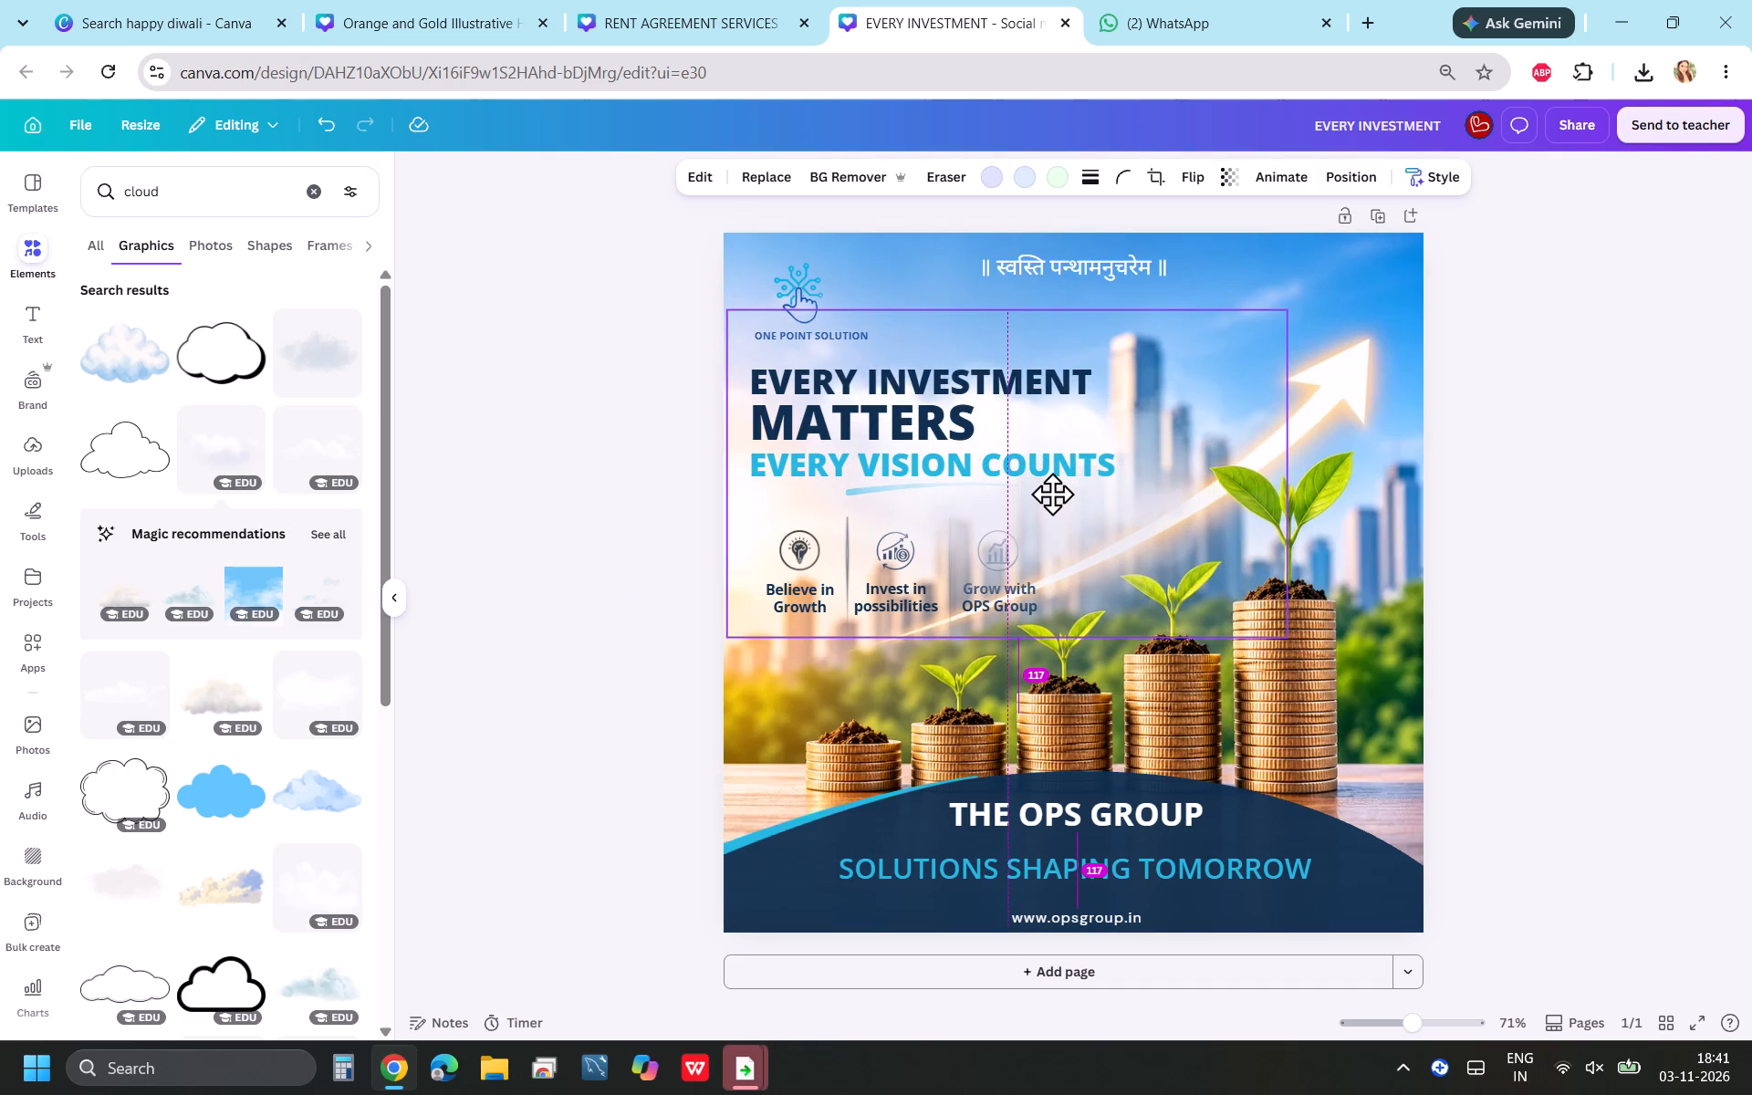
drag(1052, 494, 1058, 494)
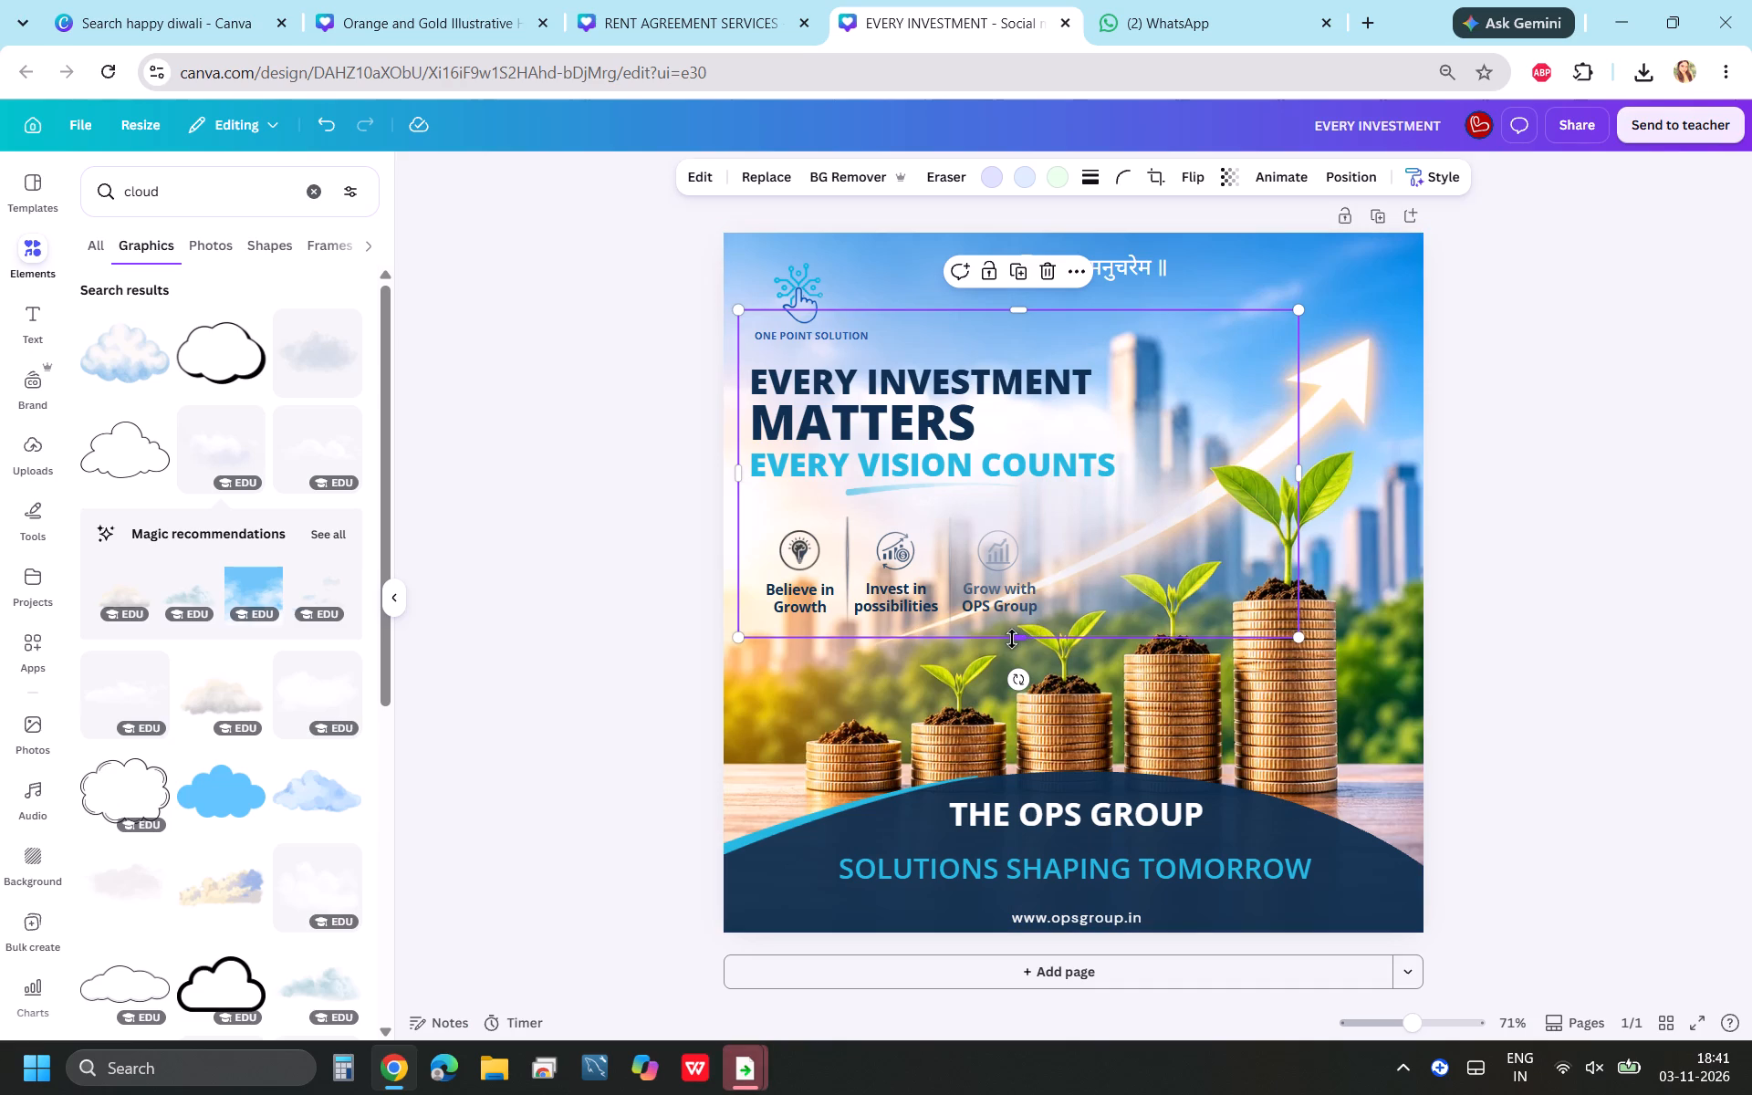
drag(1012, 639, 1027, 515)
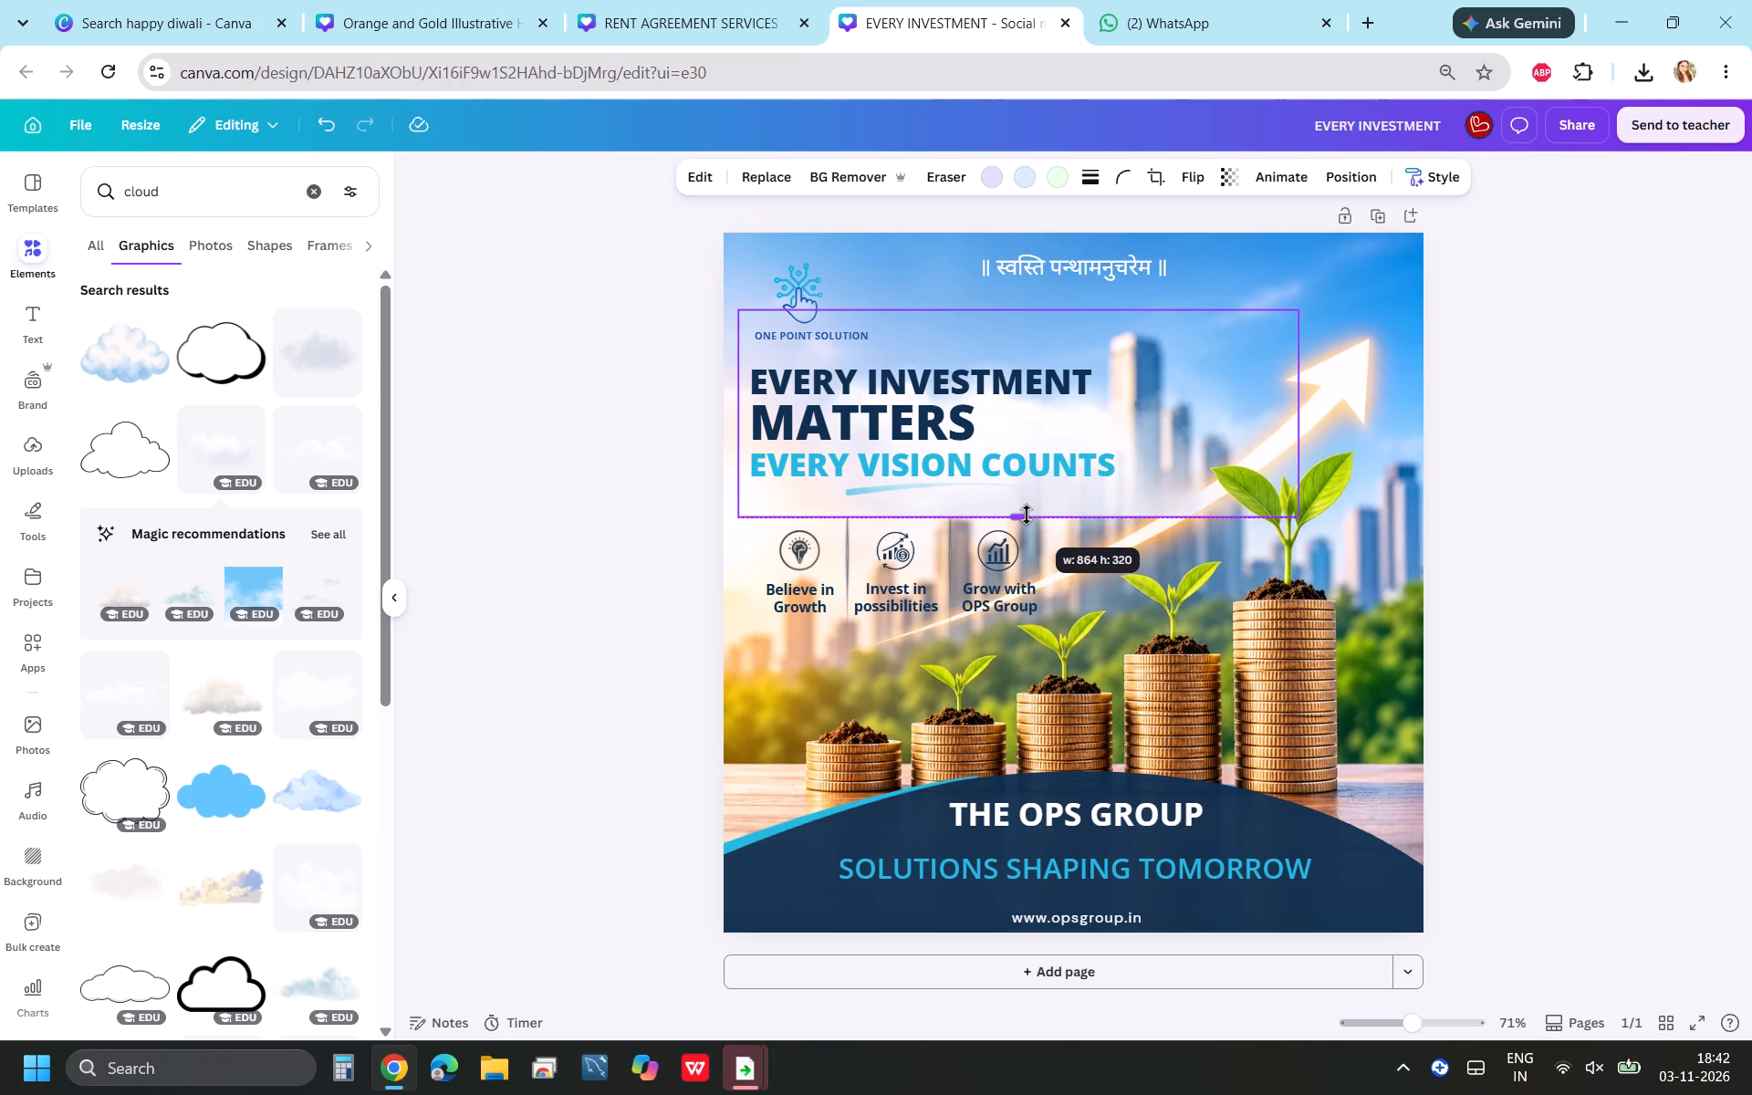
drag(1027, 515, 1028, 514)
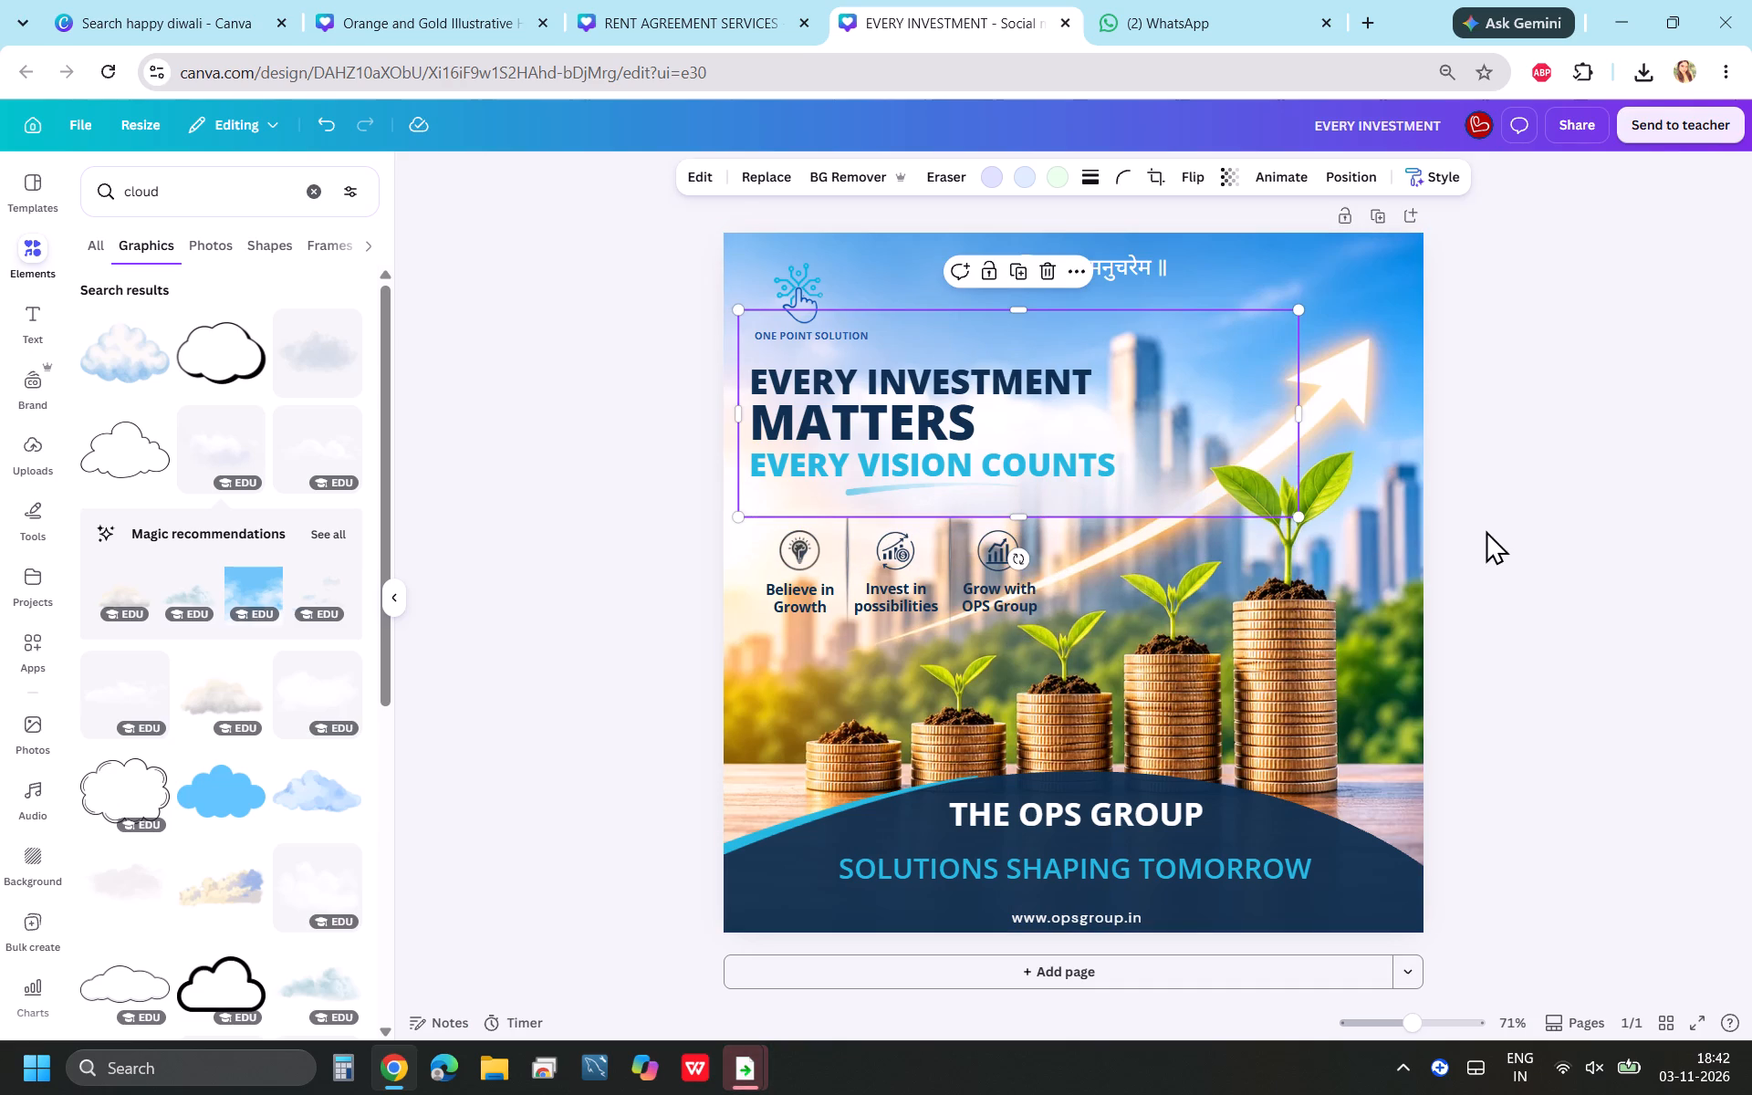
Send the newly added cloud behind the headline to the back of the layer order.
click(1083, 274)
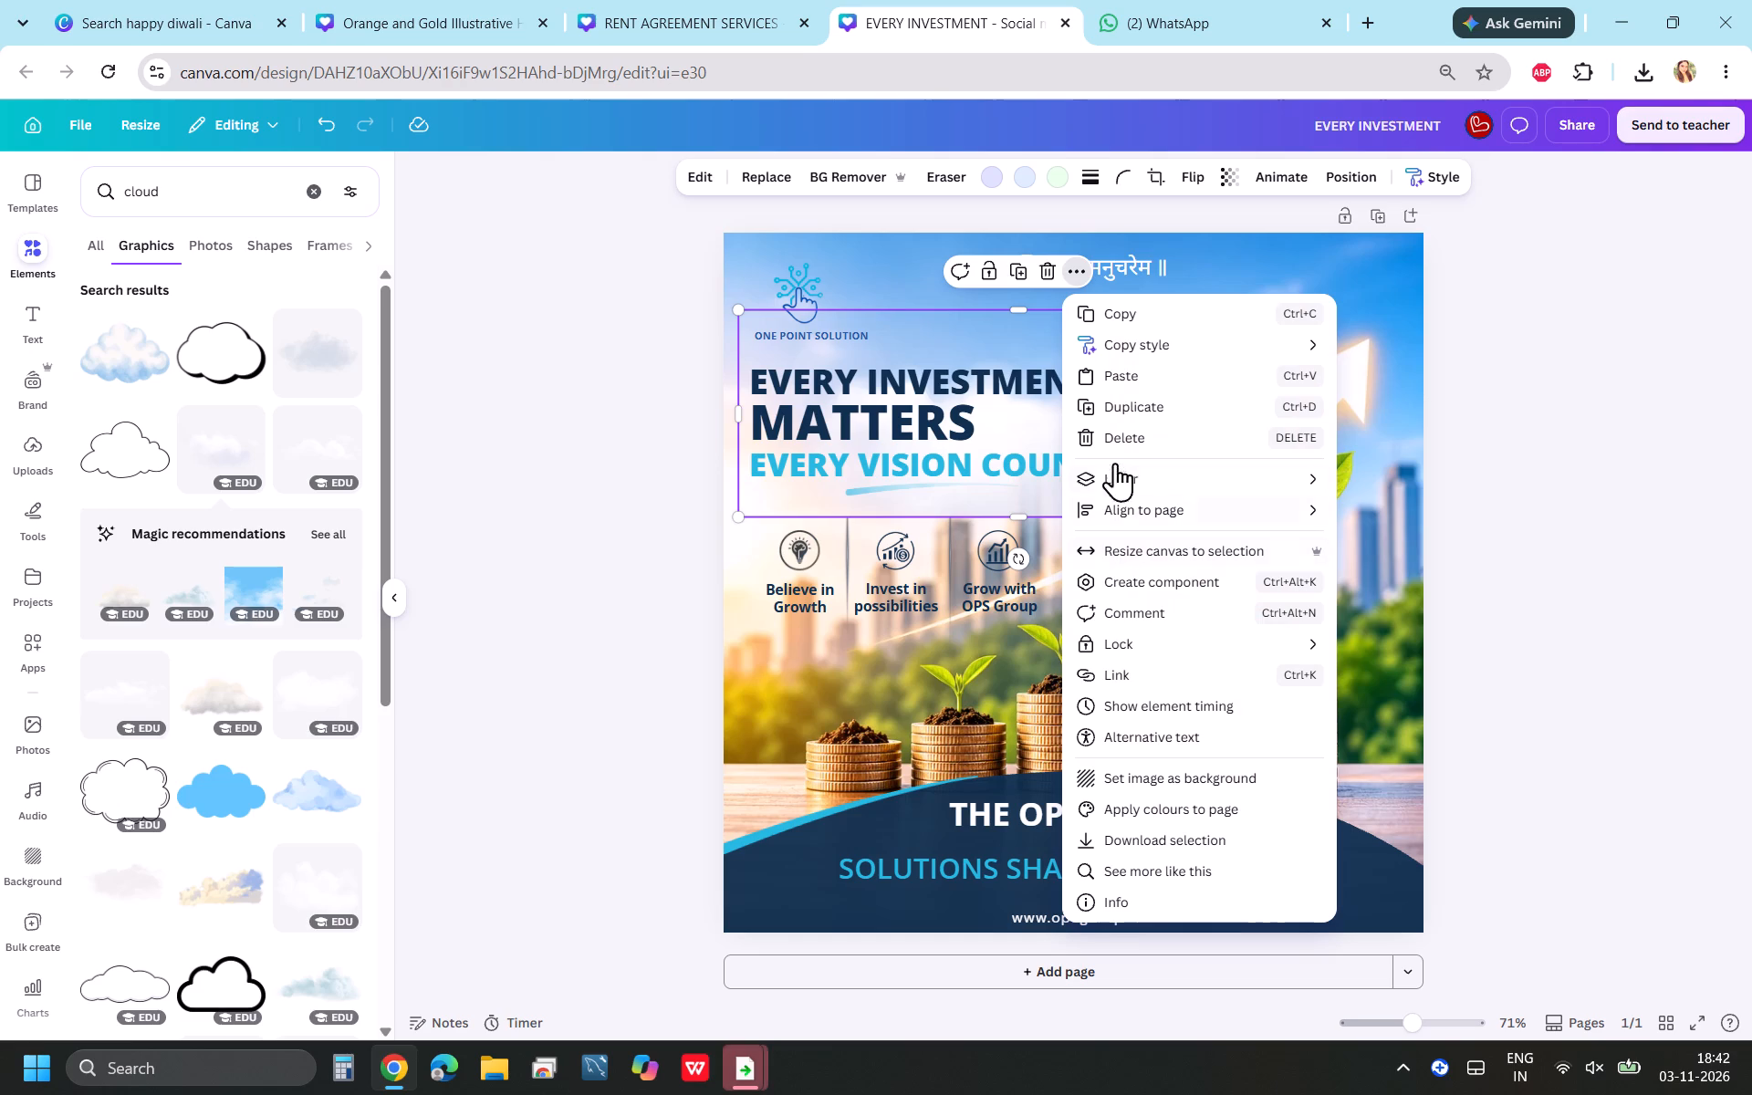
click(1115, 474)
click(1373, 537)
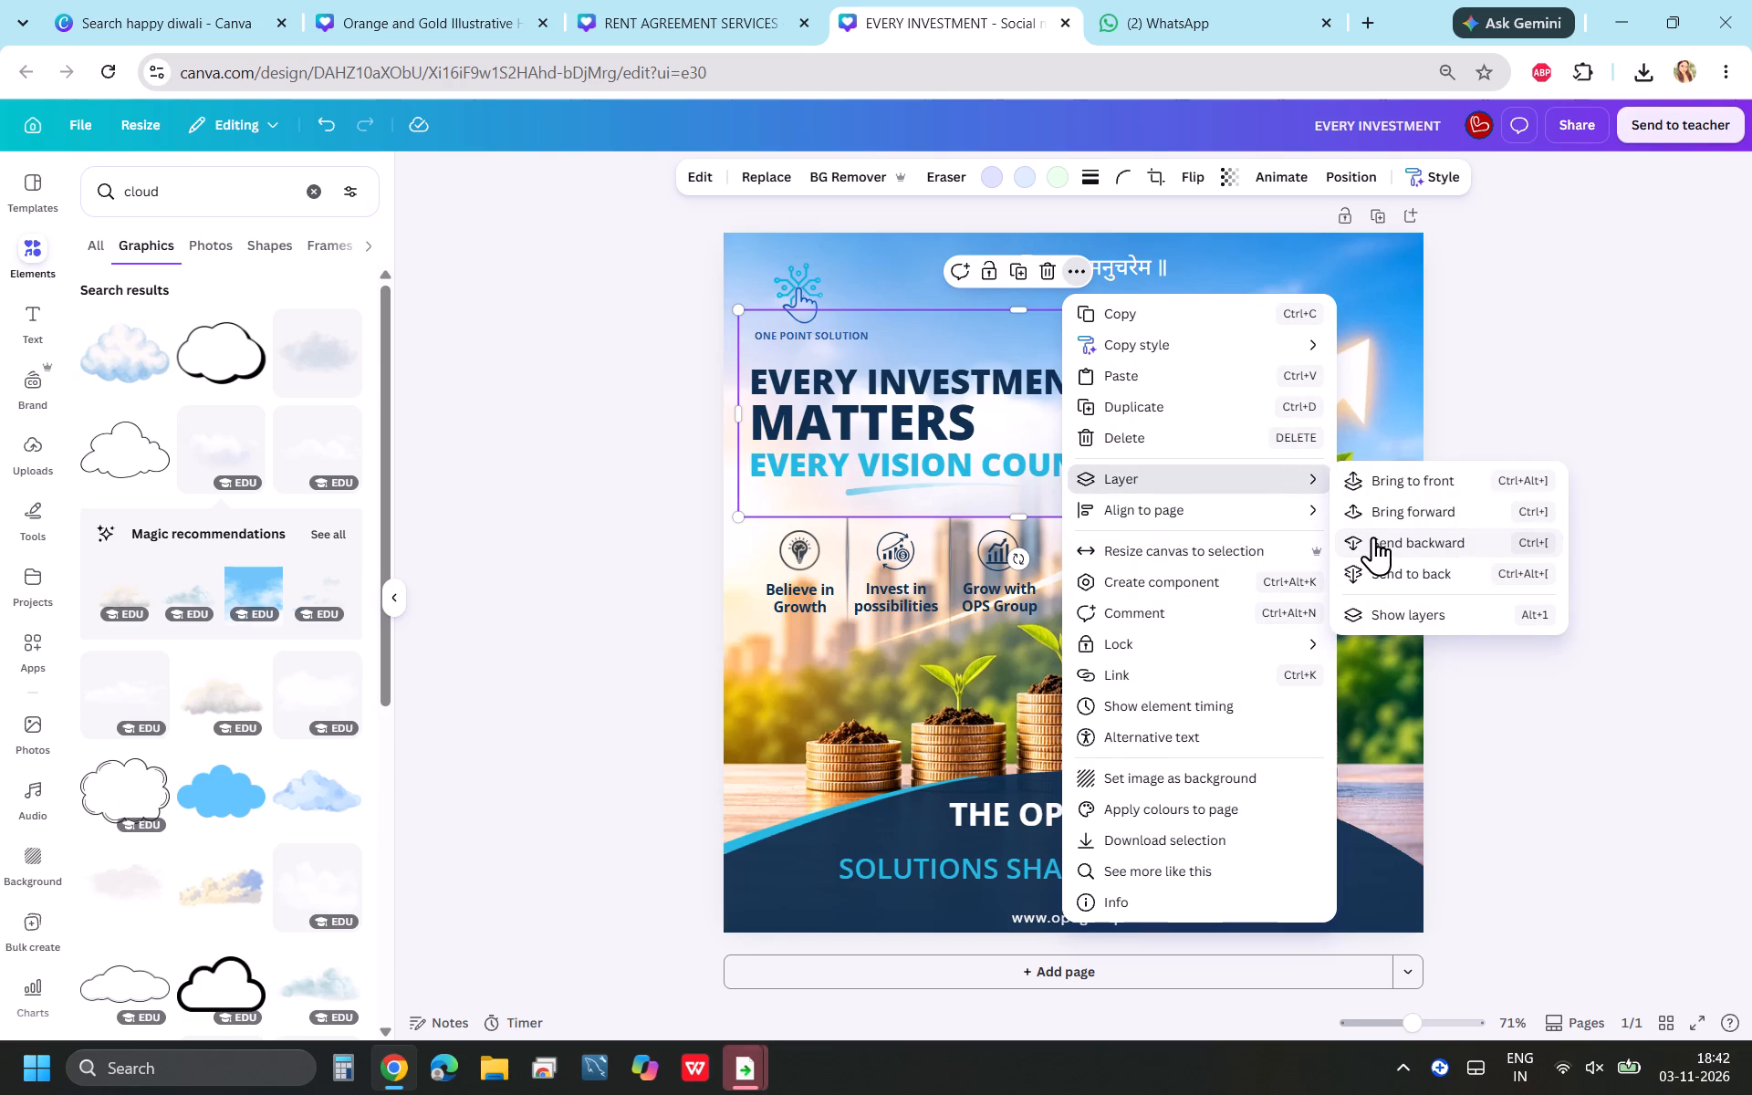
click(1373, 571)
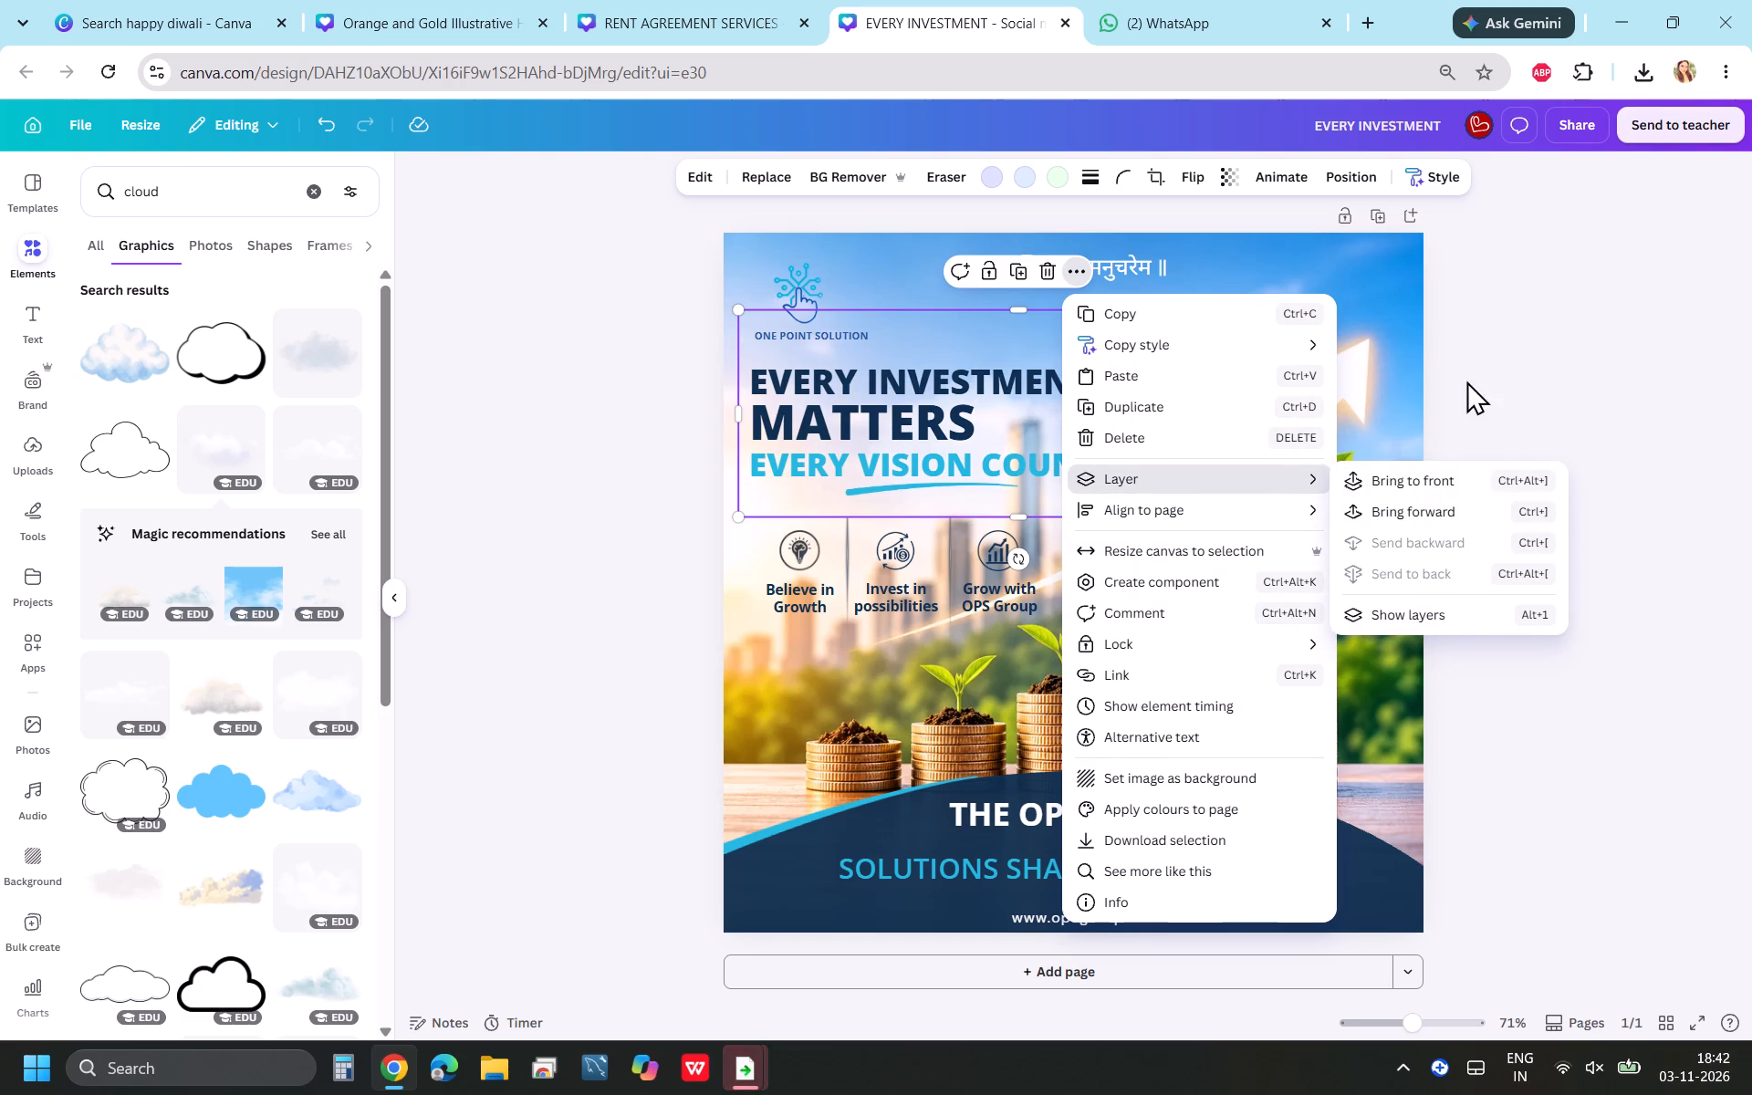
click(1501, 373)
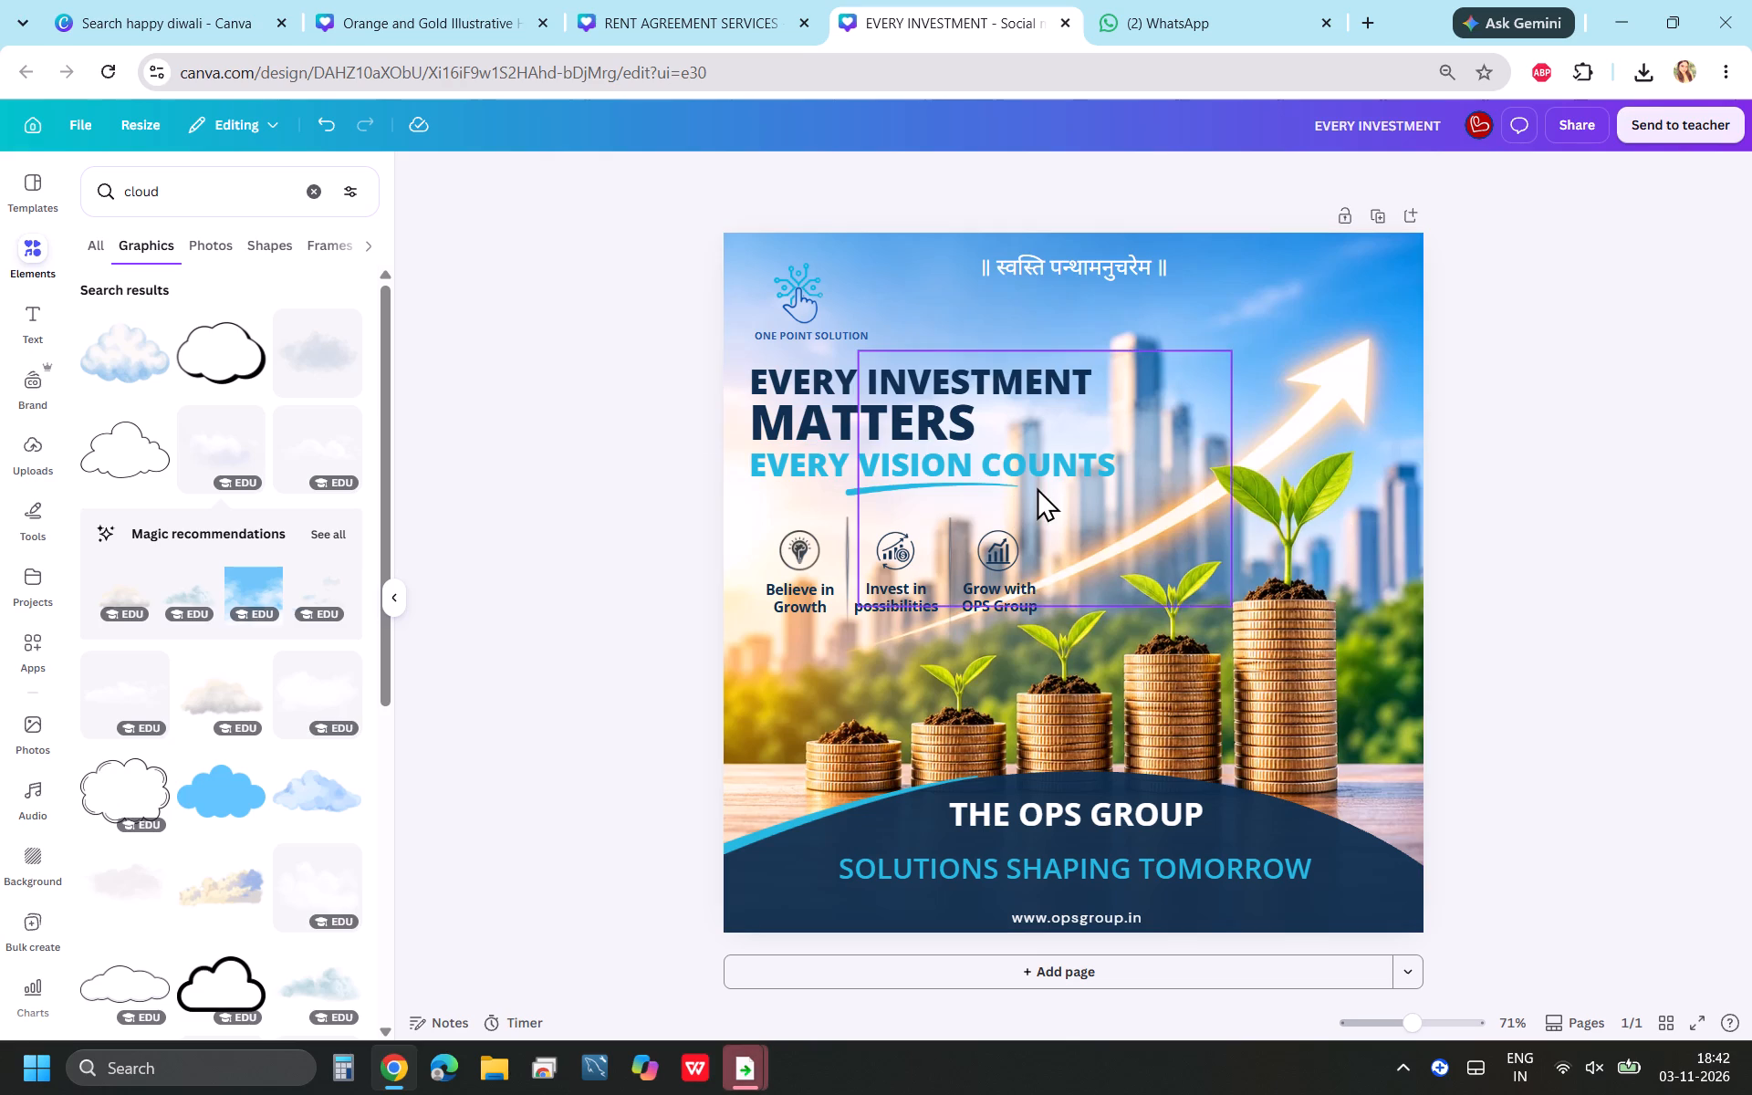
Nudge the faint overlay graphic behind the headline slightly up and across so it is horizontally centred on the page.
drag(1039, 487, 1064, 477)
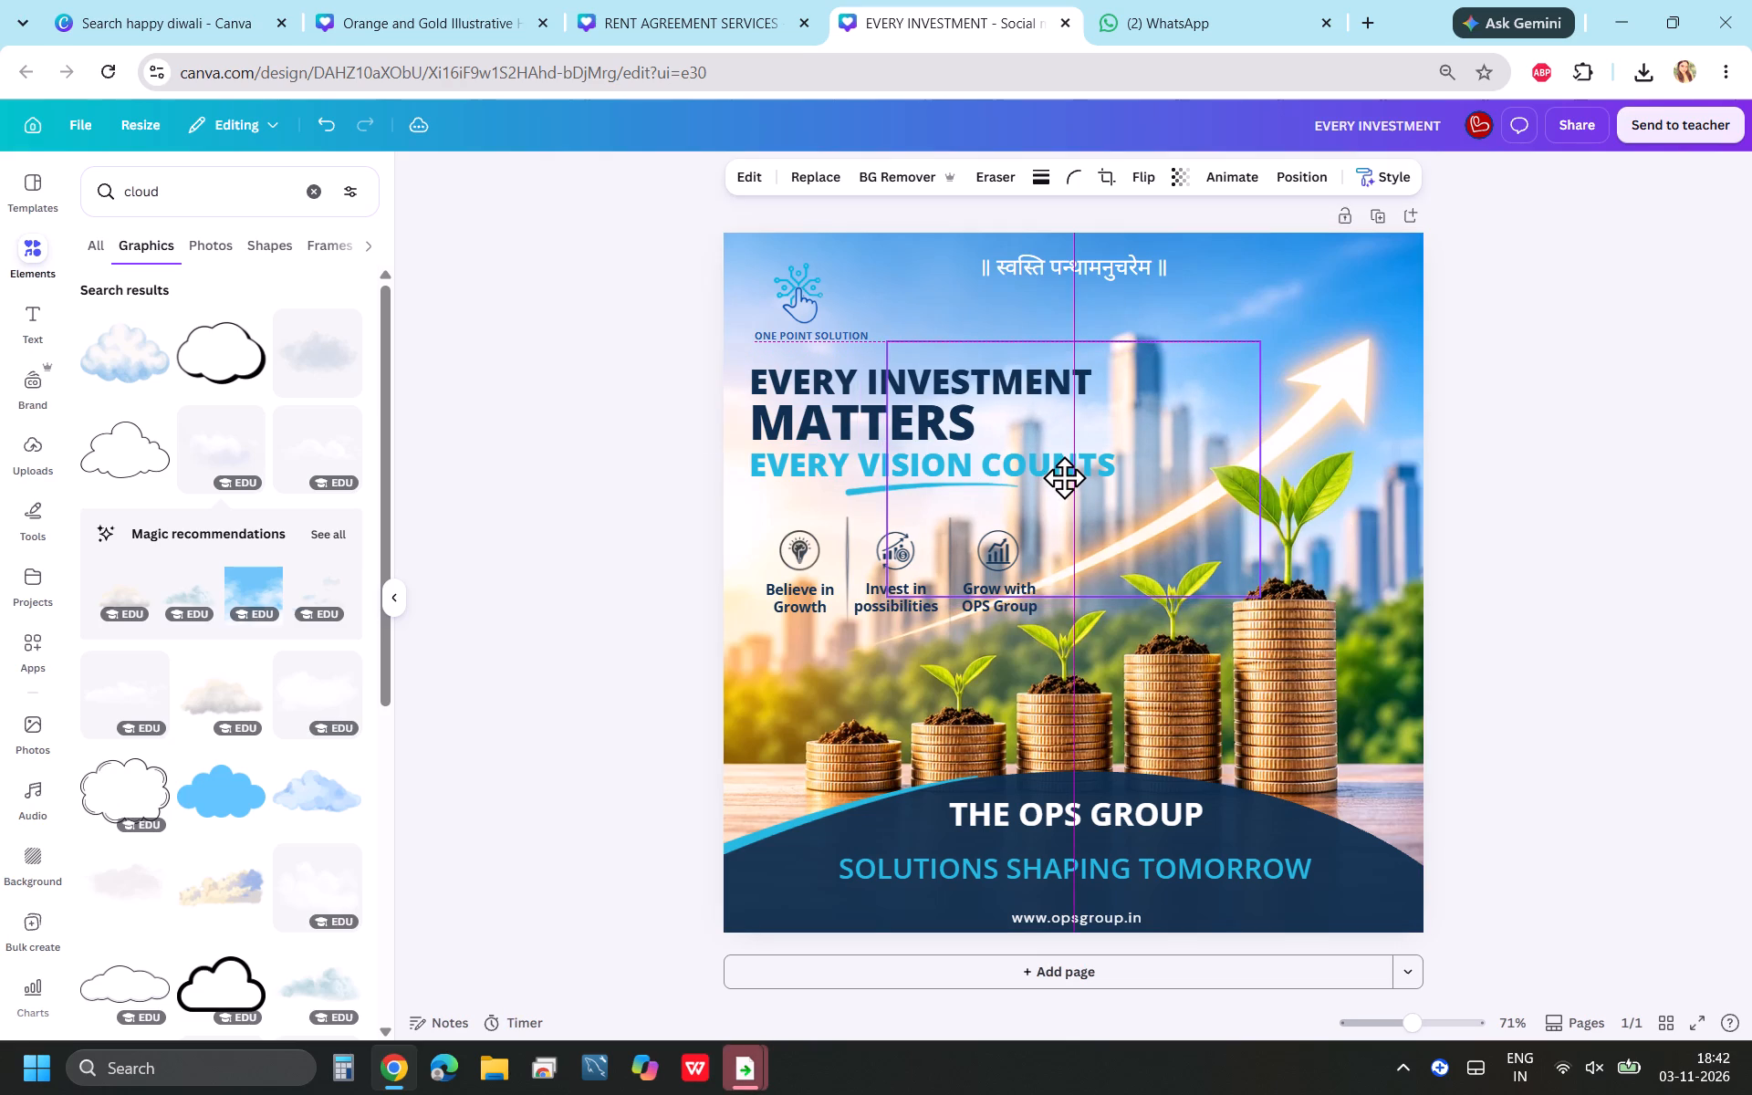
drag(1064, 477, 1063, 475)
click(1621, 495)
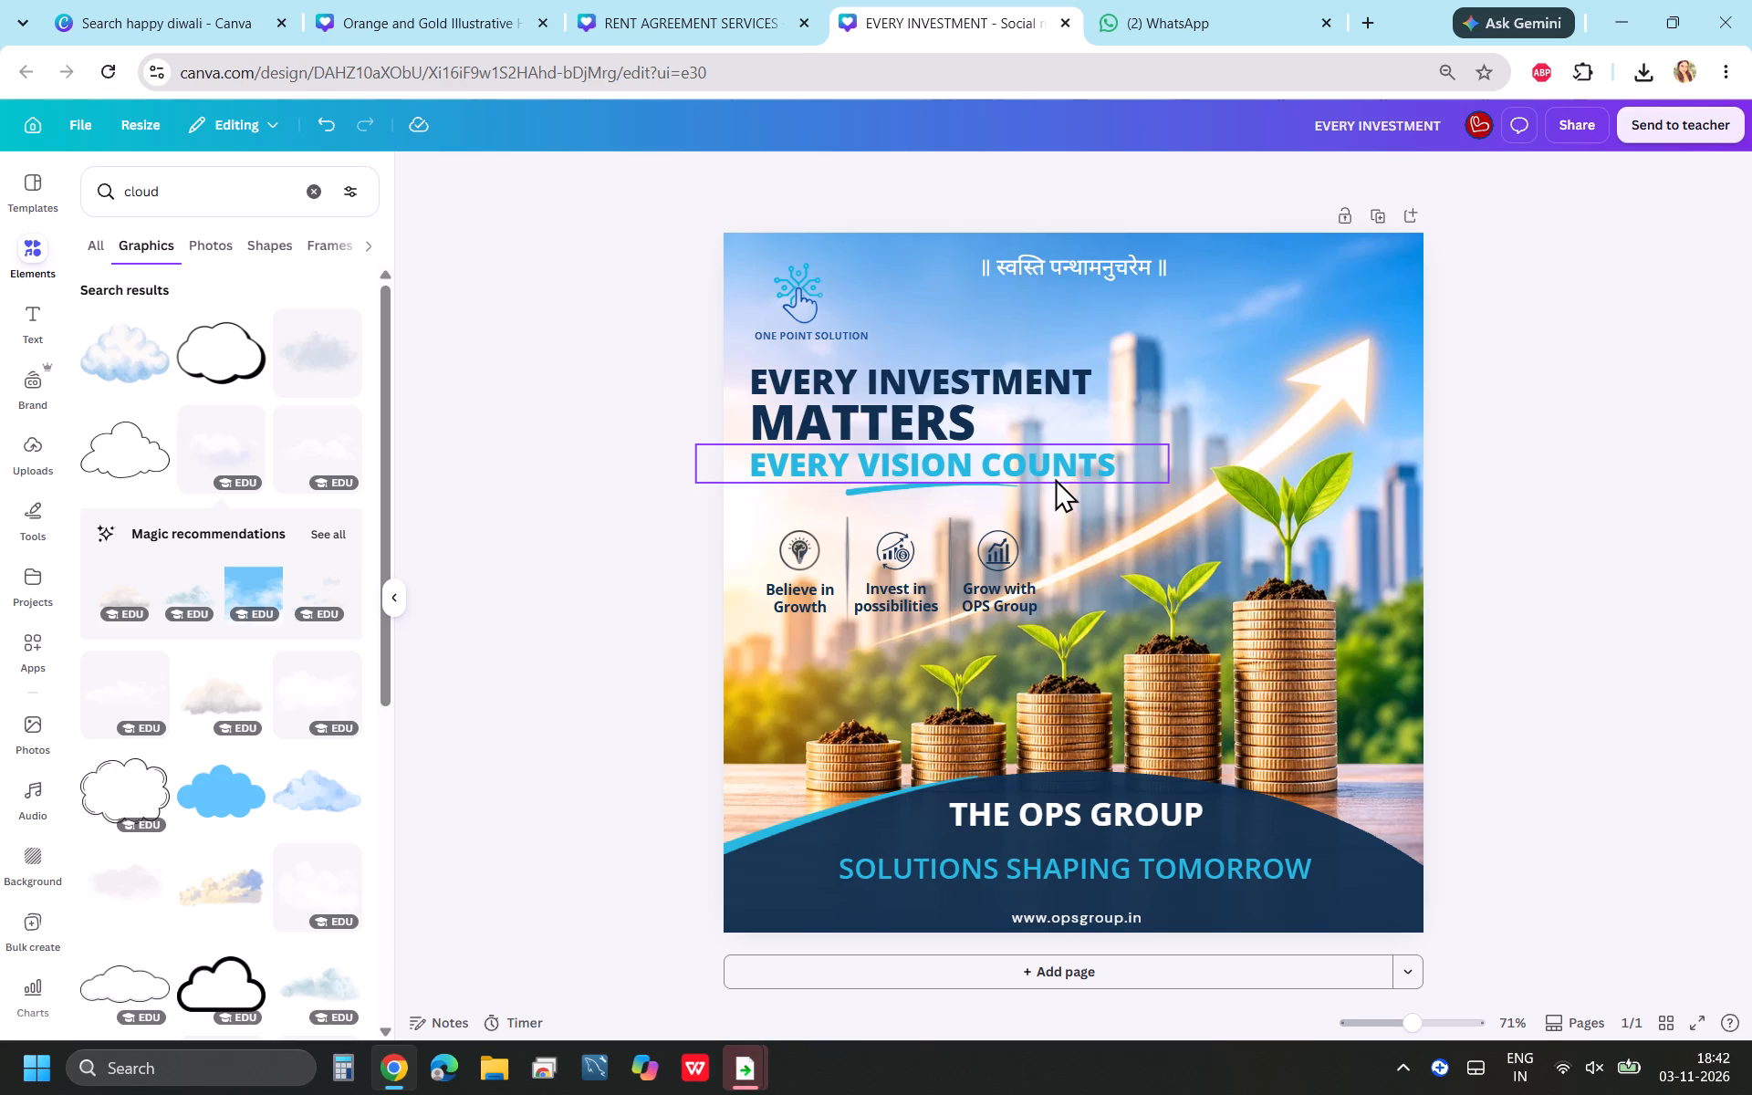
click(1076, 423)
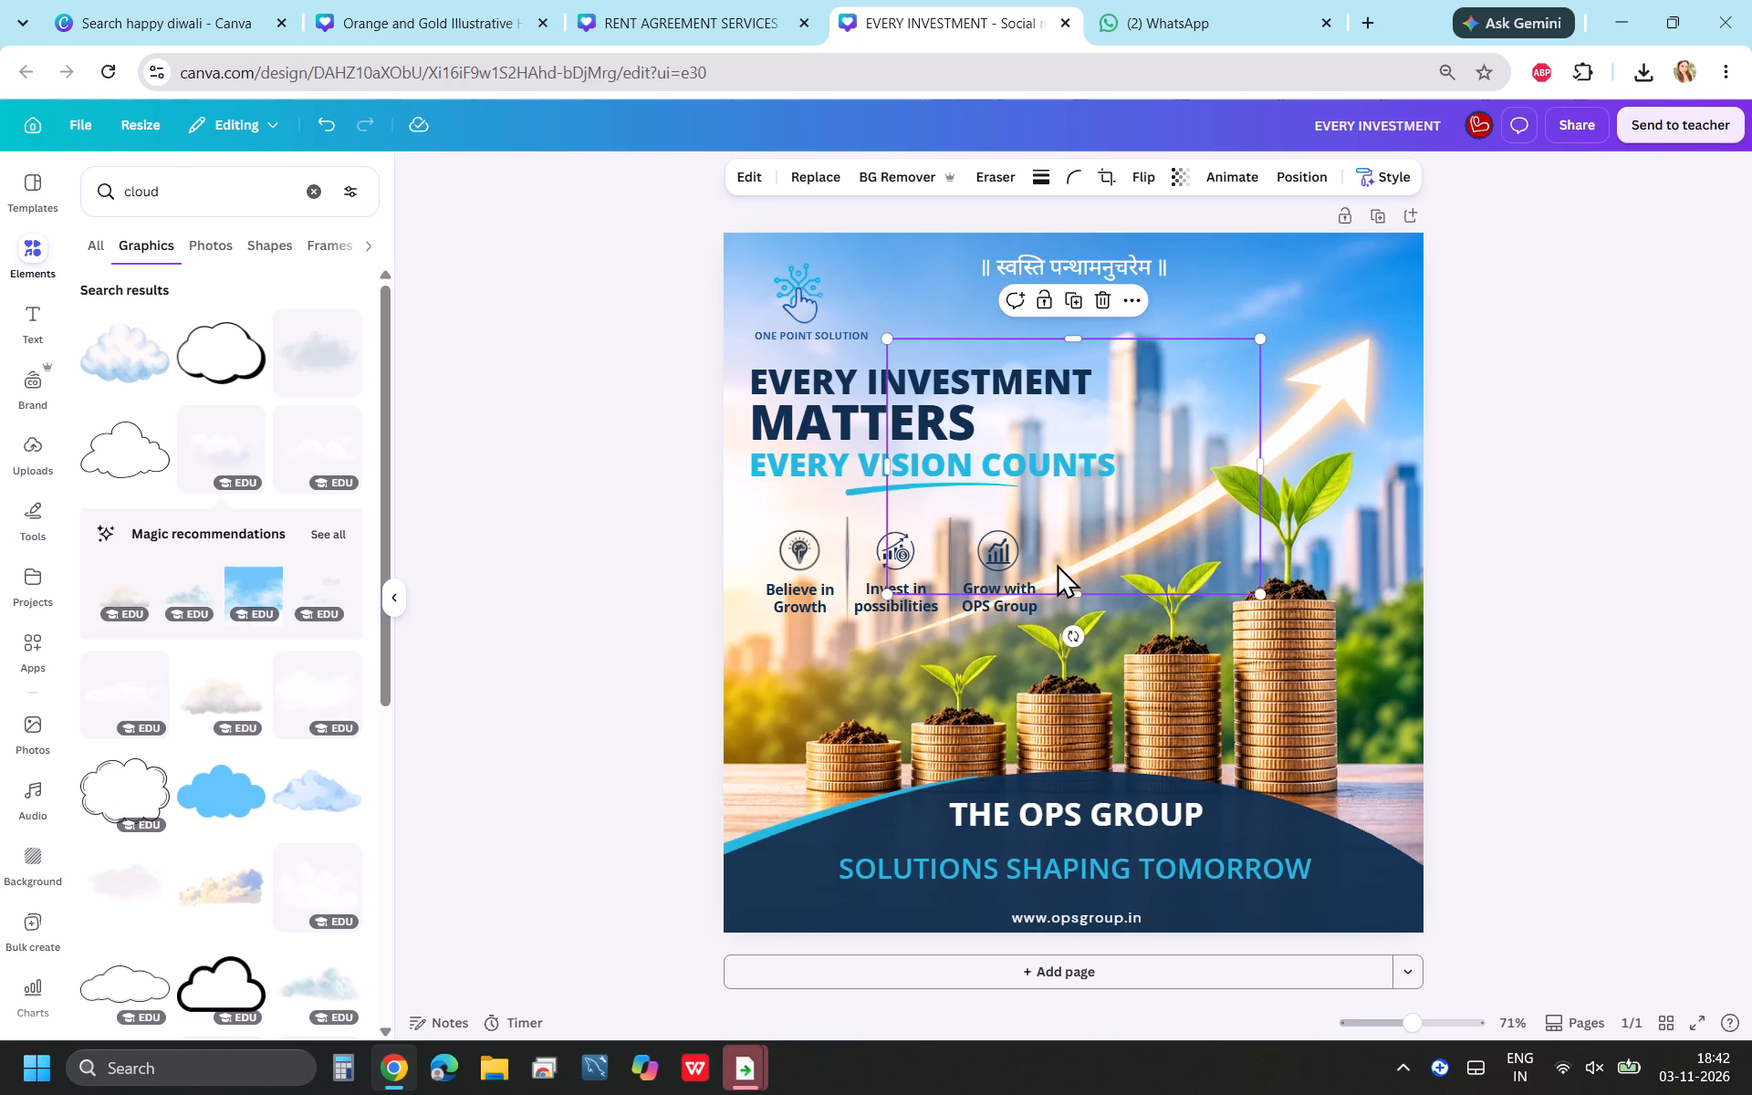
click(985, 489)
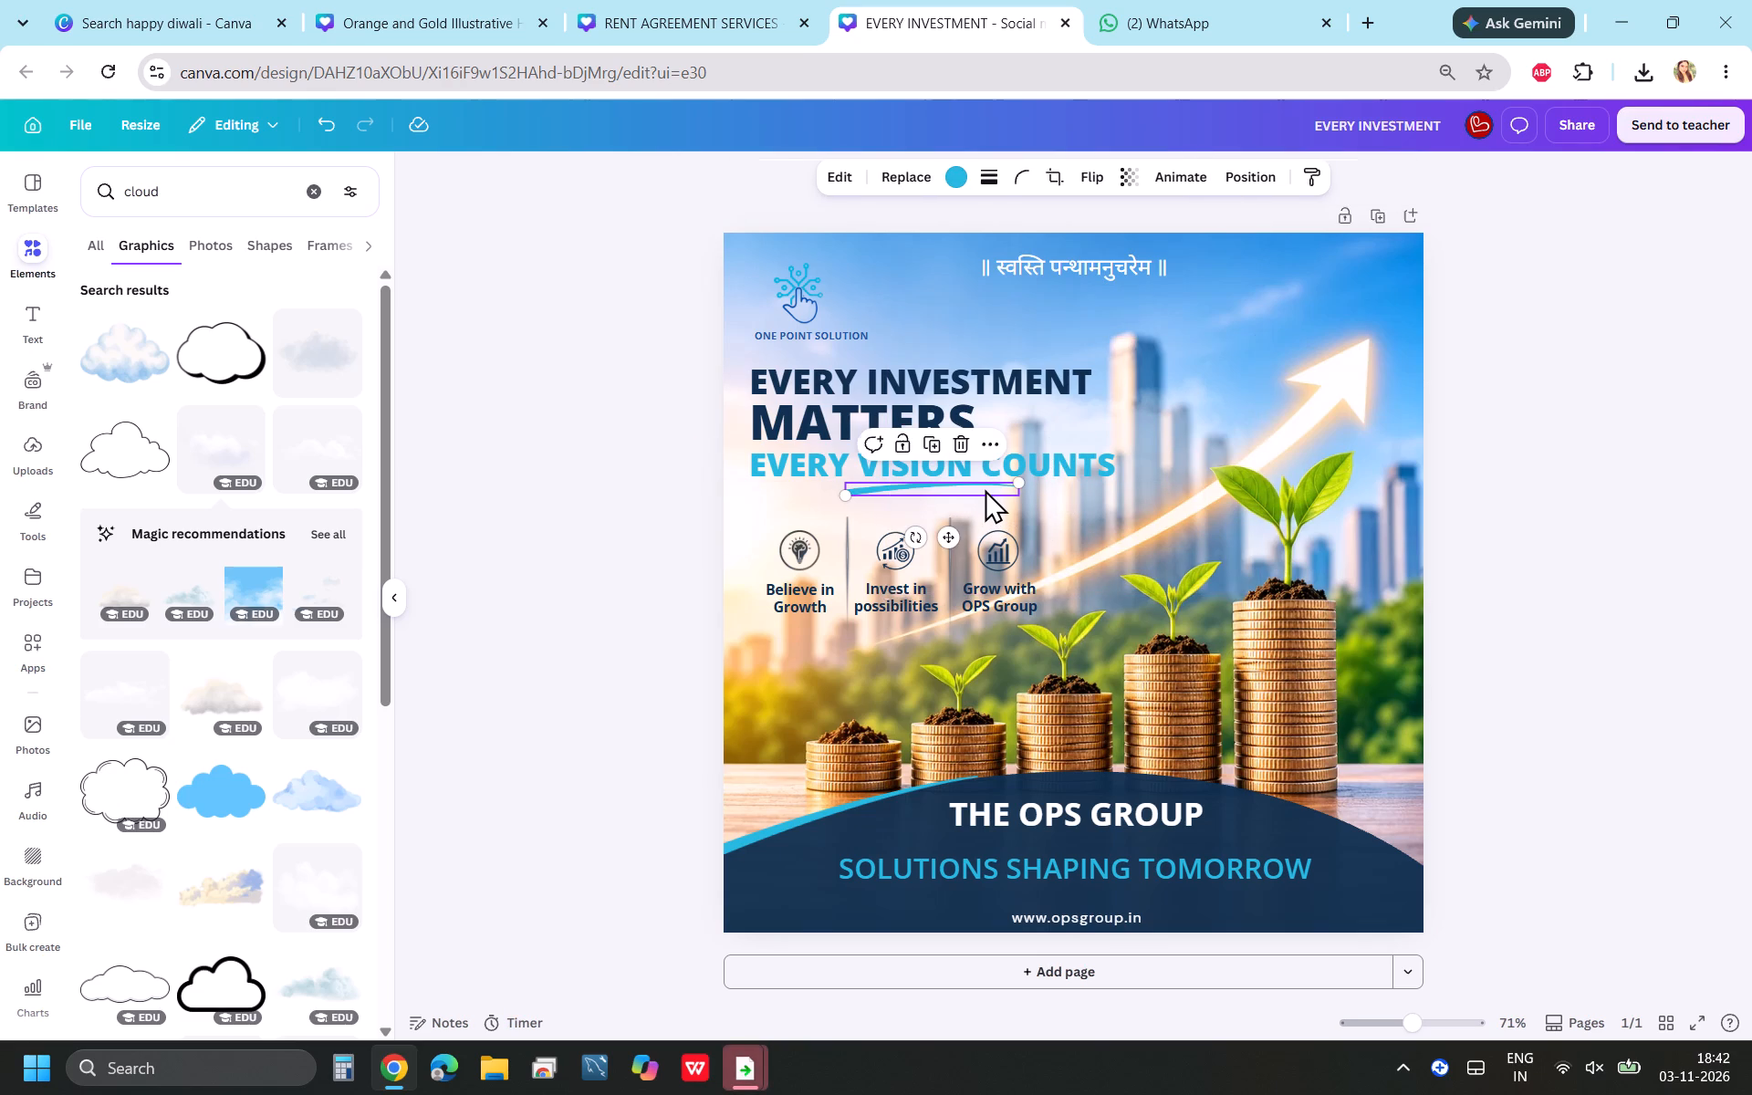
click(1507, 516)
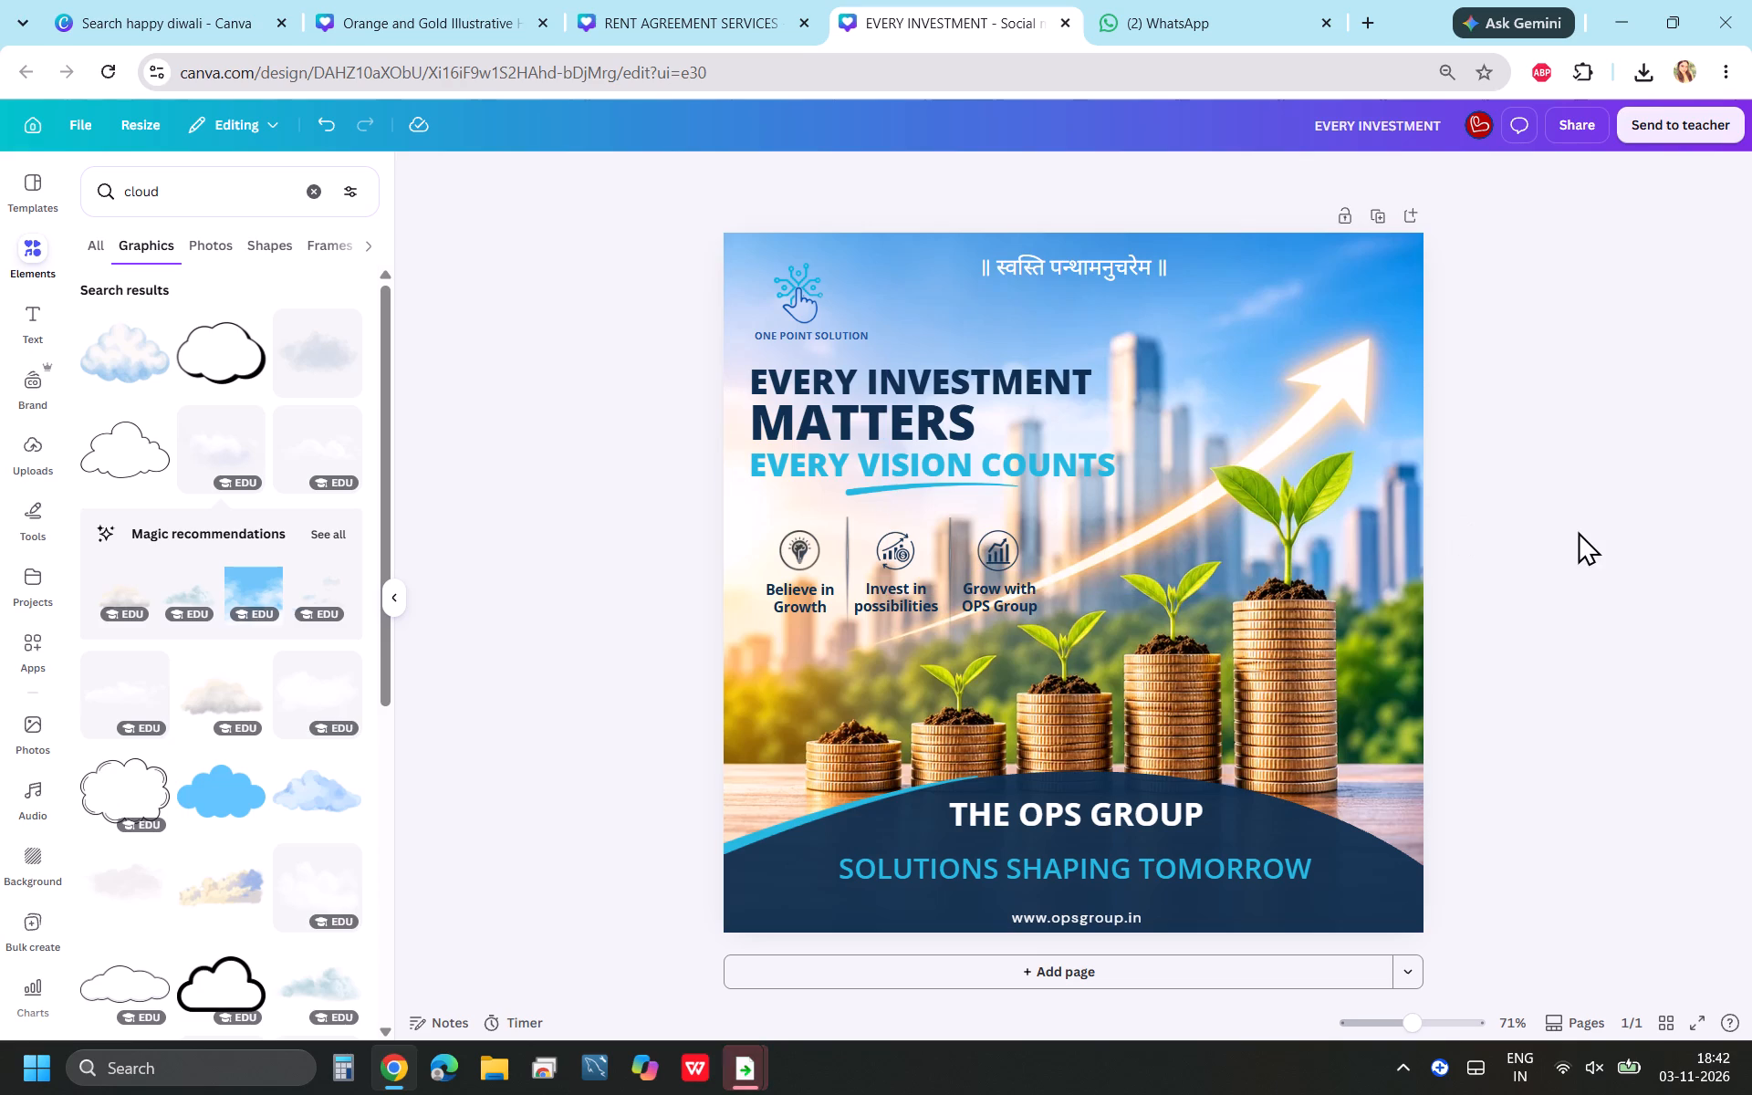
Take a screenshot of the updated investment post.
key(Print)
Mark out the screenshot area around the whole investment post, from the Sanskrit line down to the website address.
drag(1536, 240, 637, 591)
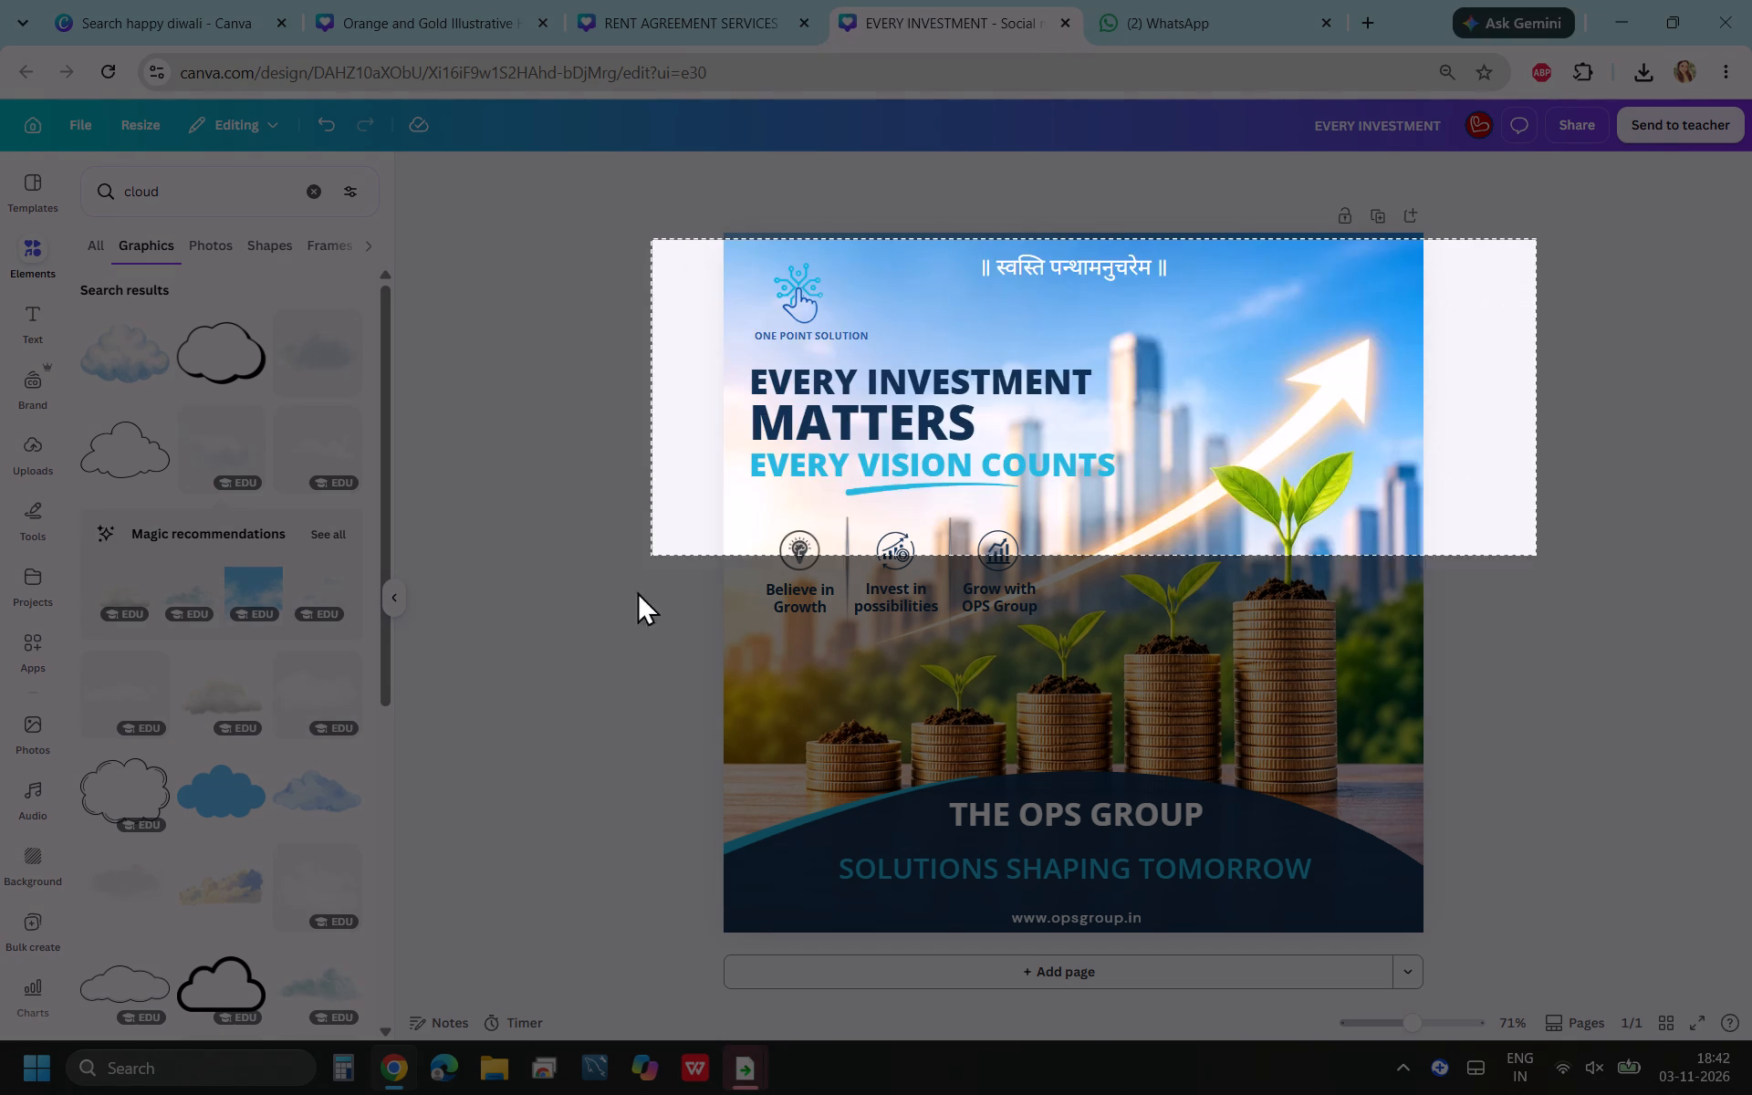
drag(637, 591, 644, 947)
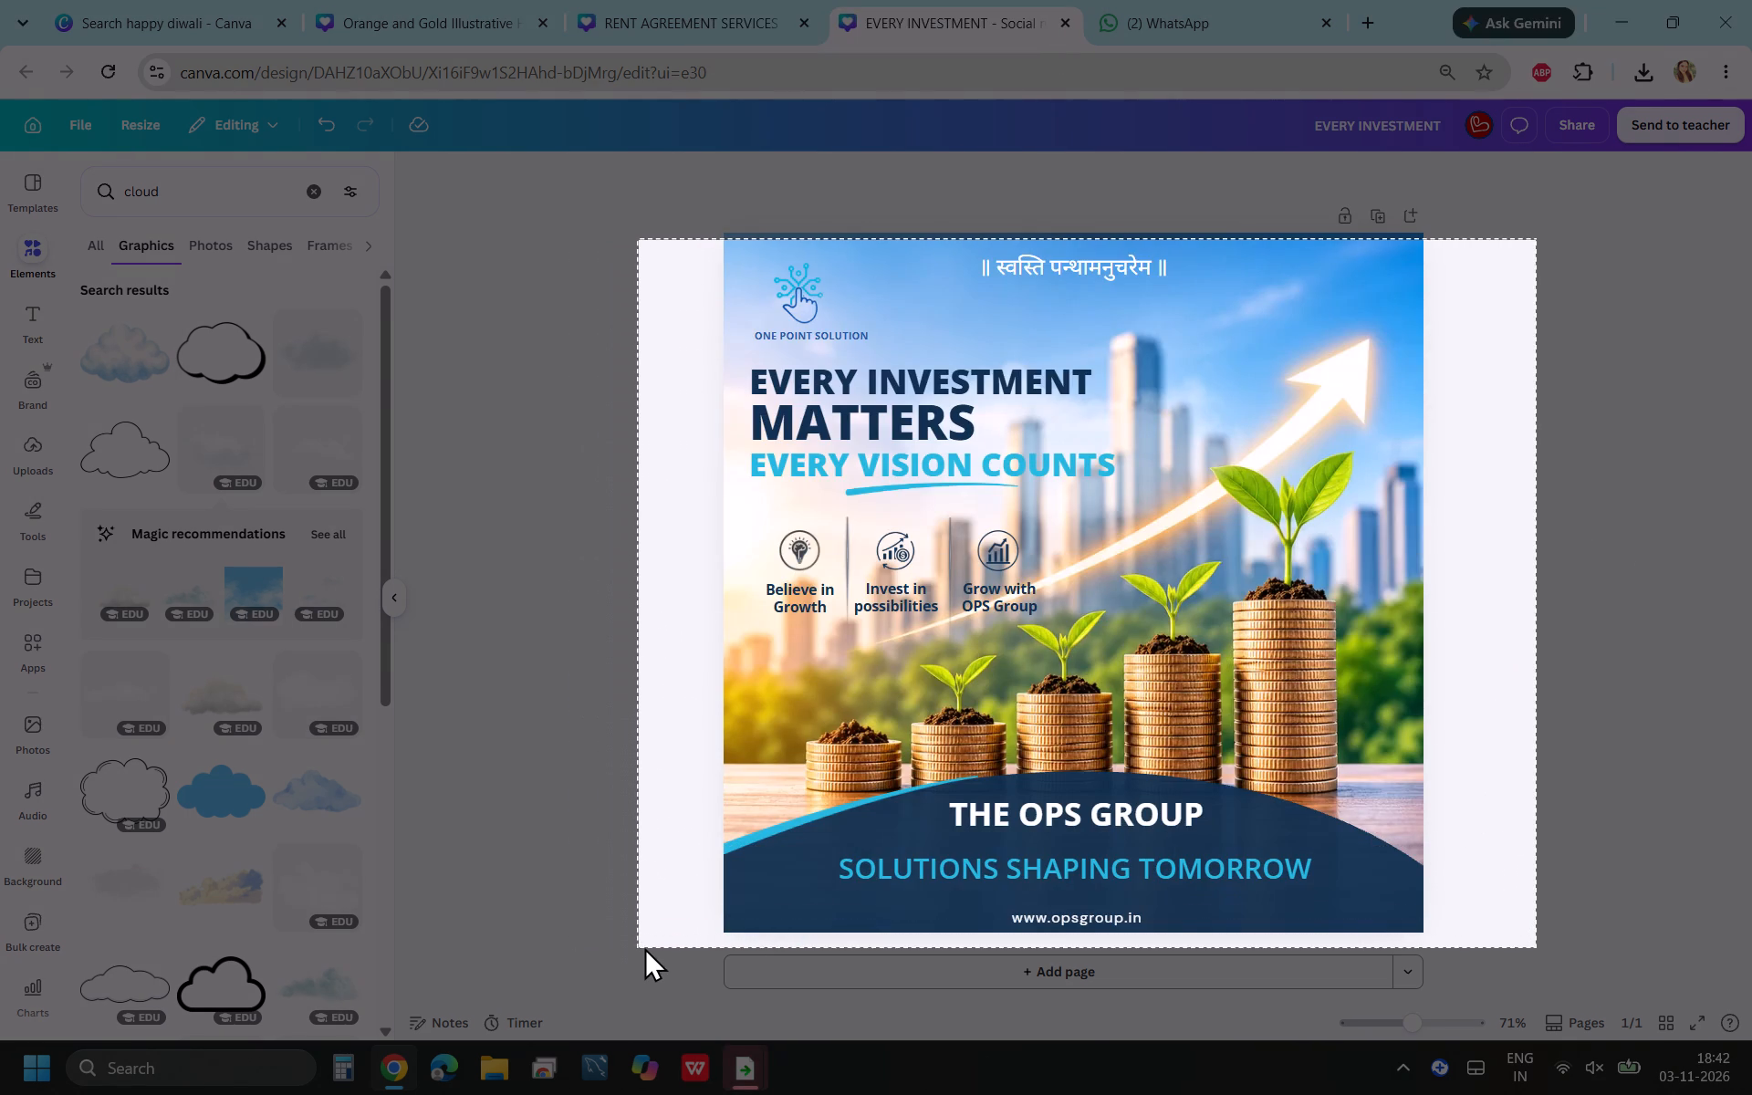
drag(644, 947, 664, 938)
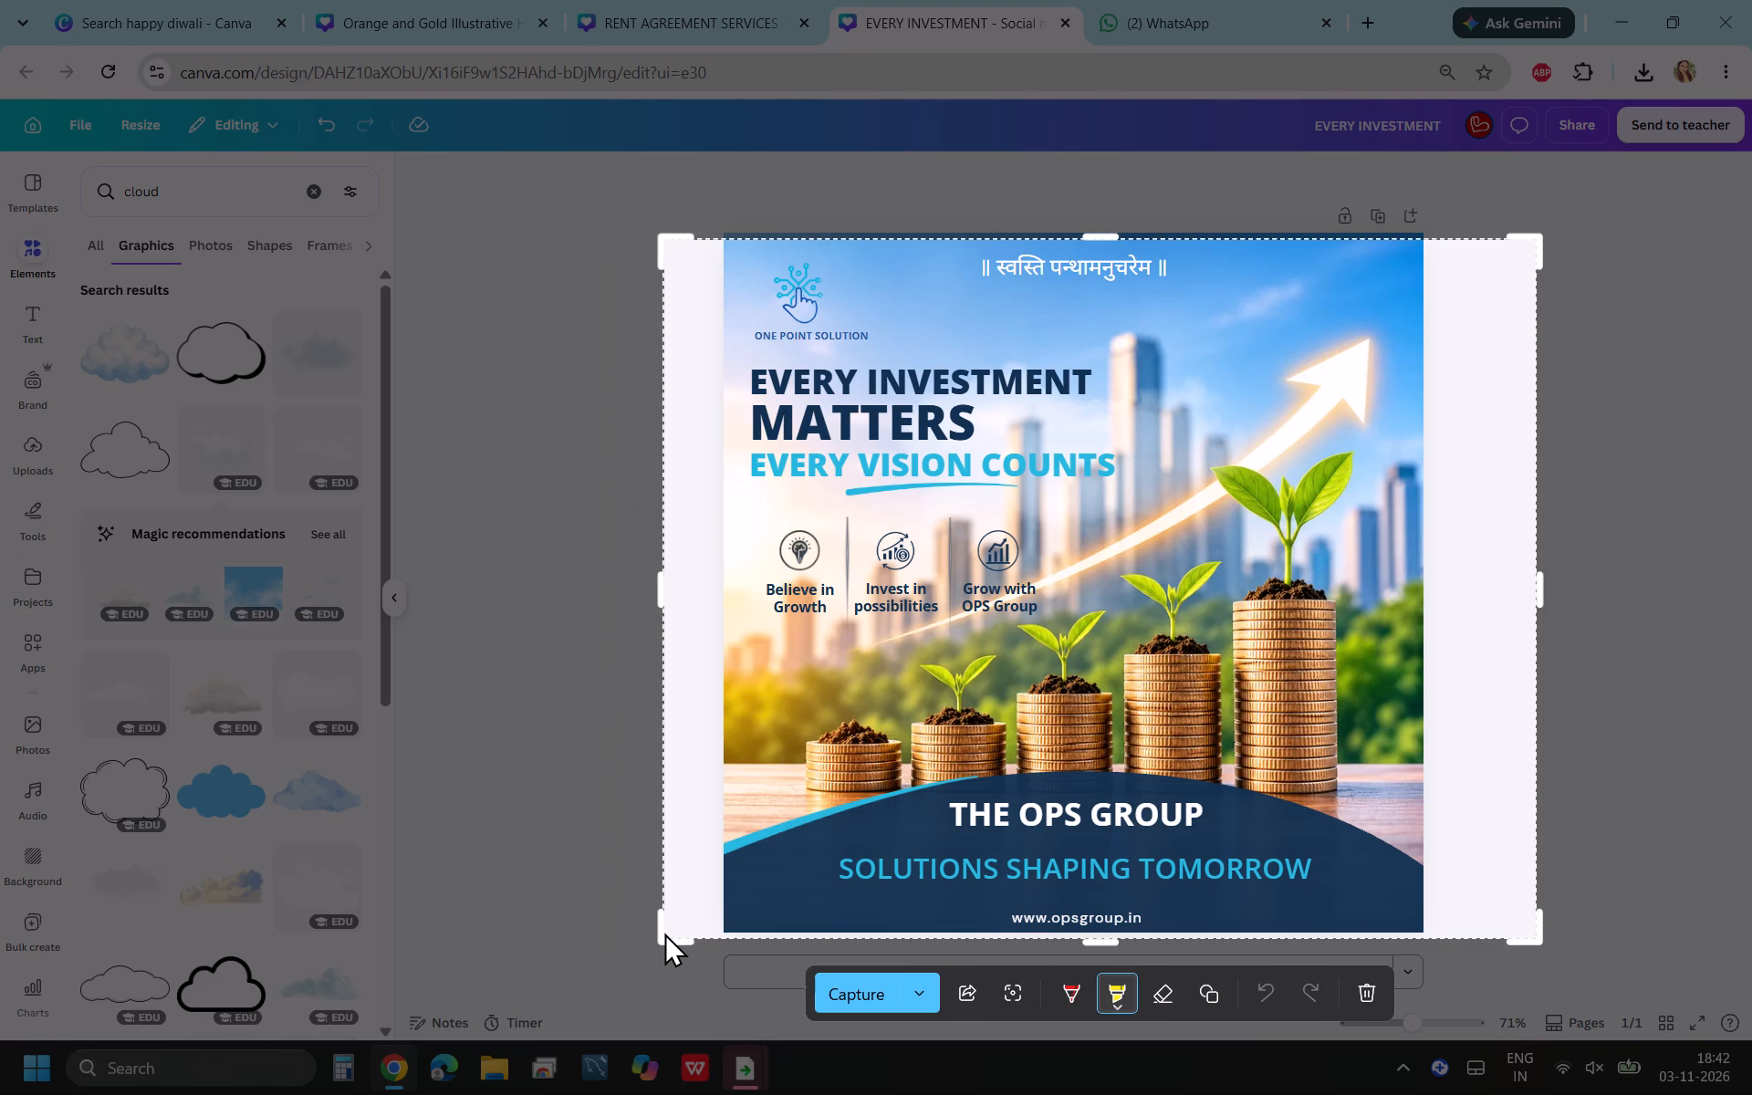
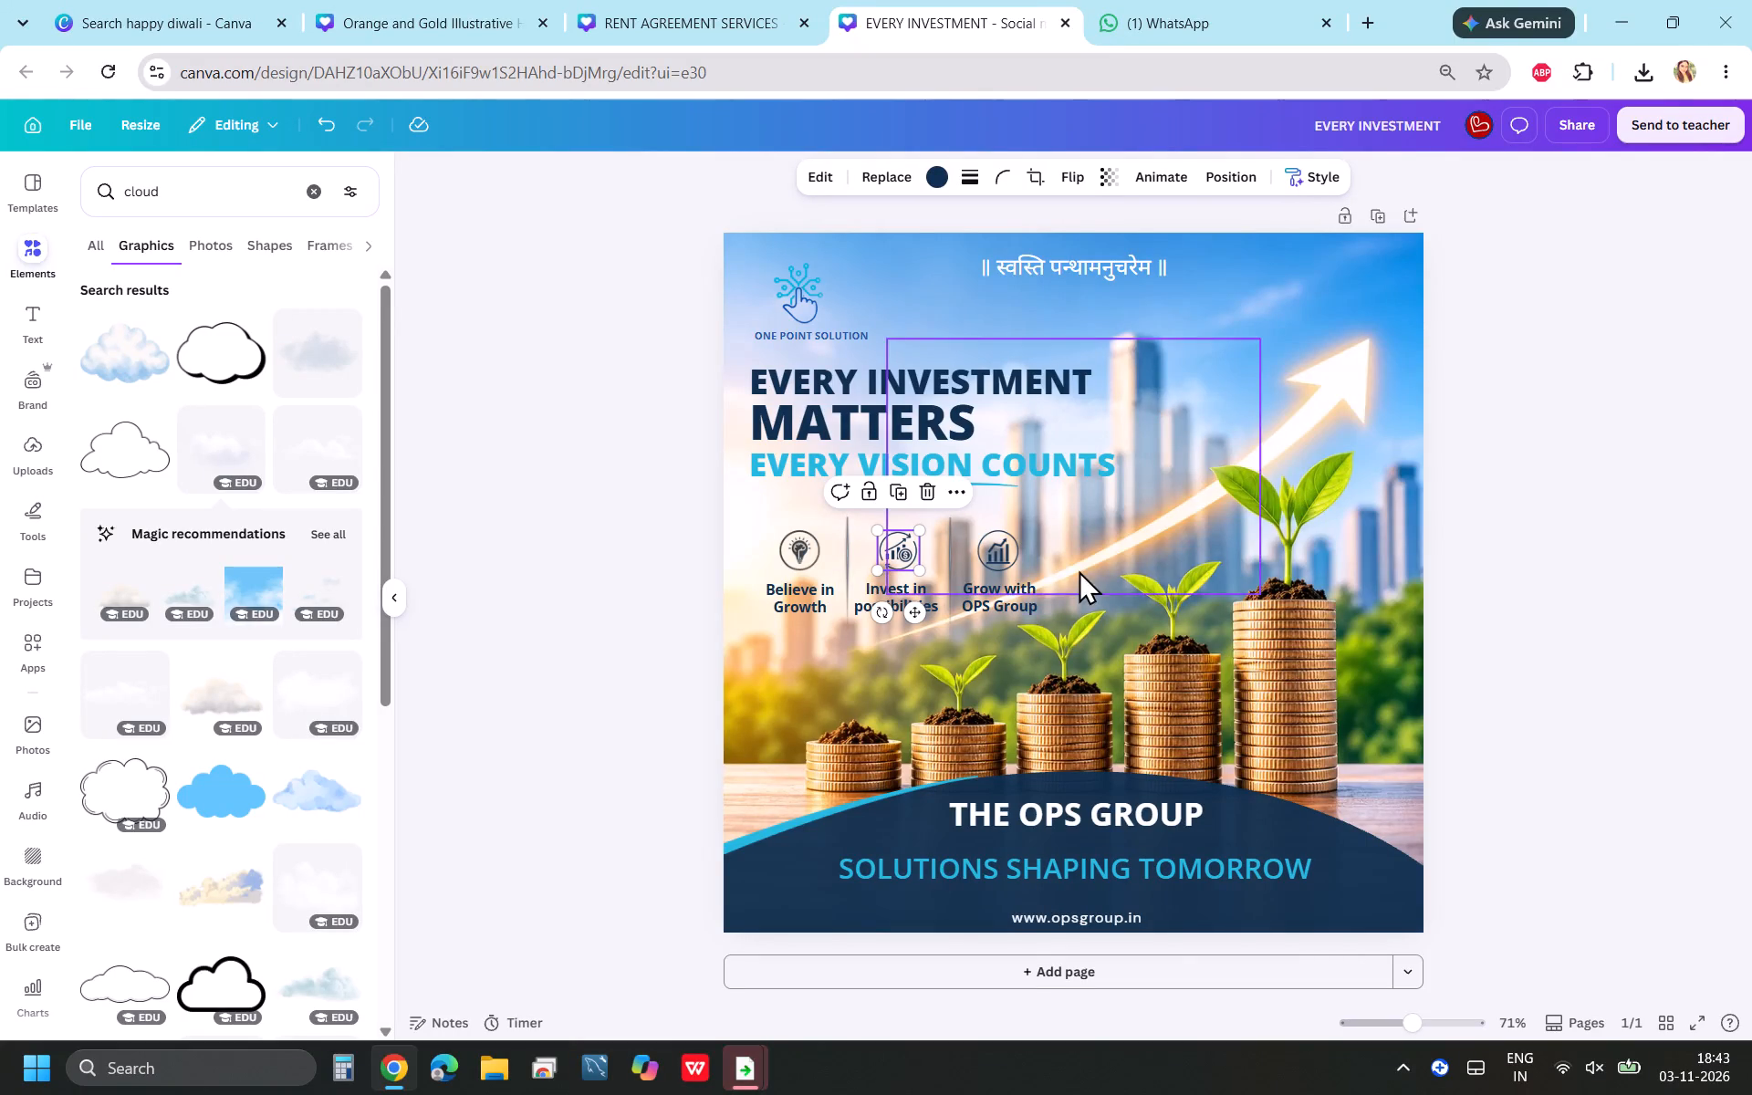
Nudge the chart icon above "Invest in possibilities" slightly left so it sits centred over its caption.
click(1674, 577)
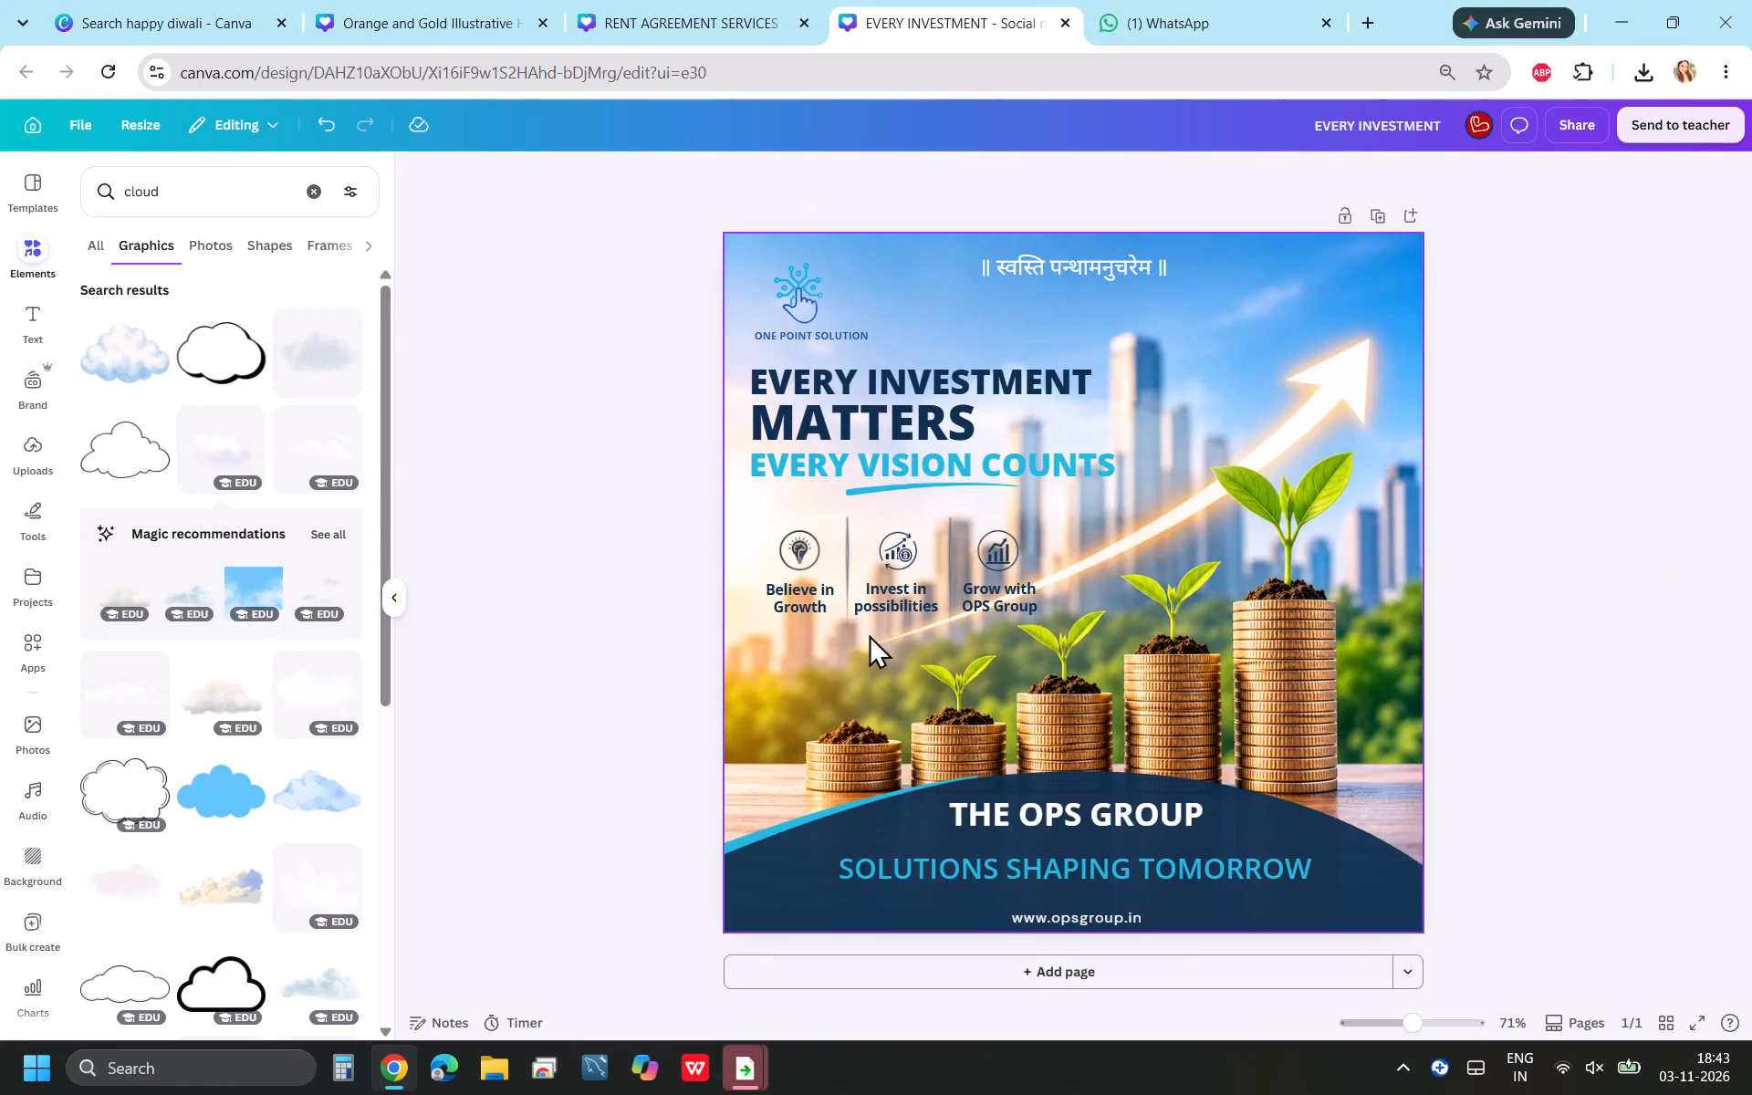
click(888, 547)
key(Left)
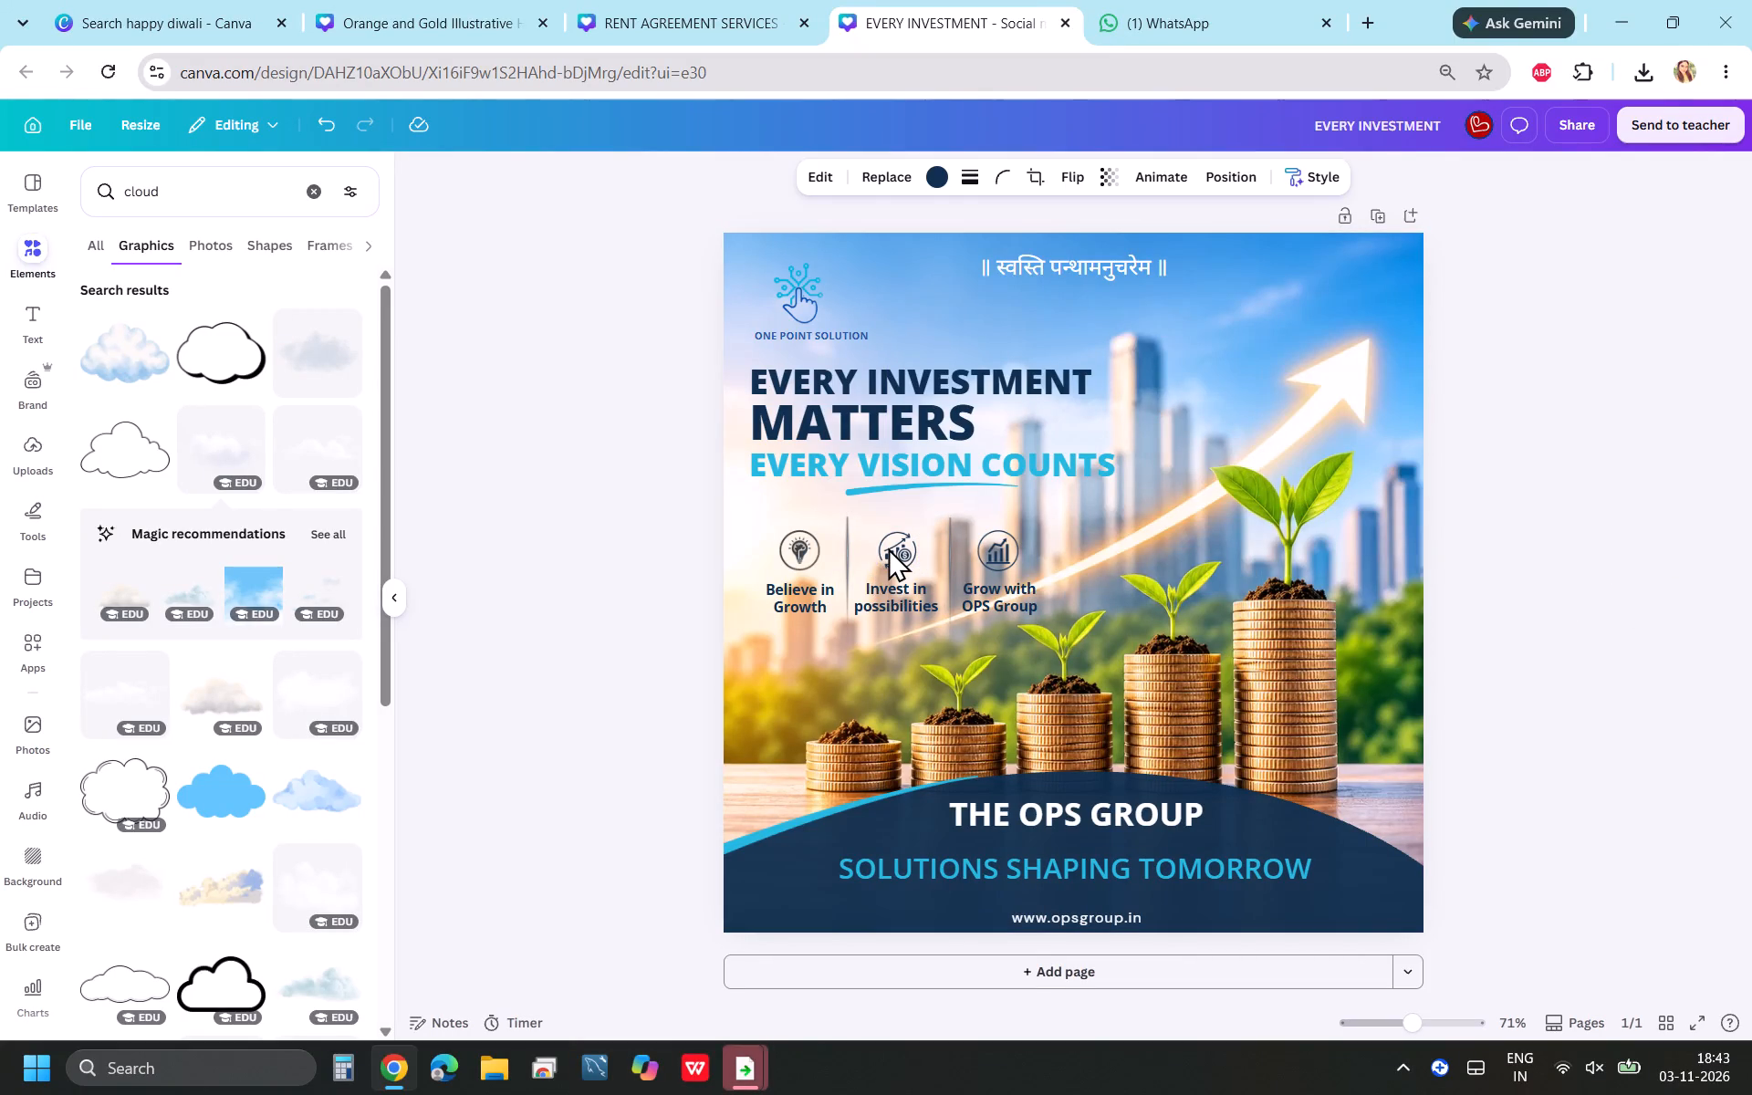
key(Left)
key(Right)
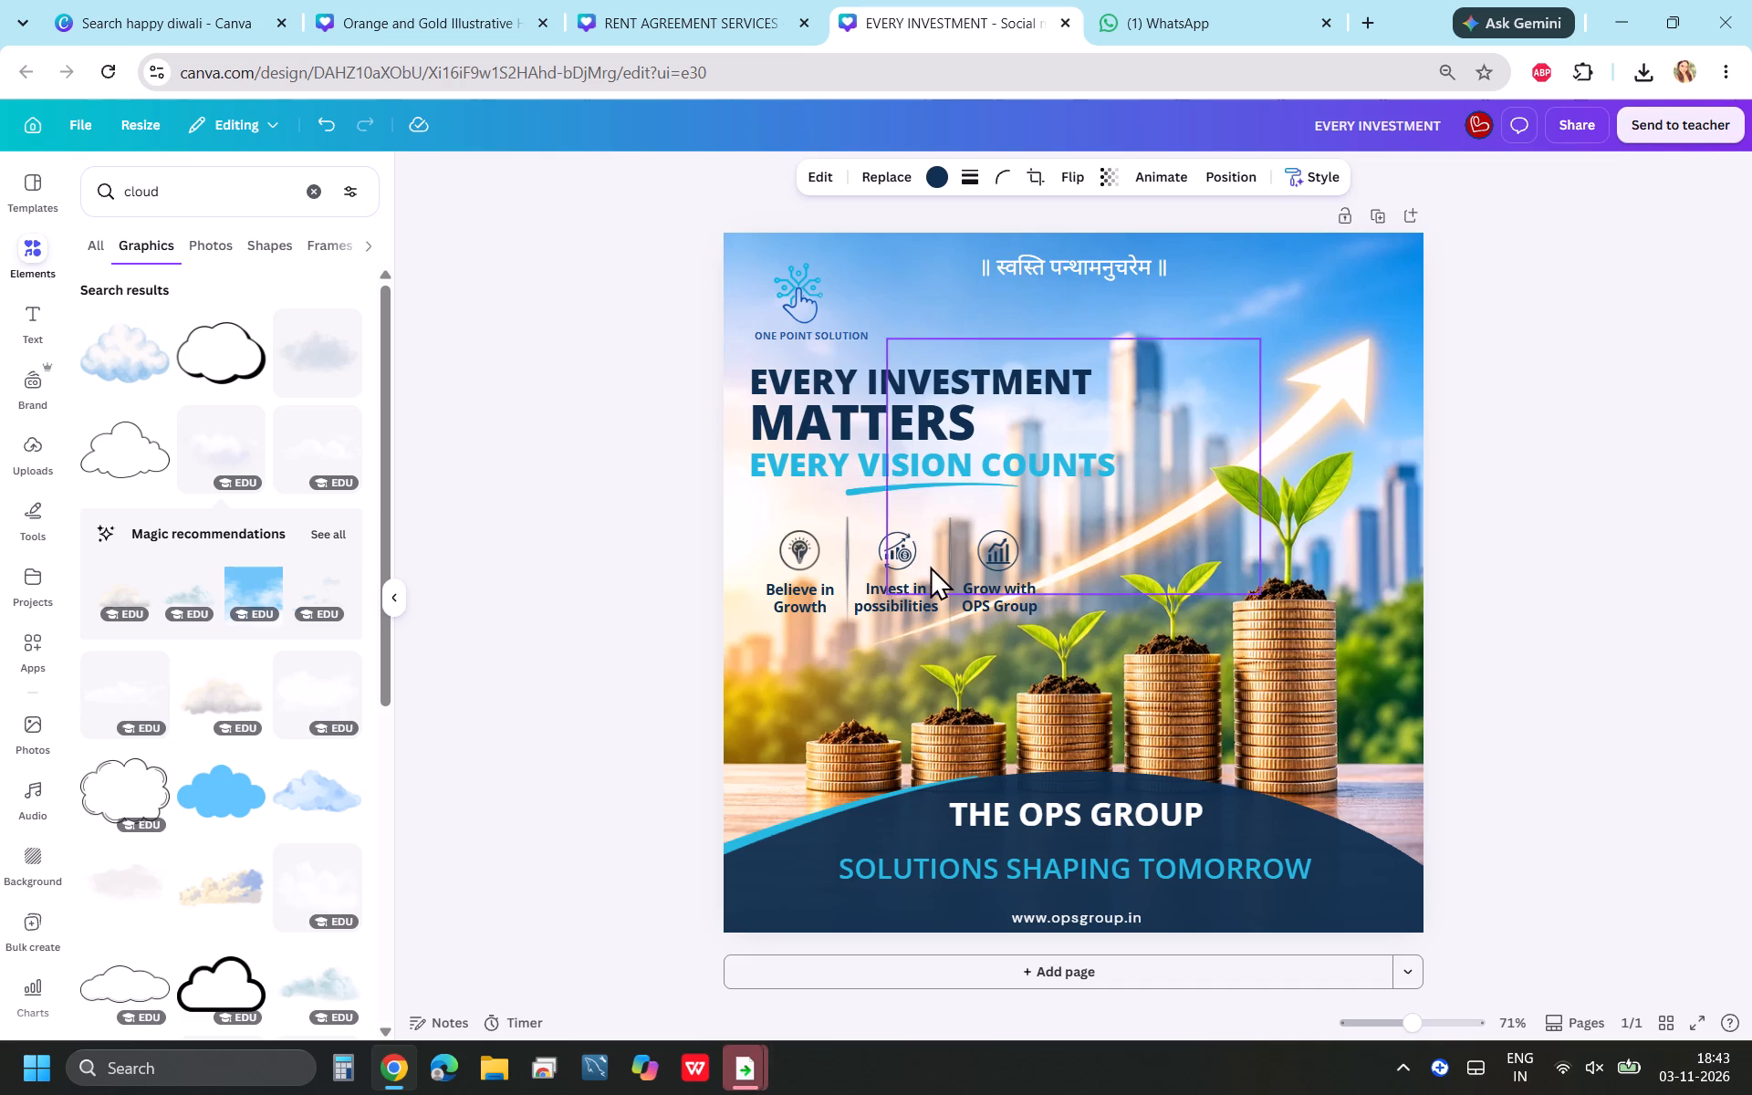
key(Left)
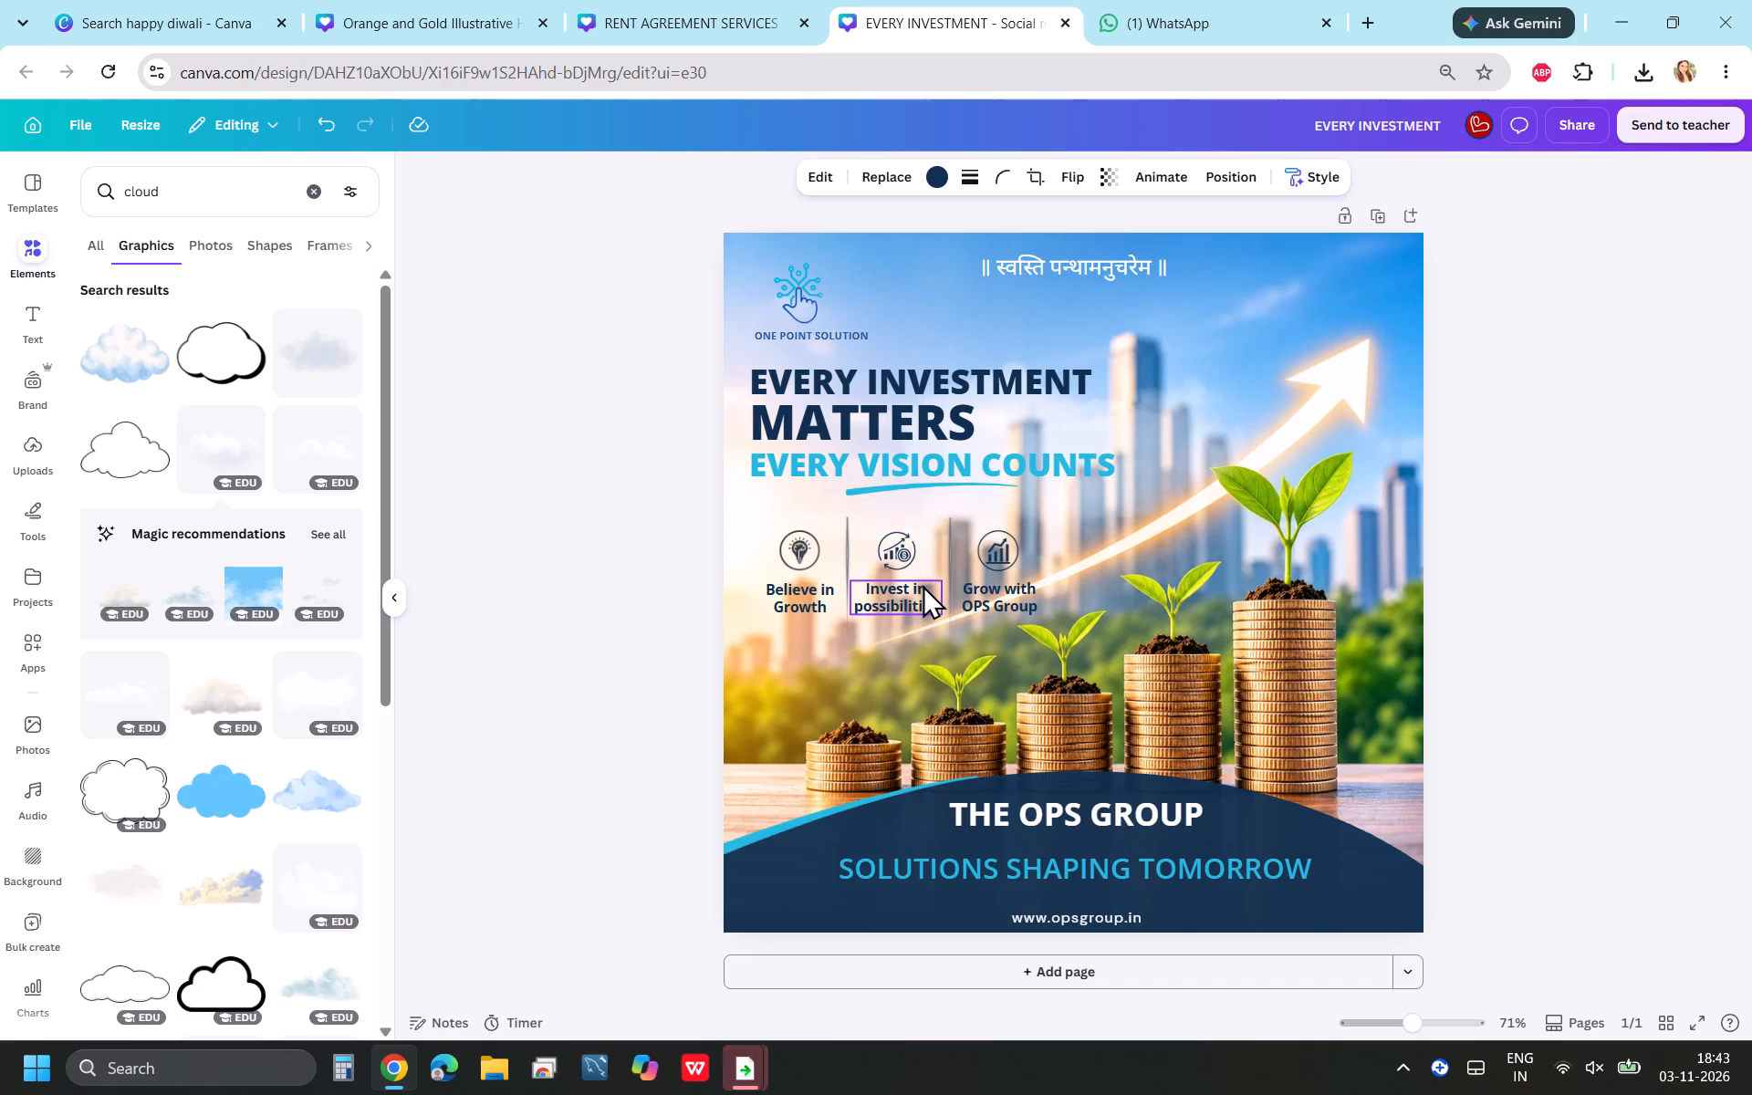
click(1601, 719)
Nudge the "THE OPS GROUP" text slightly down and left, closer to the "SOLUTIONS SHAPING TOMORROW" tagline.
click(1164, 826)
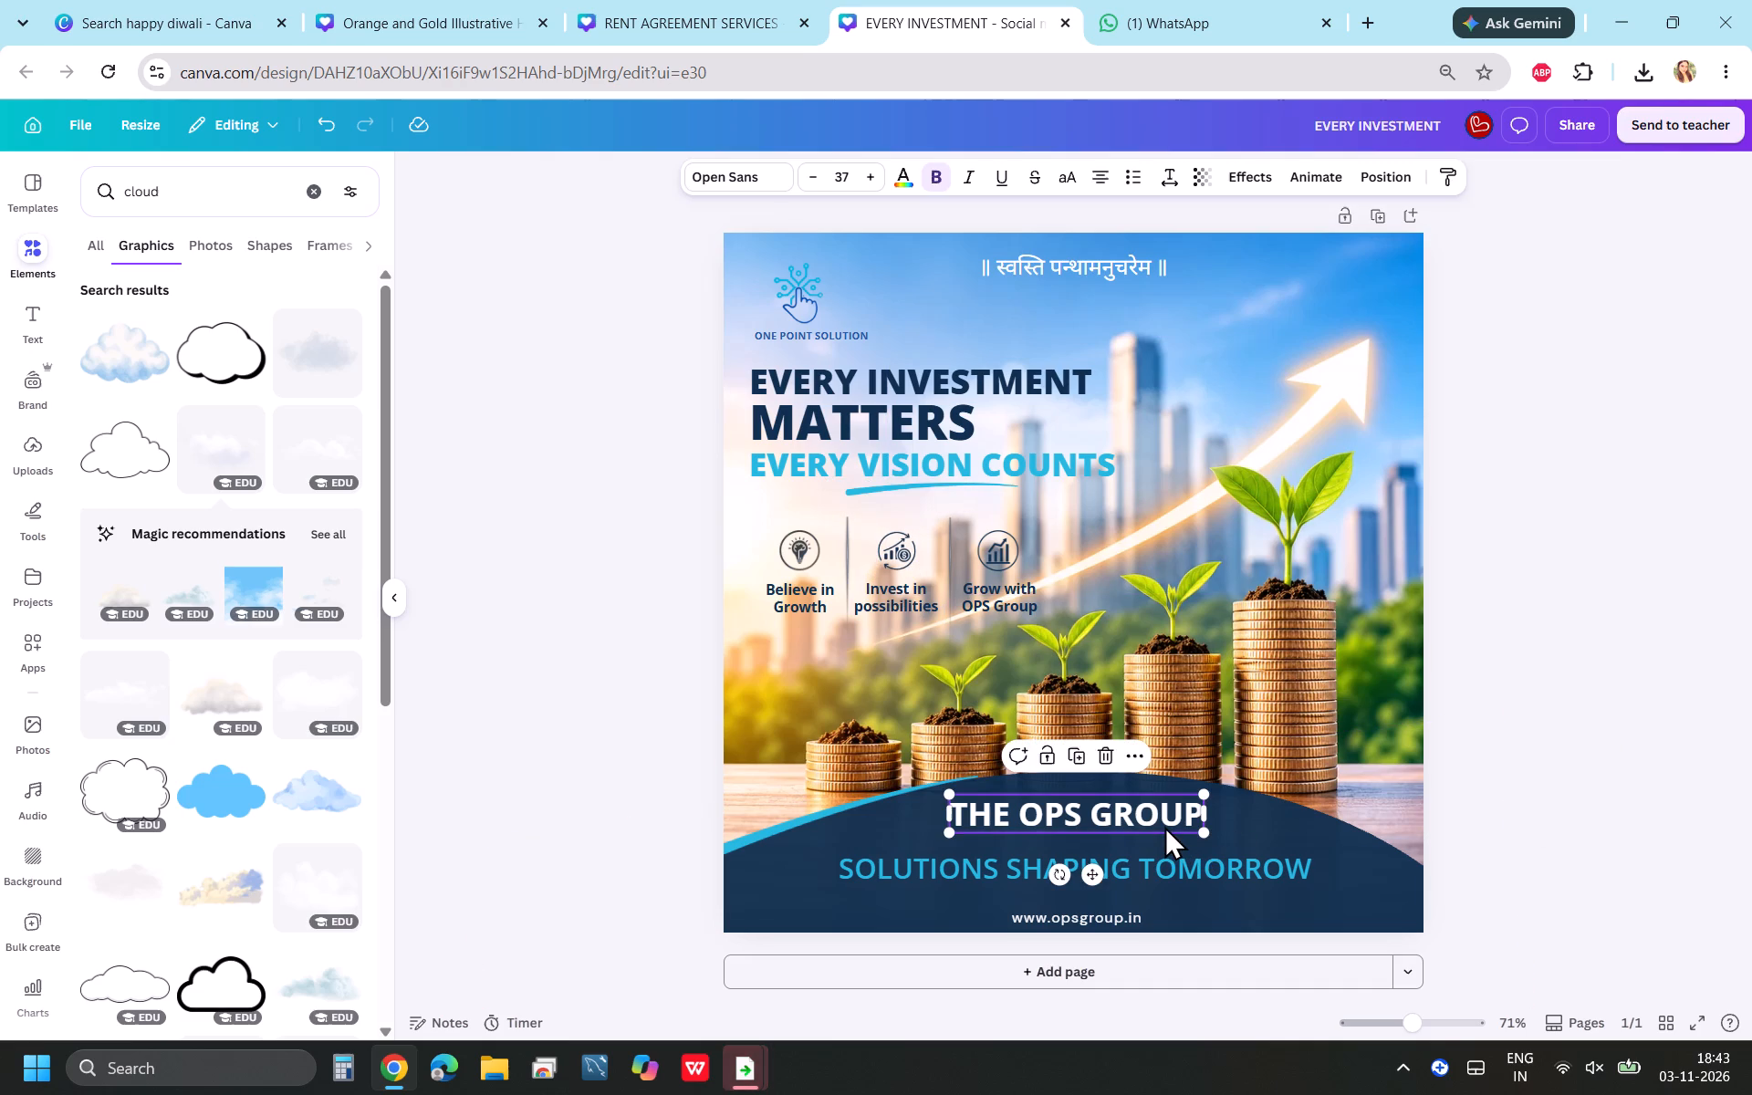
key(Down)
key(Down)
key(Down)
key(Down)
key(Down)
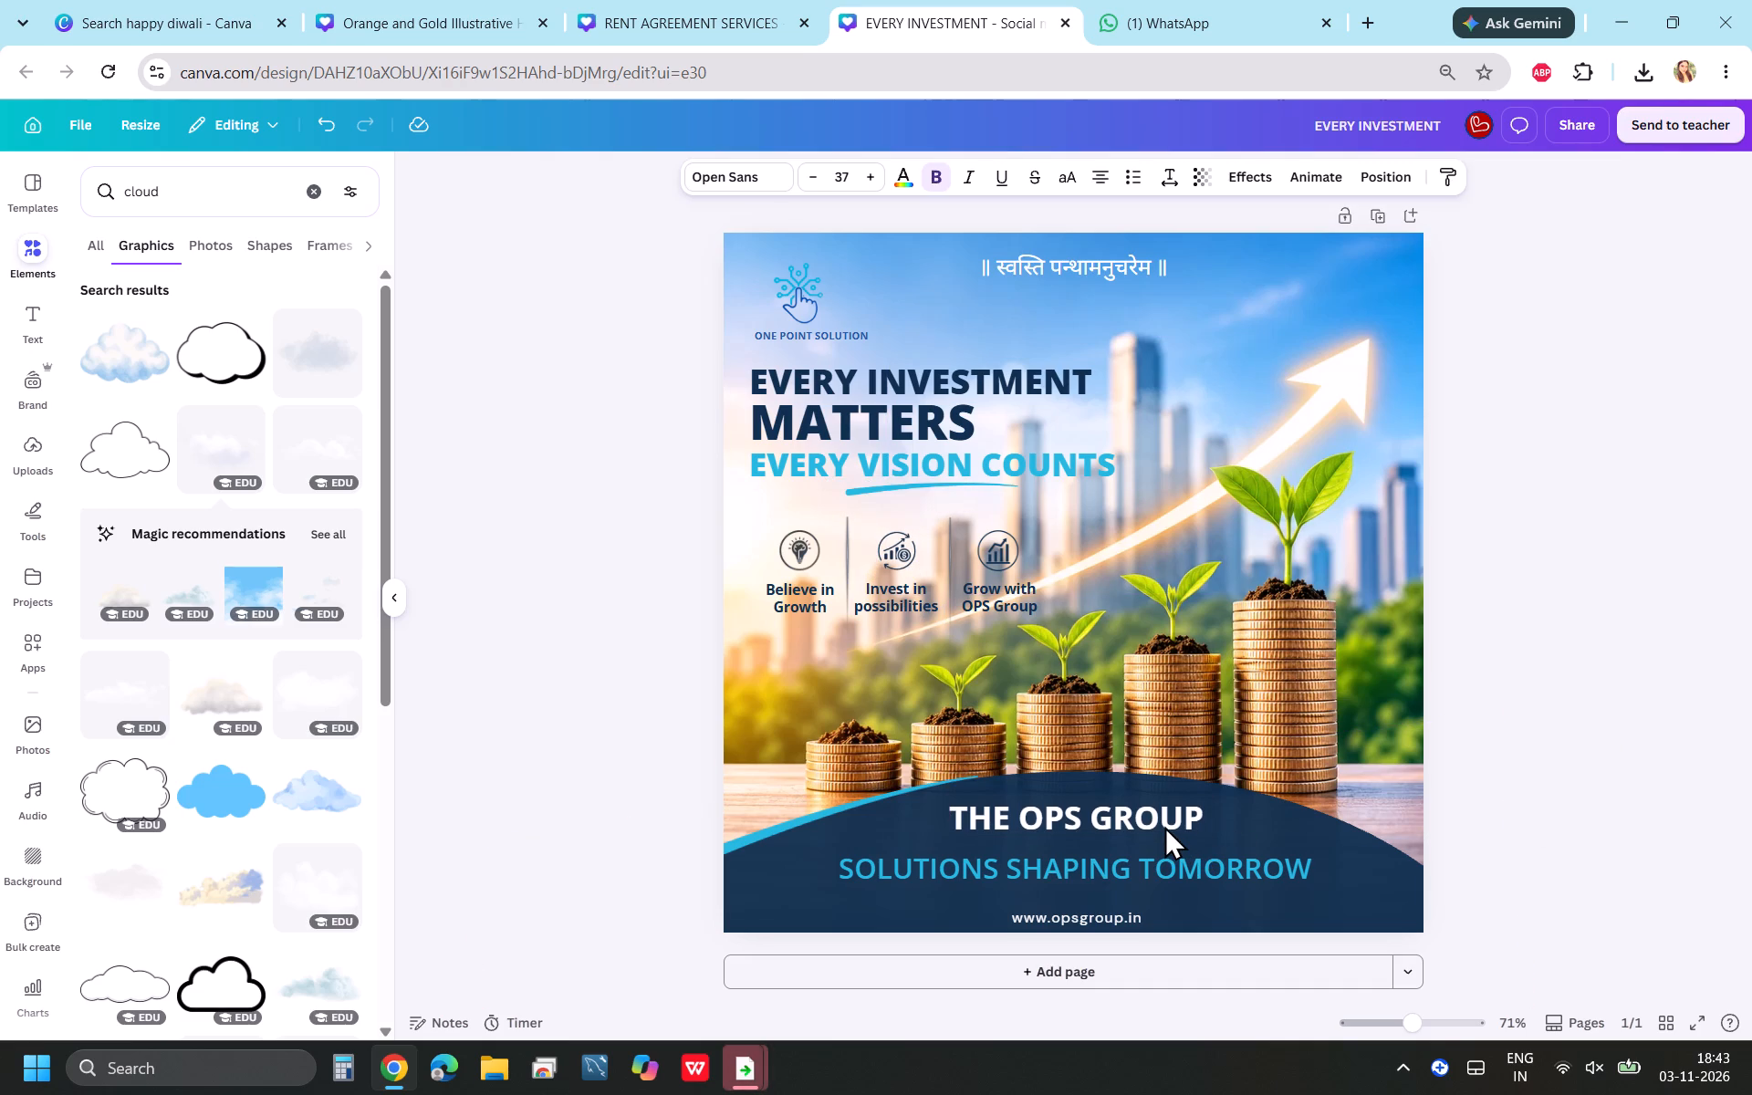
key(Down)
key(Down)
key(Down)
key(Left)
key(Left)
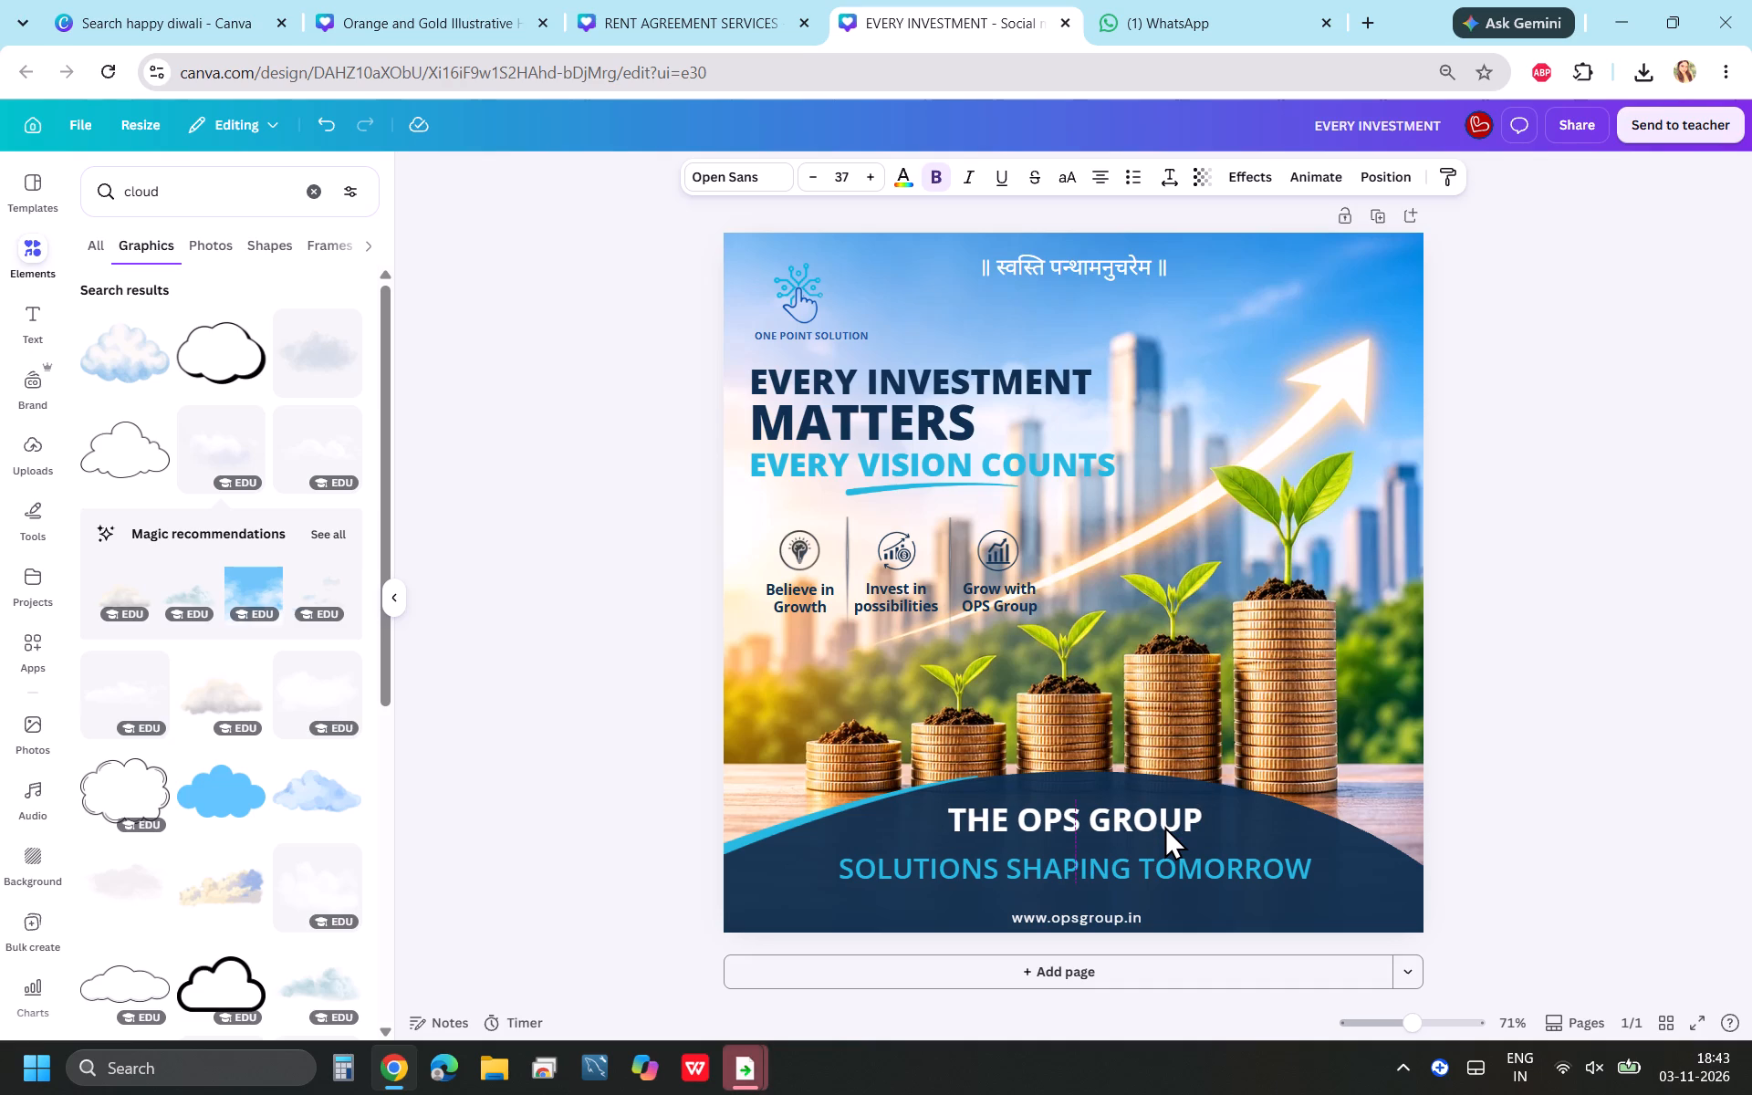
key(Left)
key(Down)
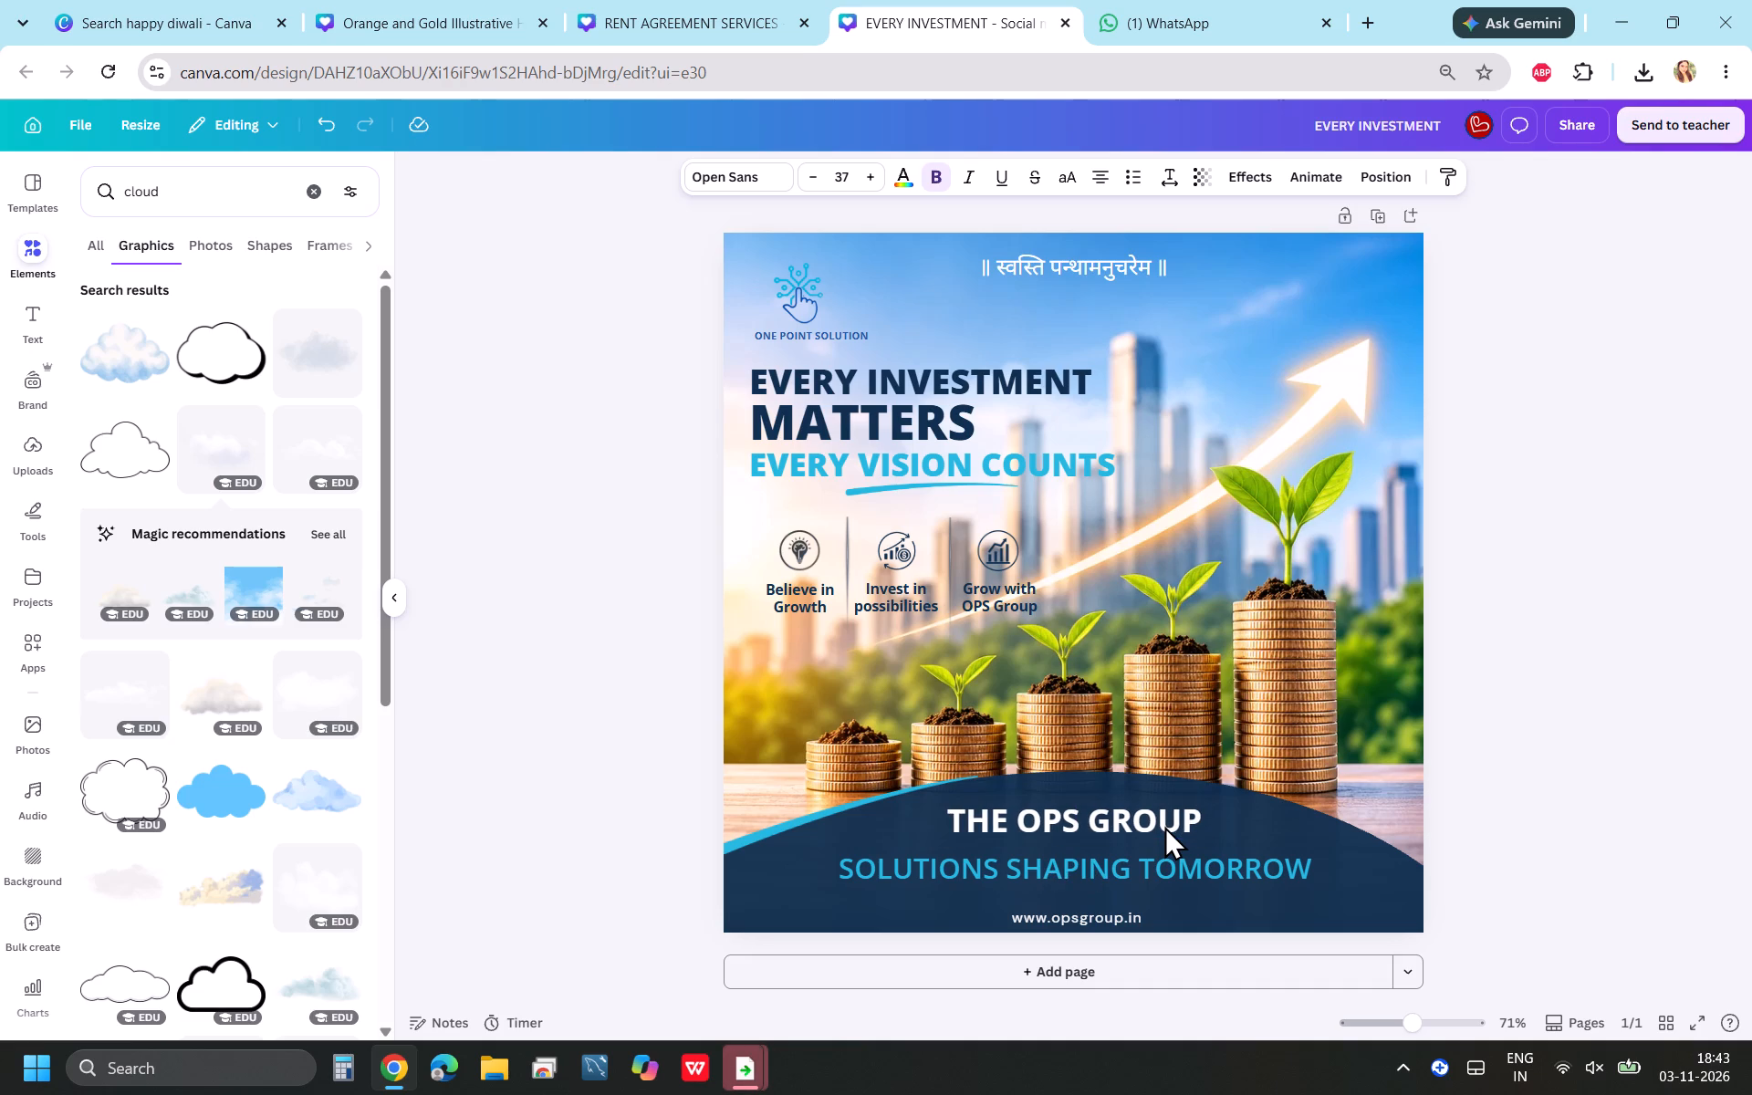
Set the letter spacing of the THE OPS GROUP text to 1.1.
click(1170, 186)
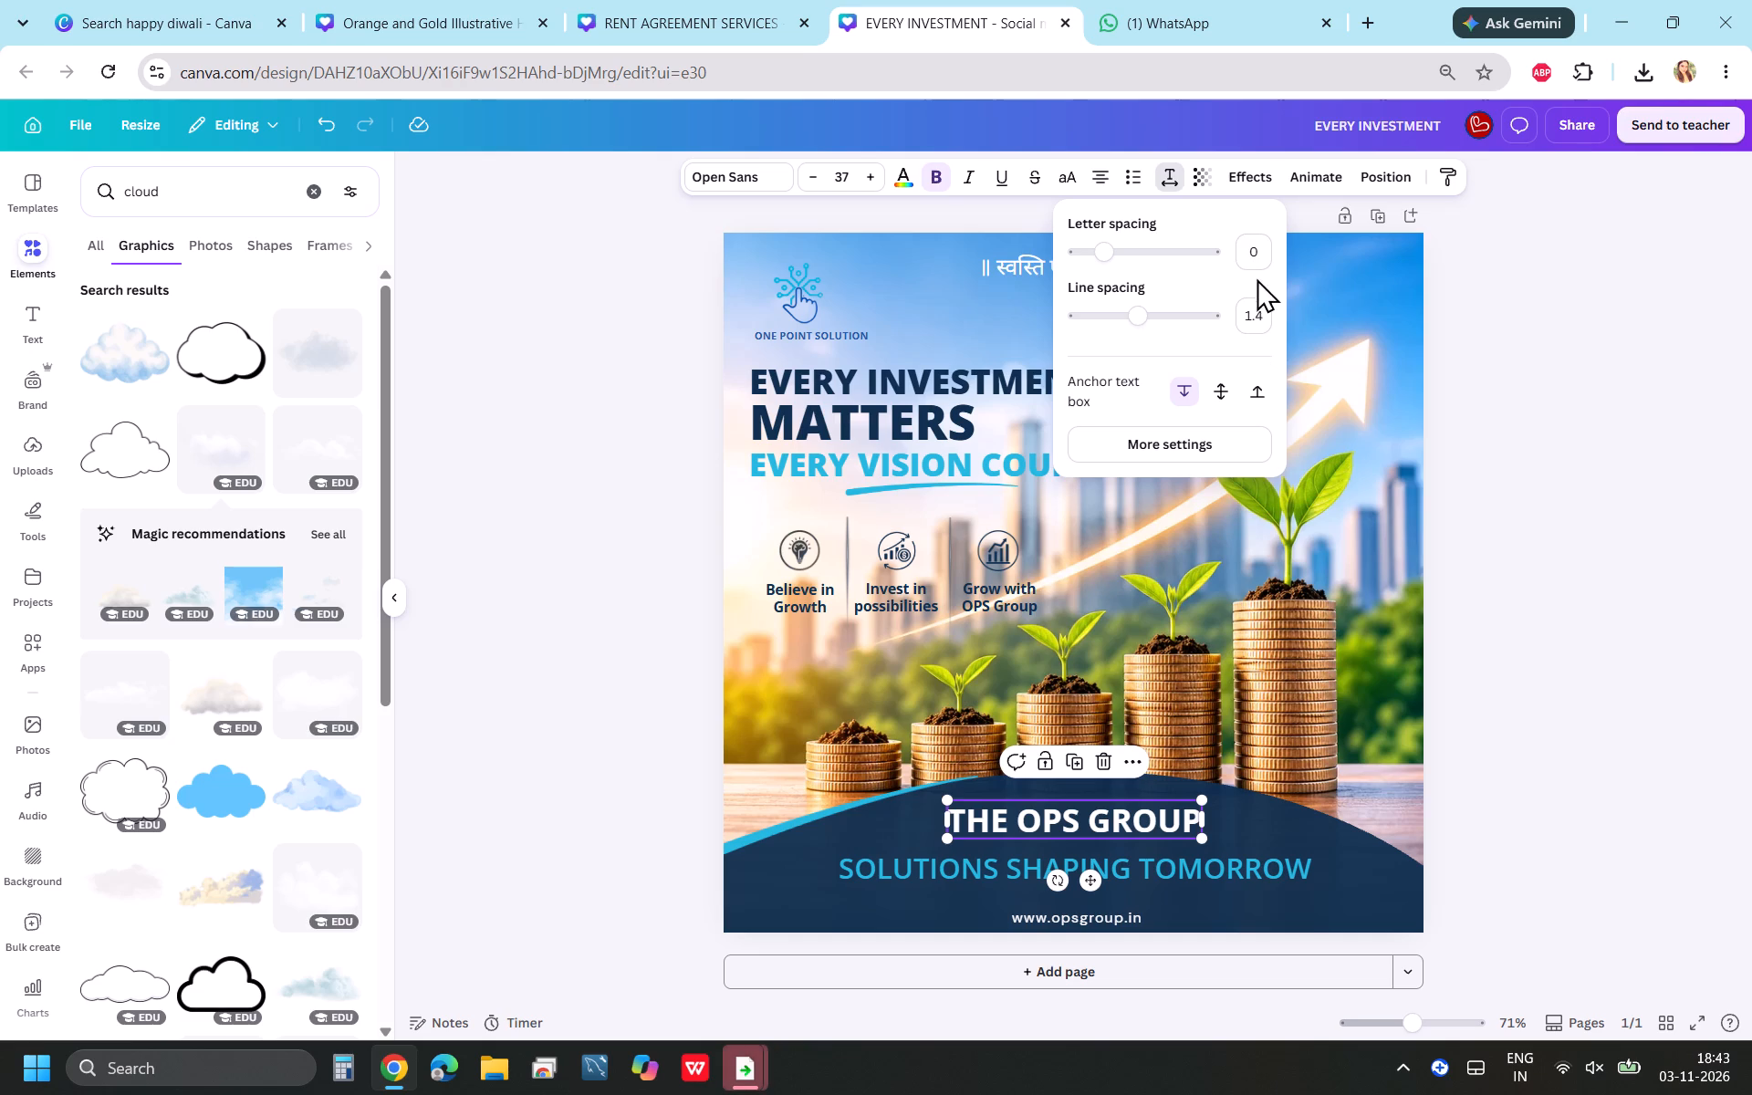
click(1256, 252)
text(1.)
key(1)
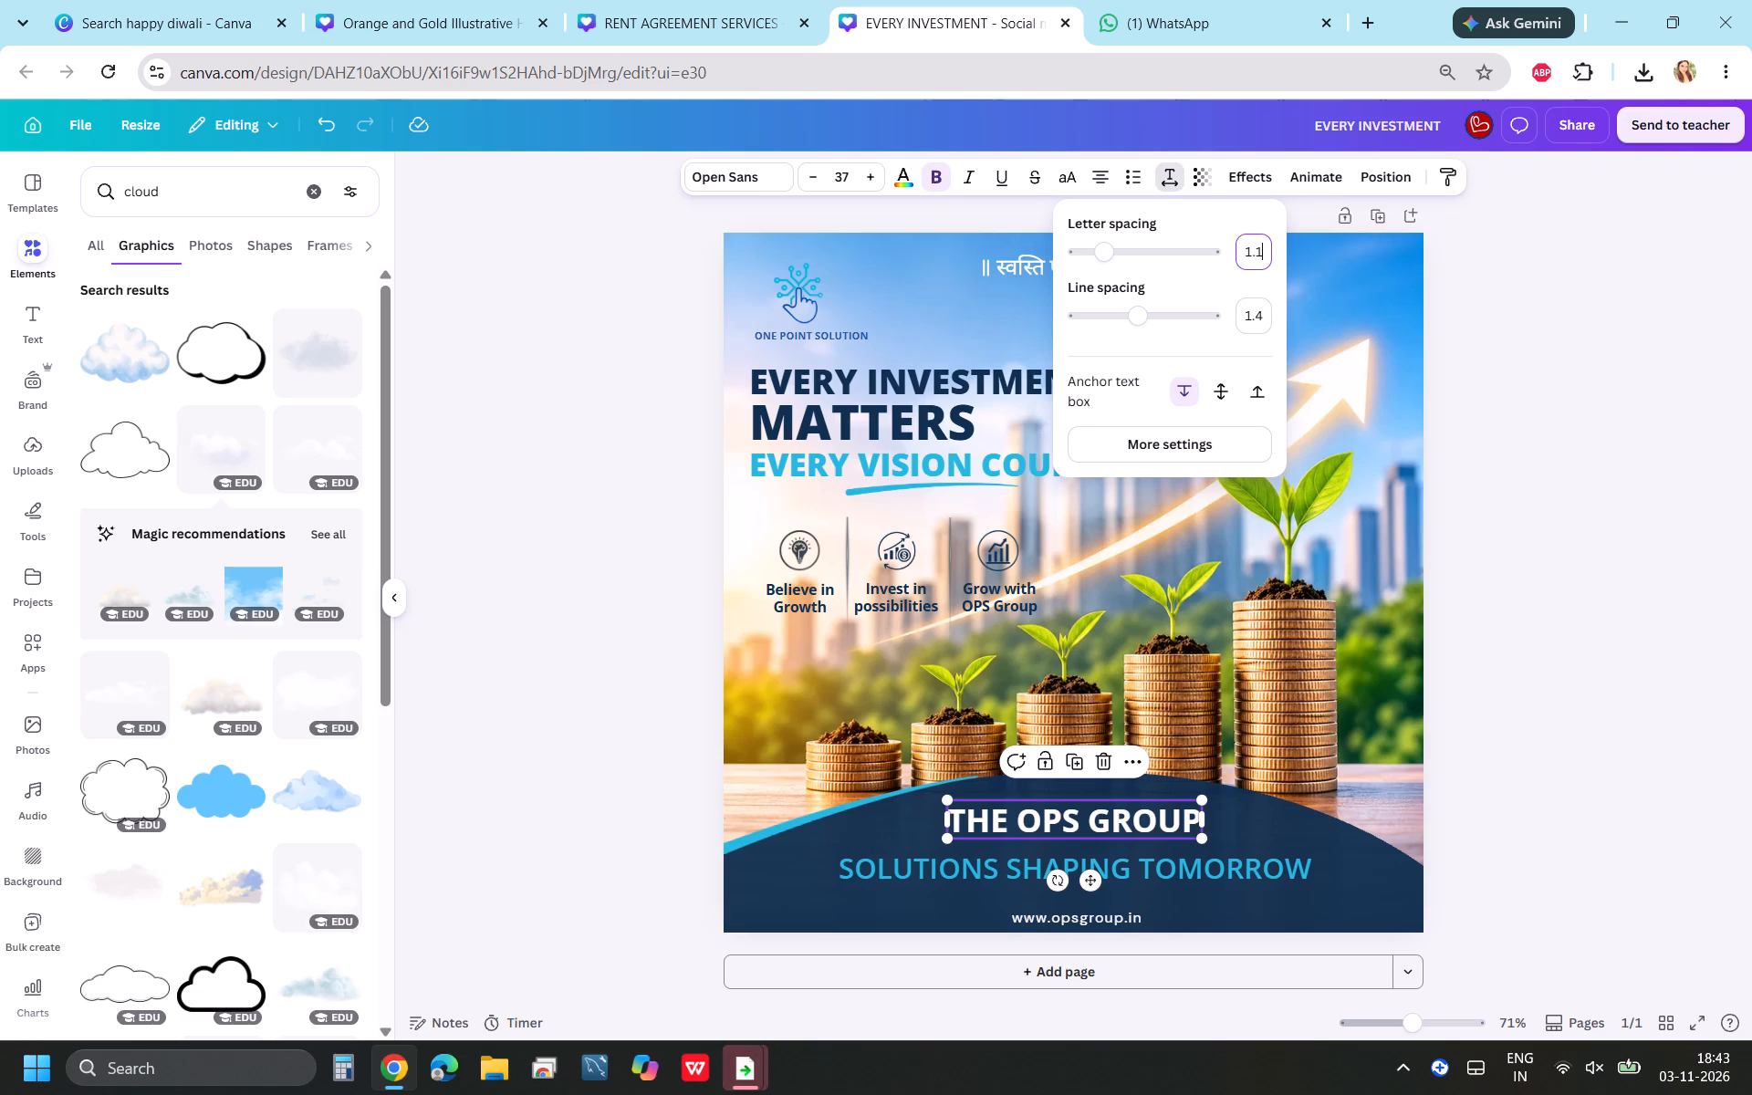
key(Return)
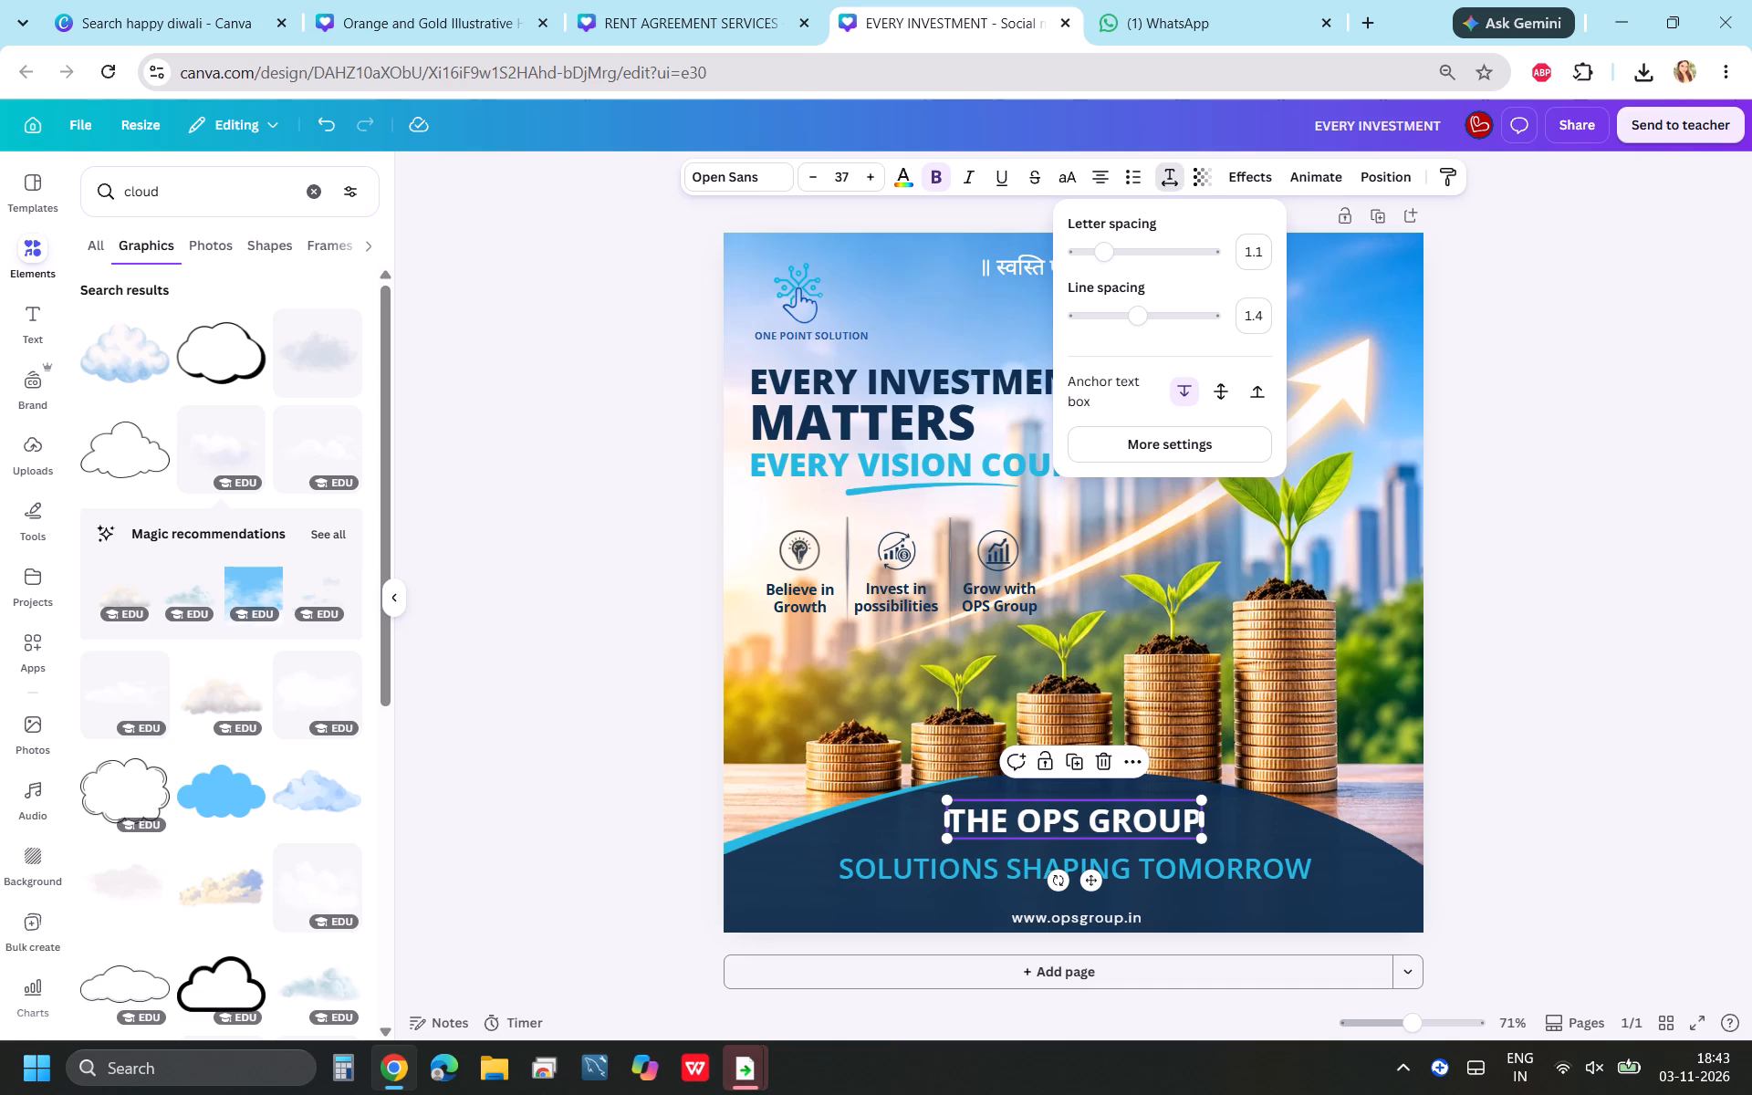
click(1608, 483)
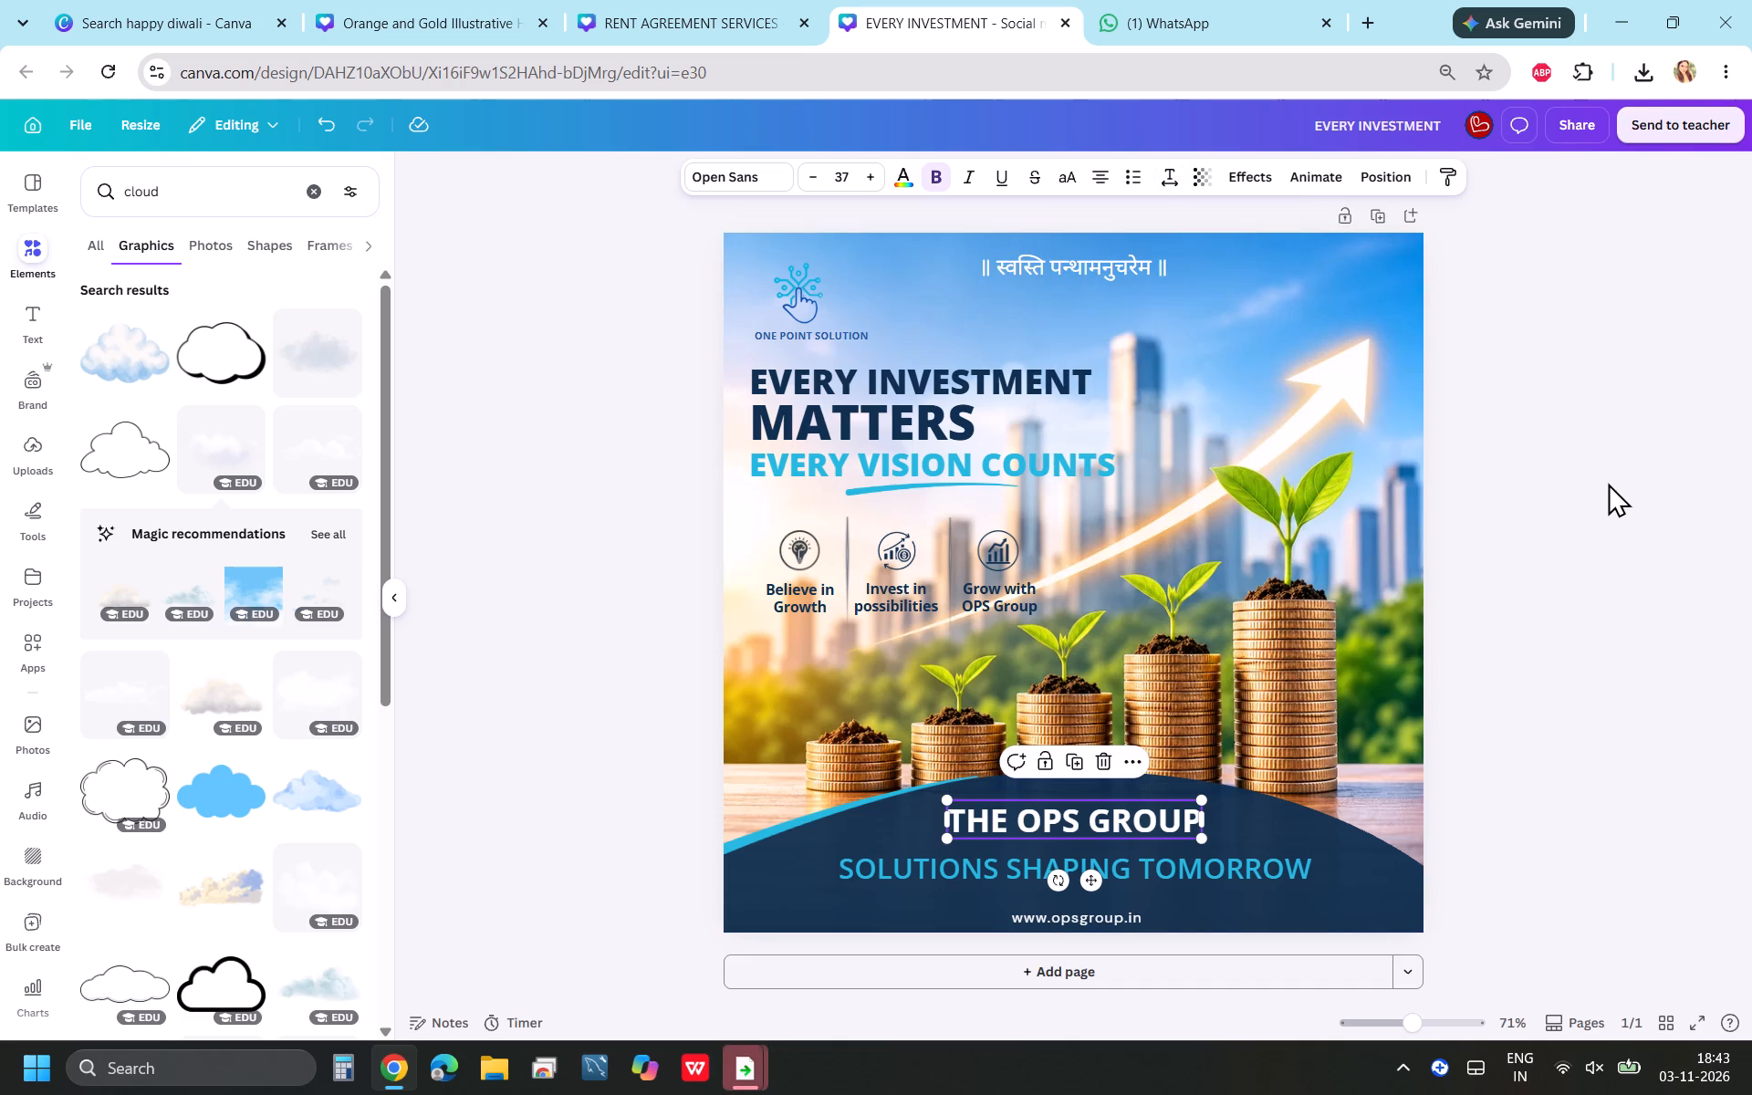
Widen the word gaps in THE OPS GROUP by adding an extra space before OPS and before GROUP.
click(1026, 816)
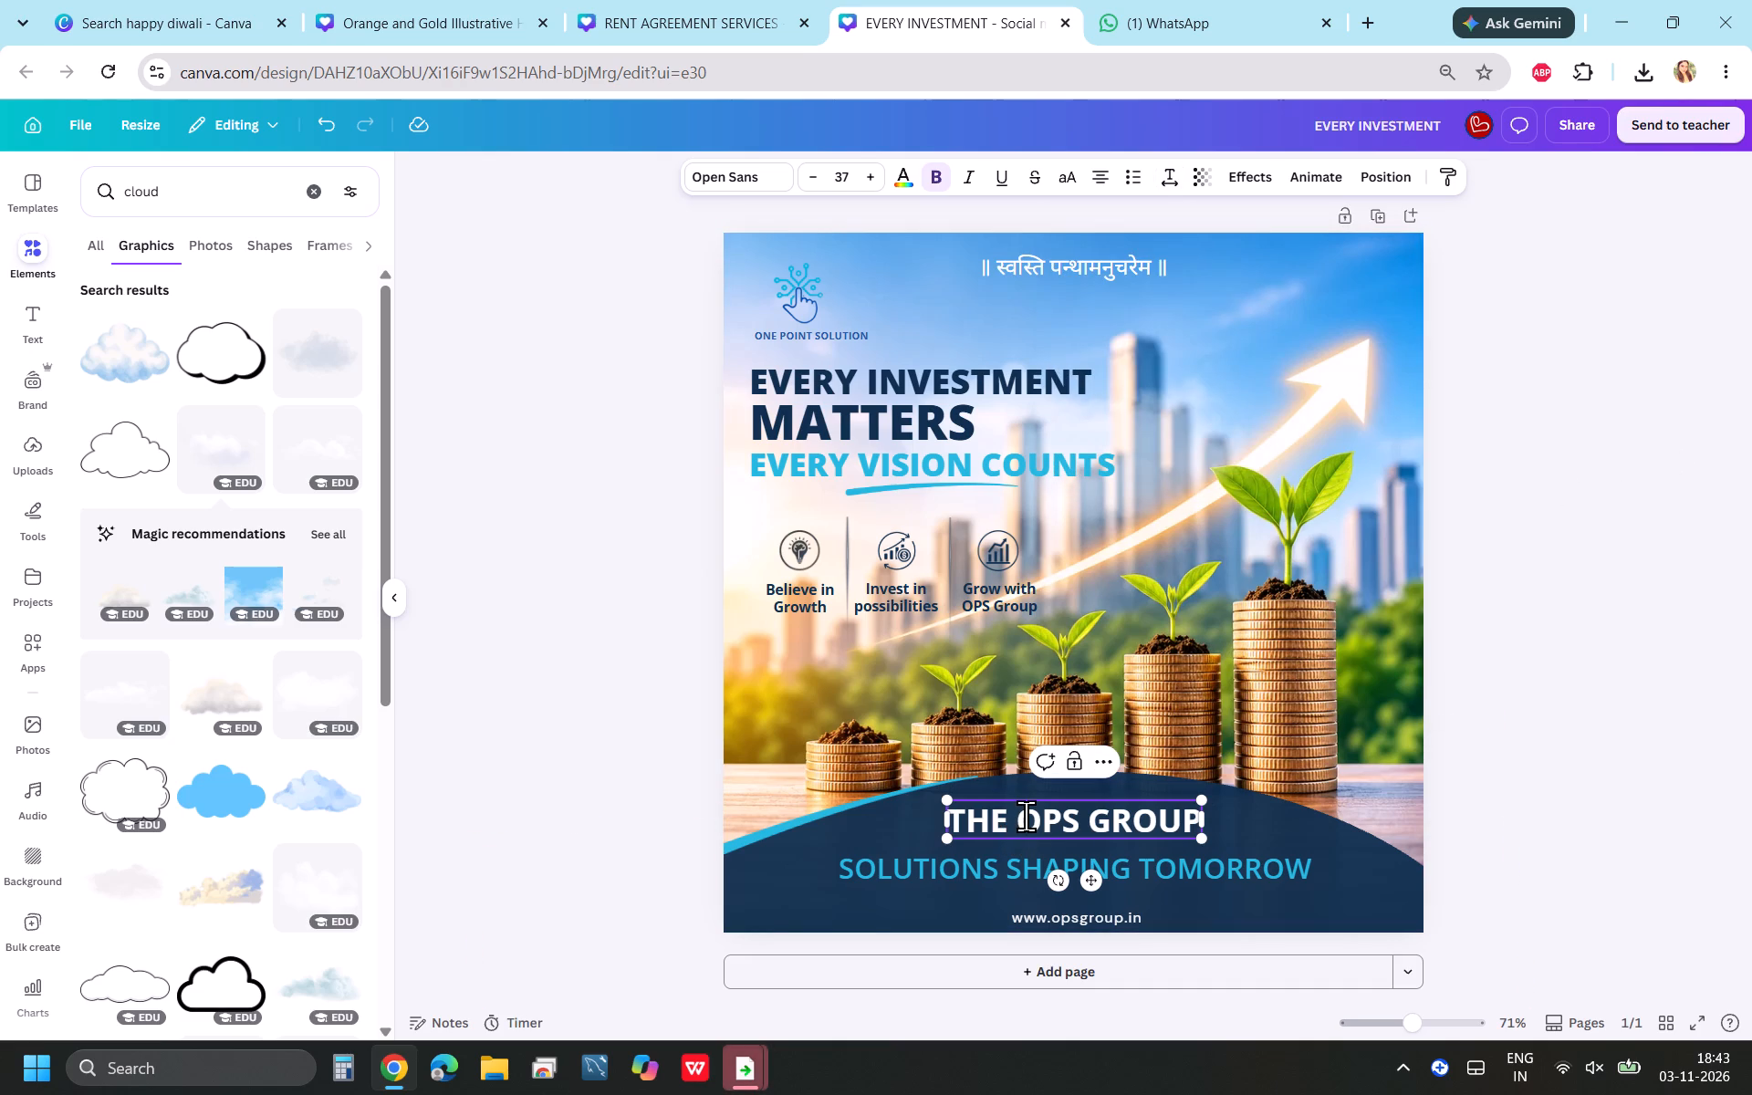
key(space)
click(1098, 820)
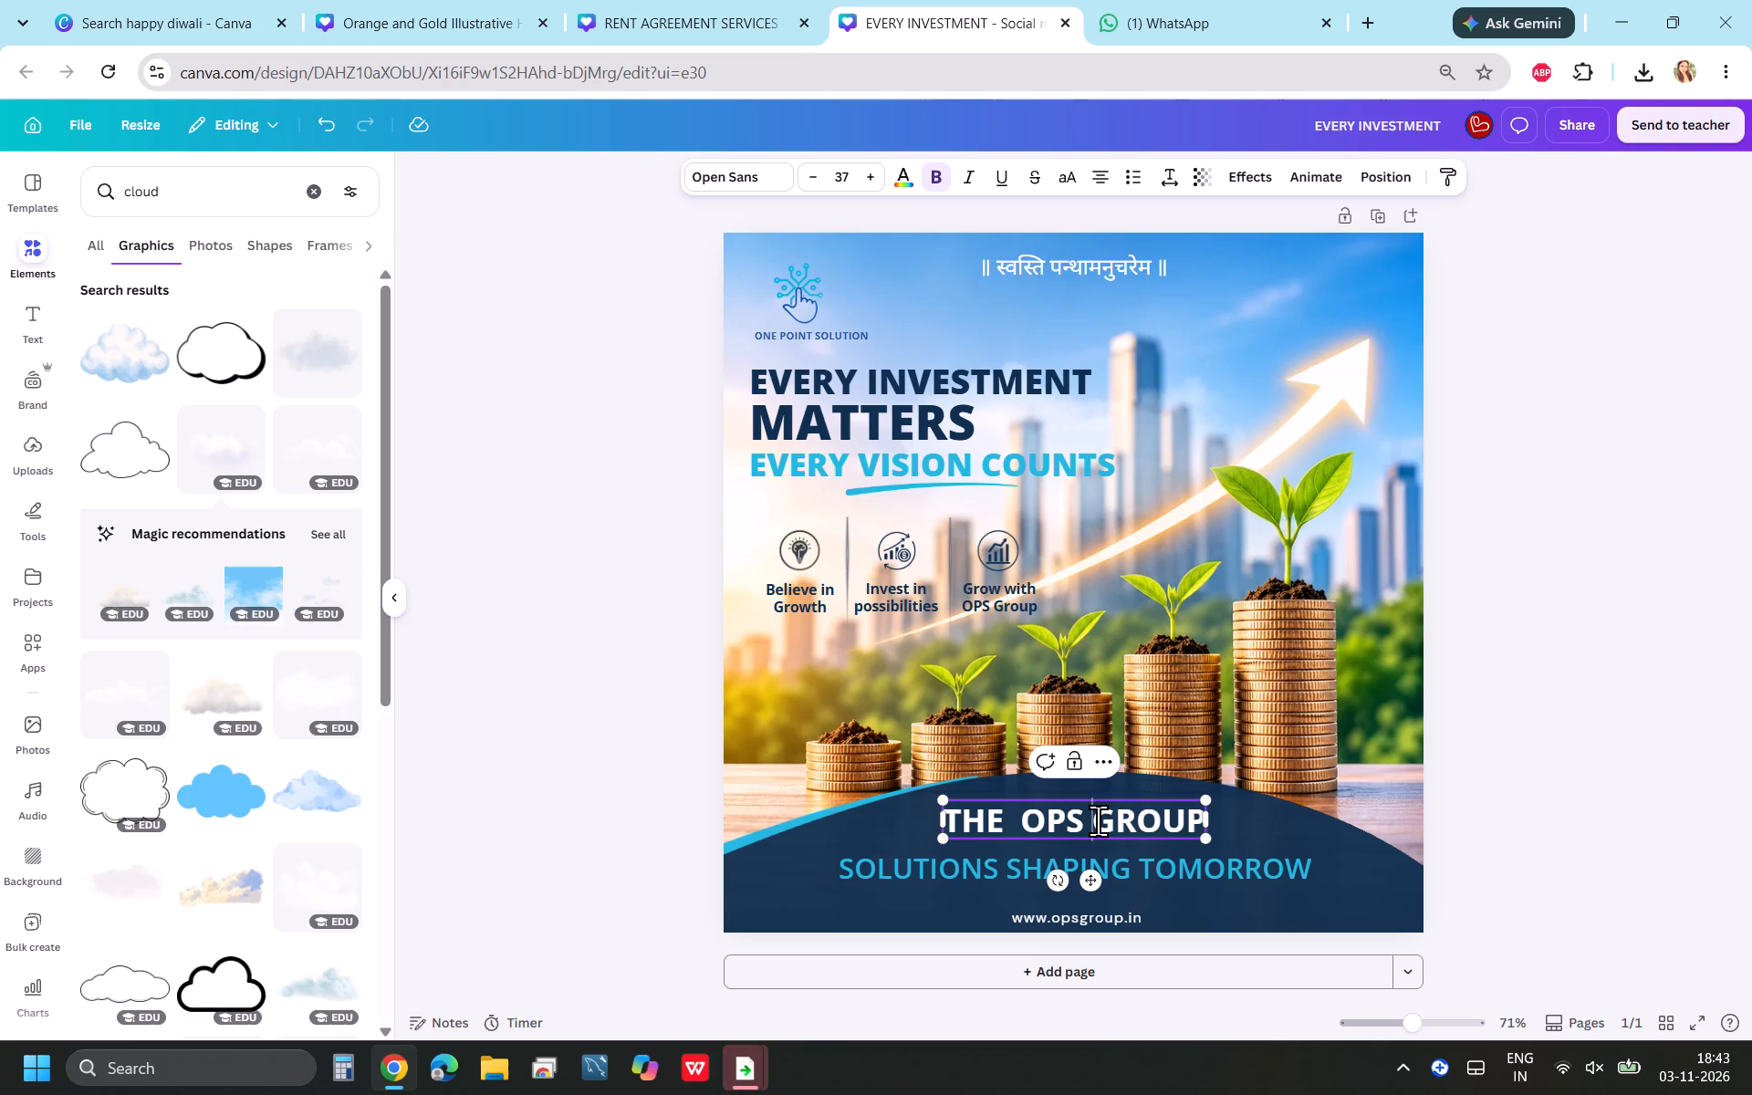
key(space)
click(1557, 777)
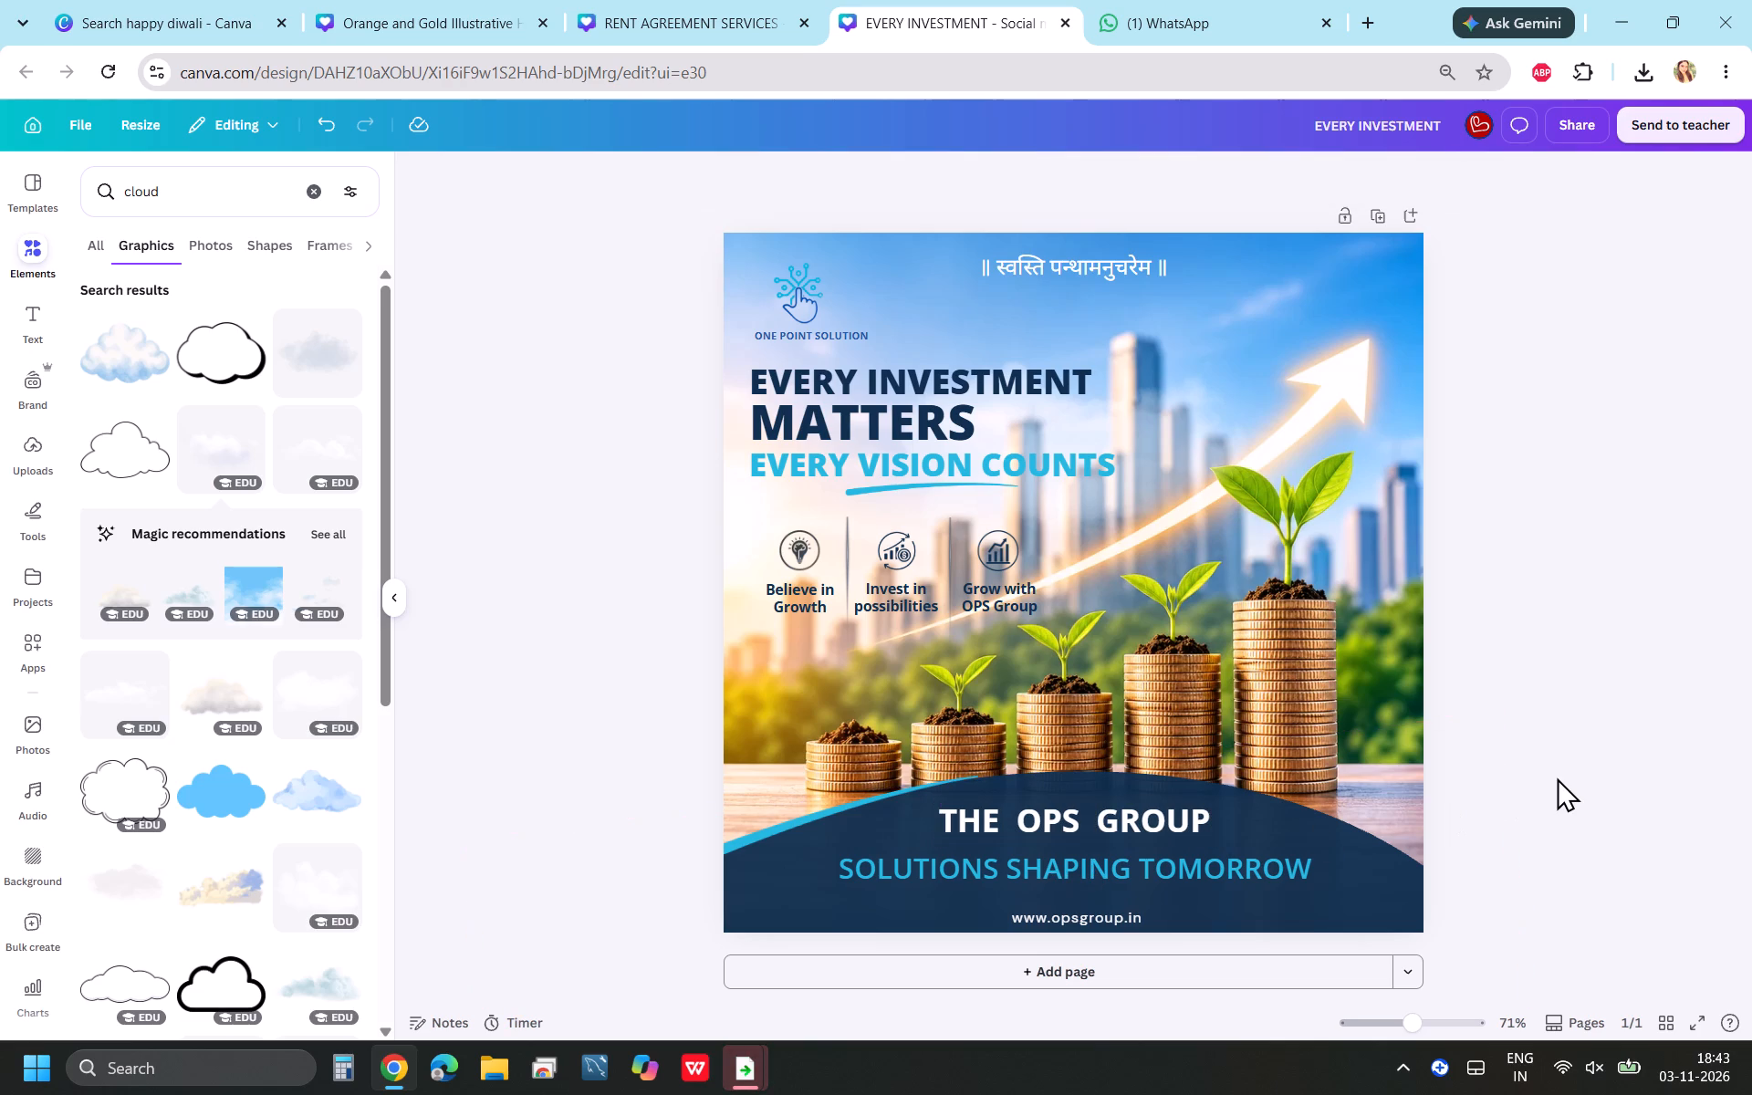
Close the gap between THE OPS GROUP and SOLUTIONS SHAPING TOMORROW by moving the name slightly down and the tagline slightly up.
click(1032, 861)
click(992, 821)
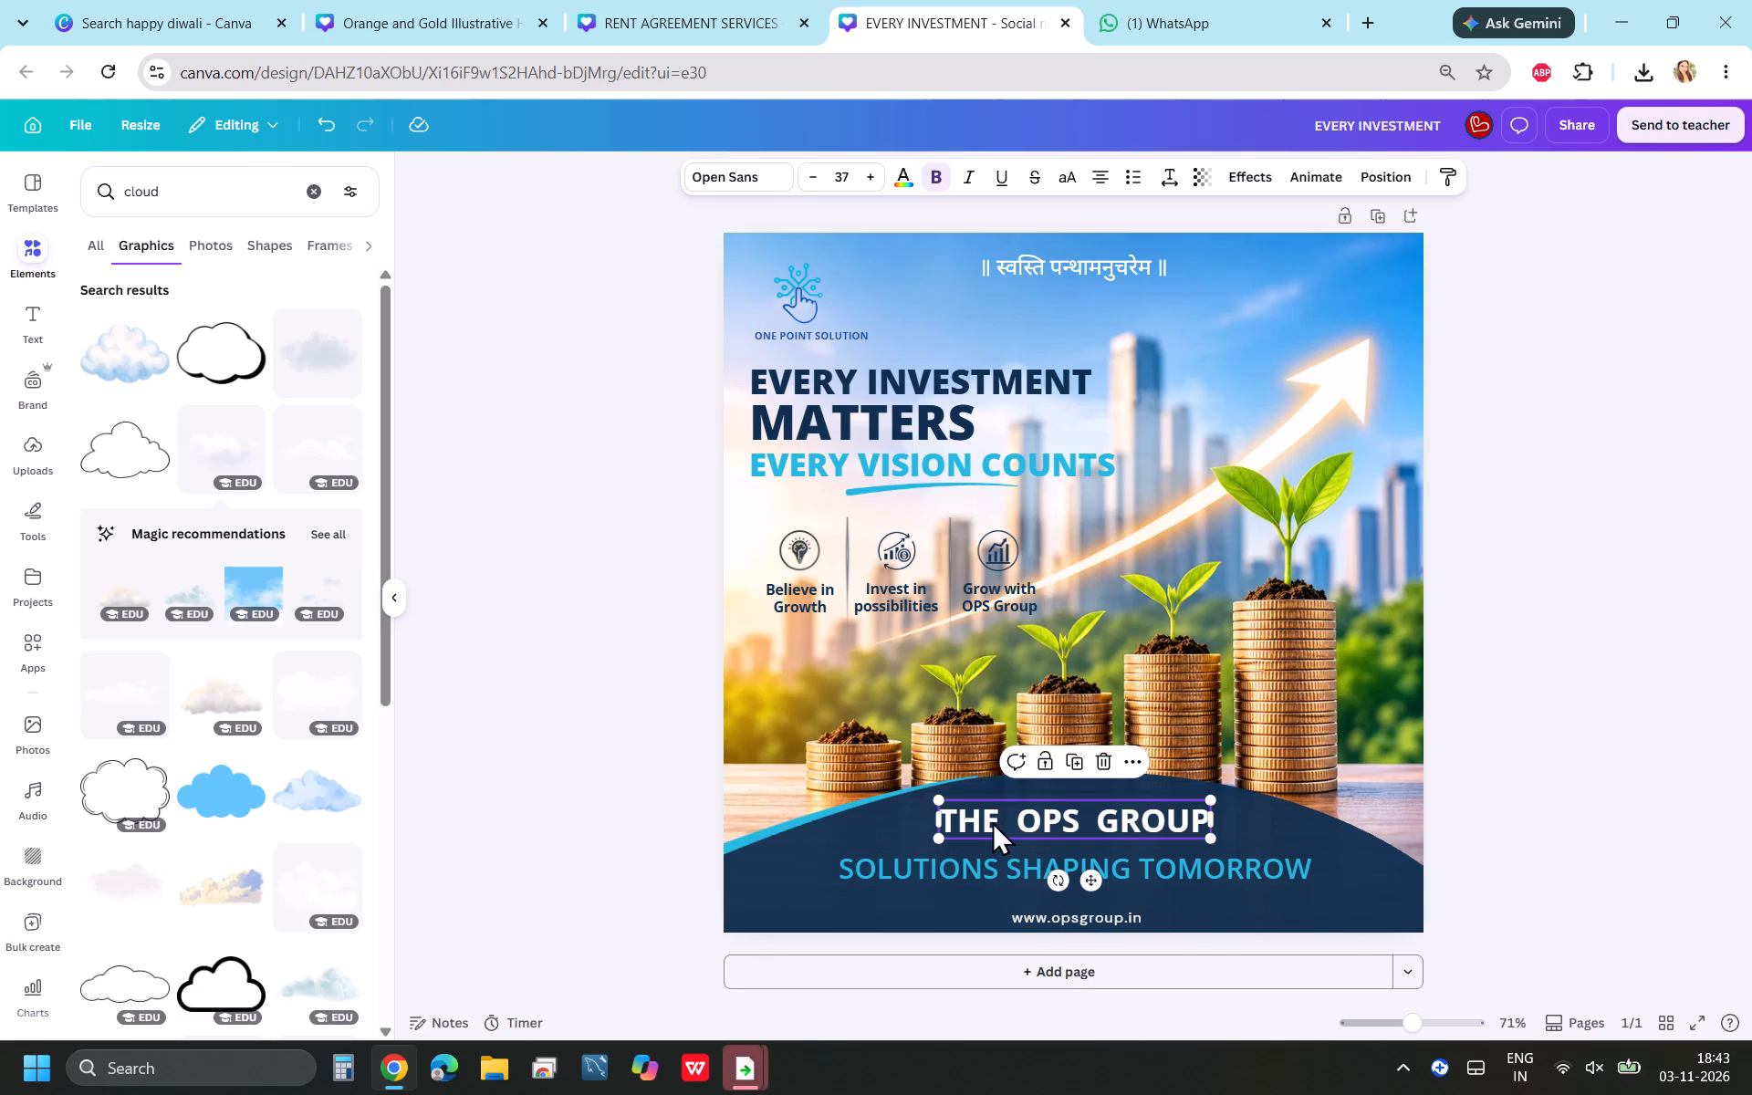
click(1001, 871)
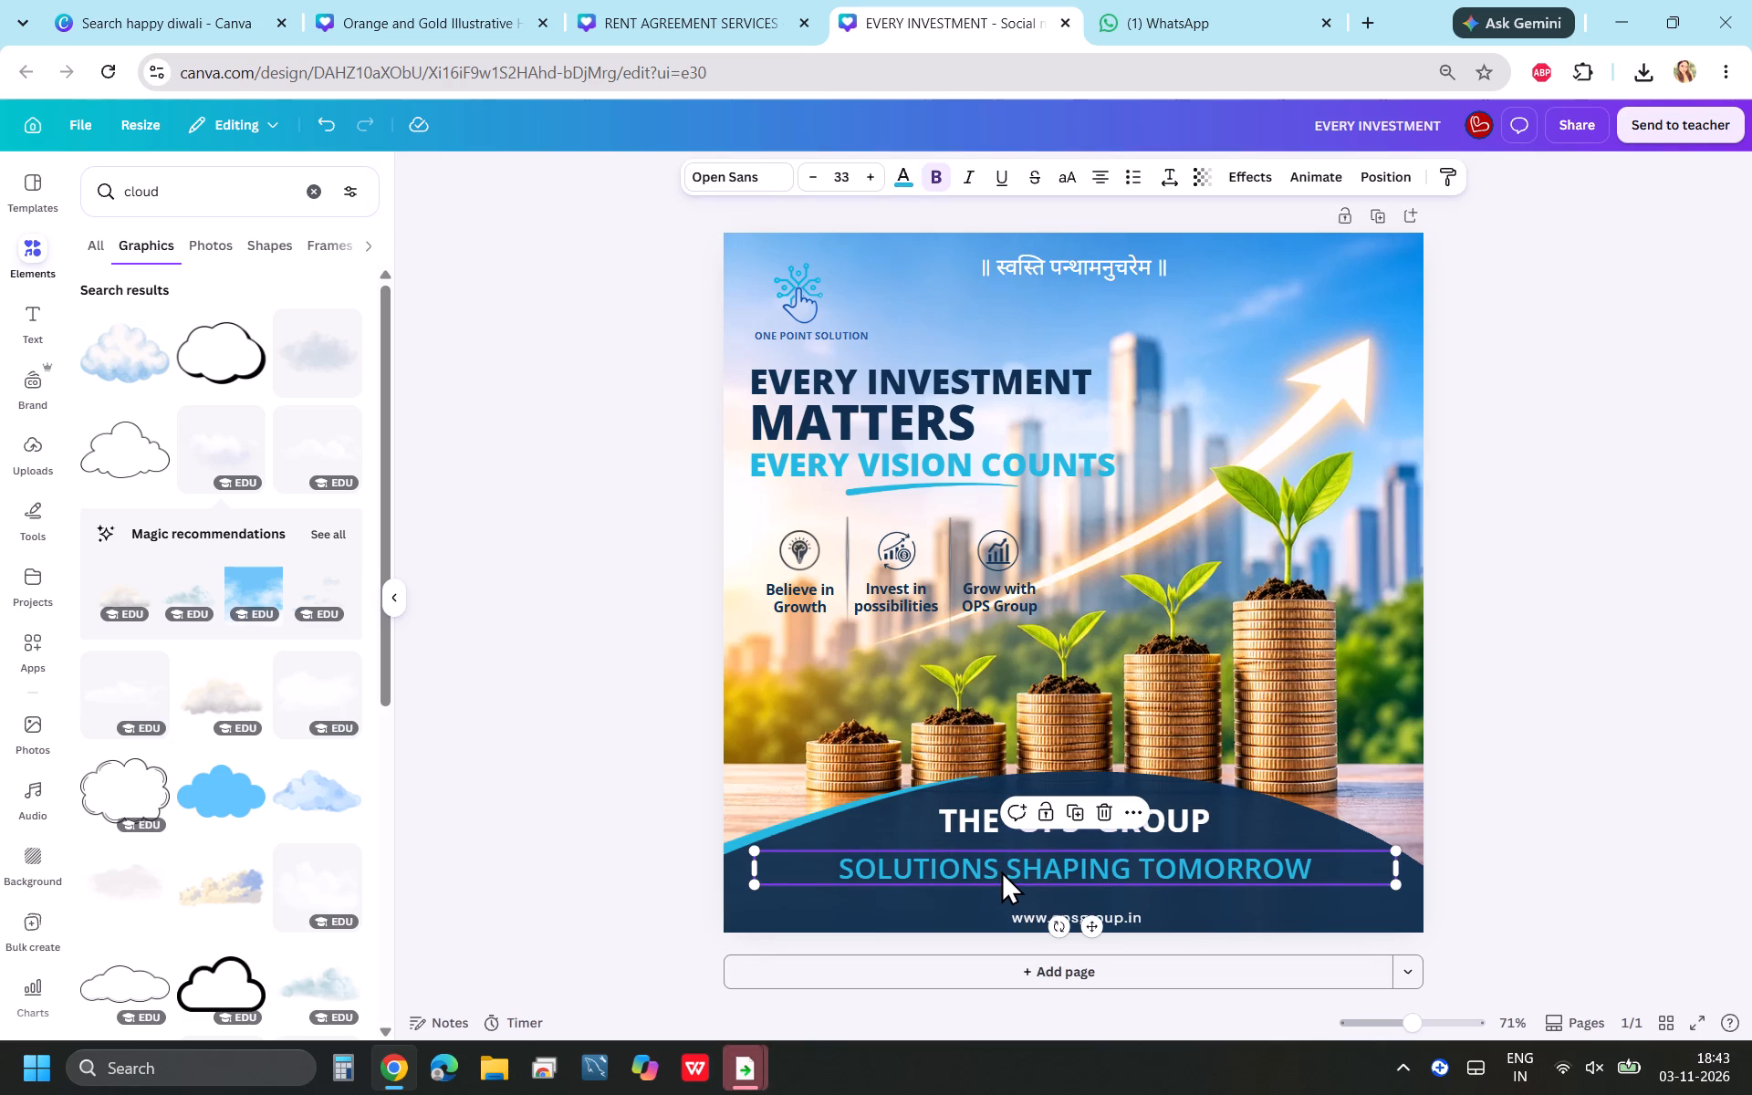
click(967, 826)
click(1011, 815)
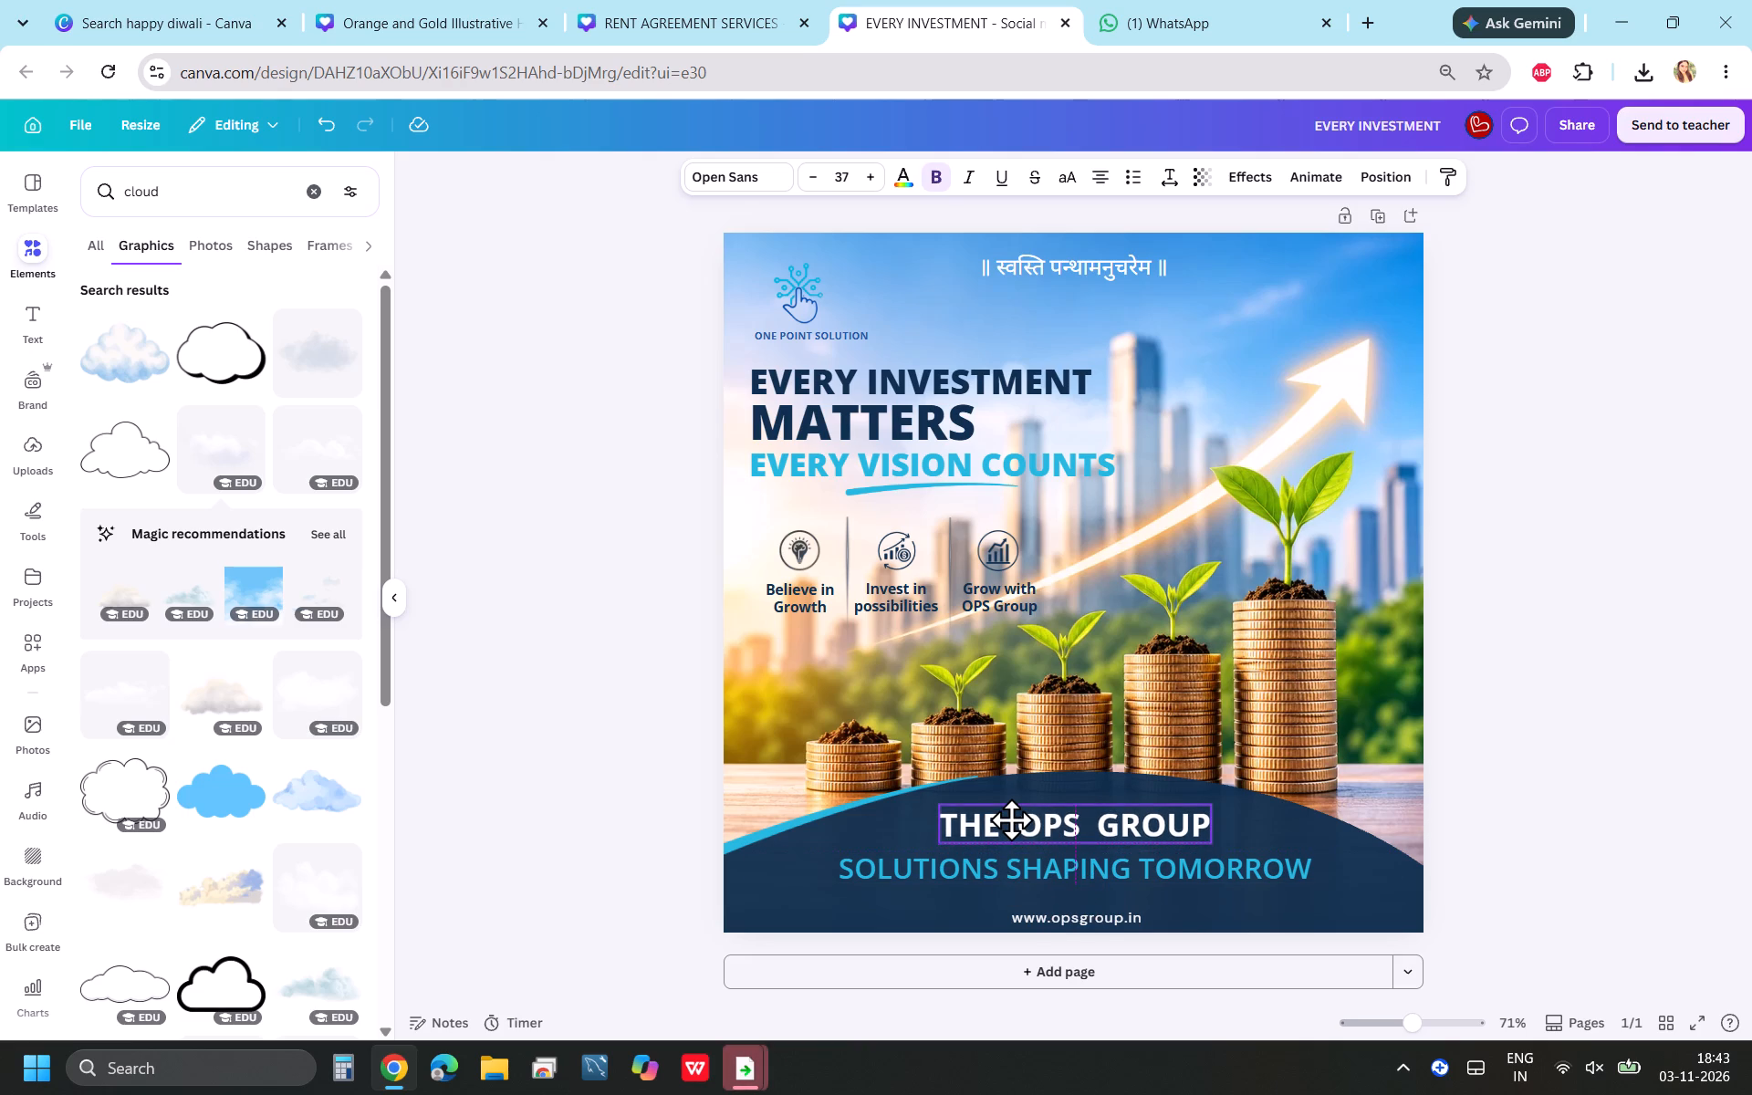
click(1560, 735)
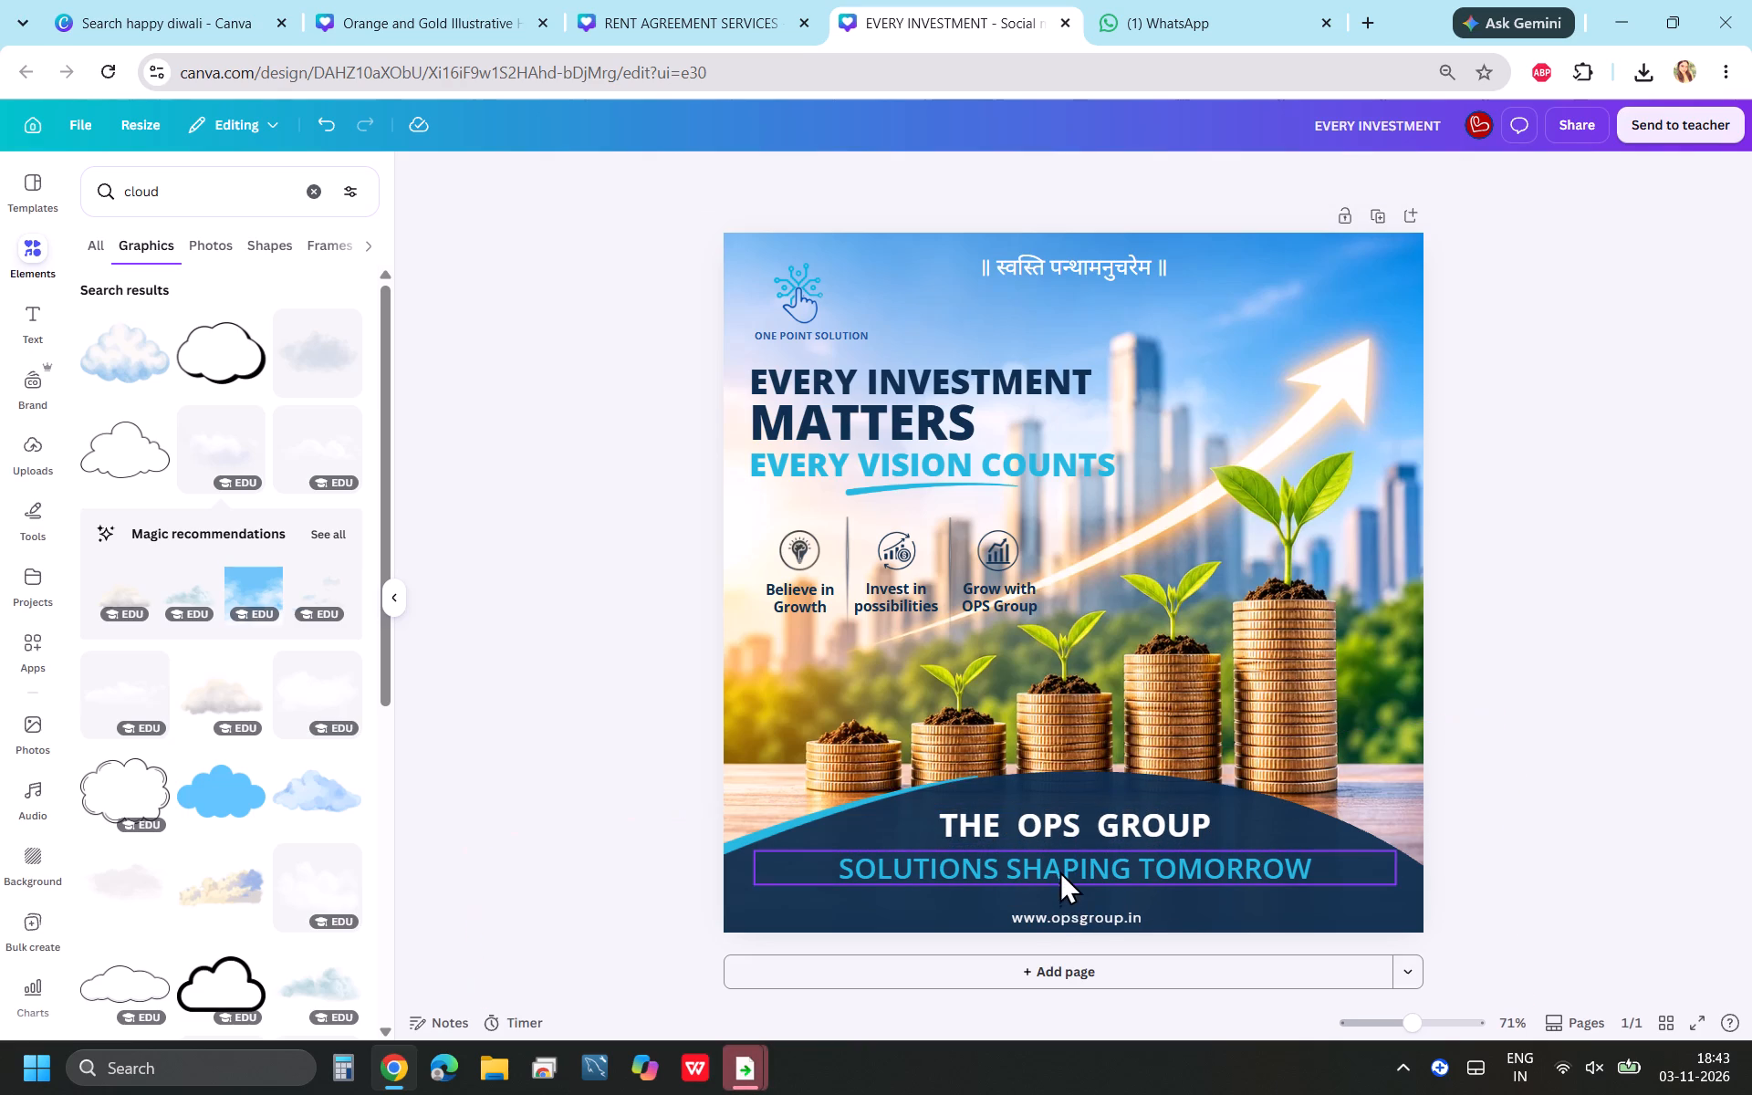
click(1059, 861)
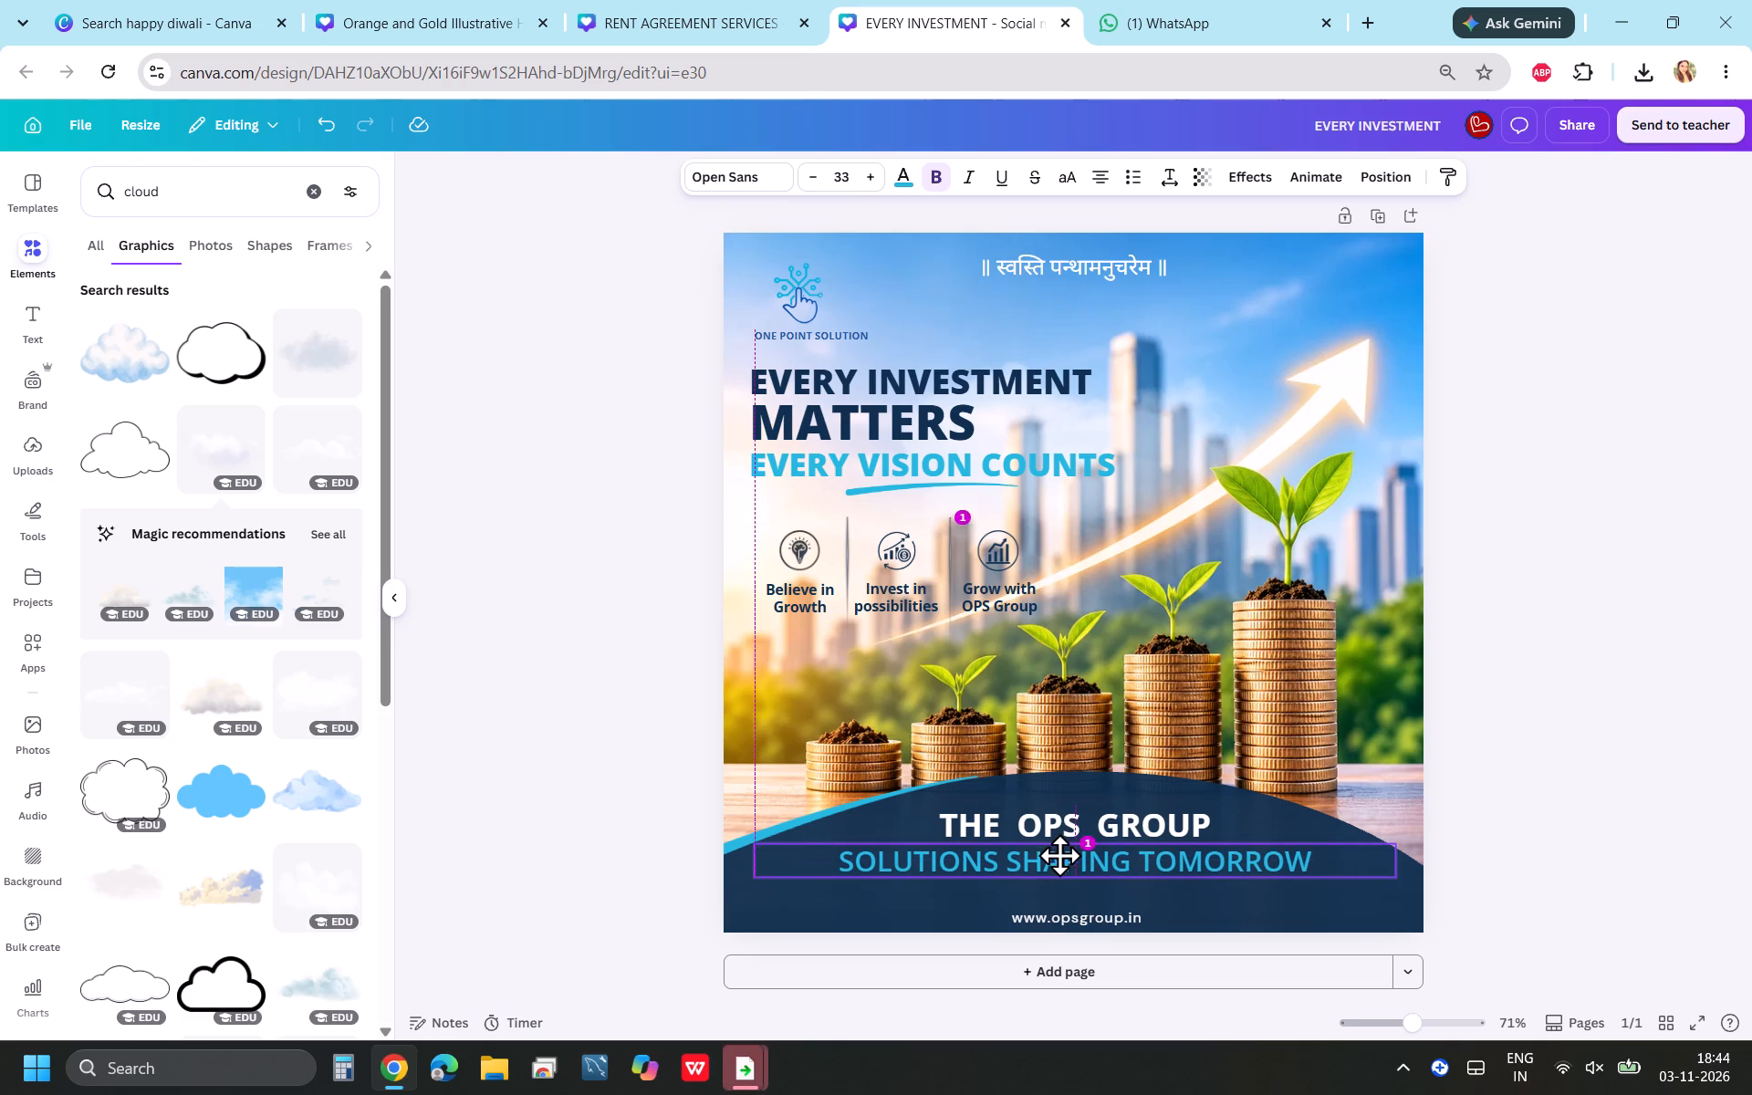
click(1709, 699)
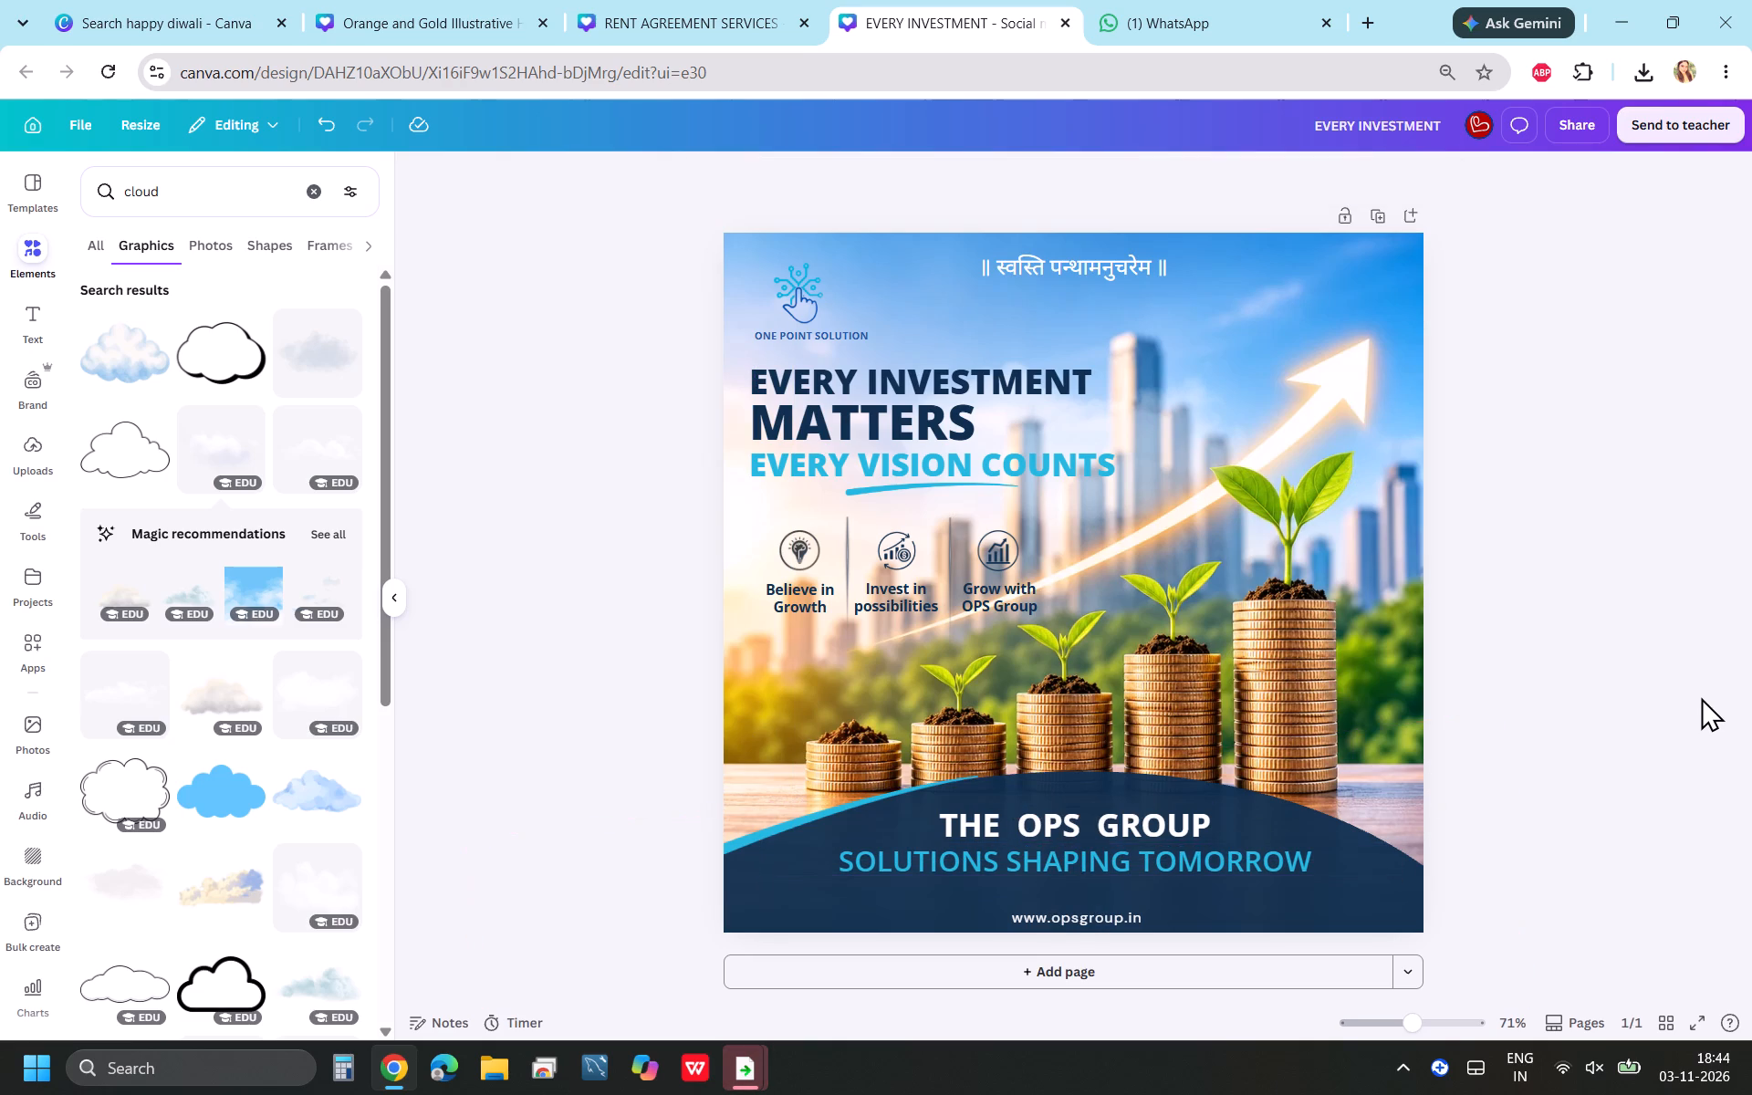
click(1026, 806)
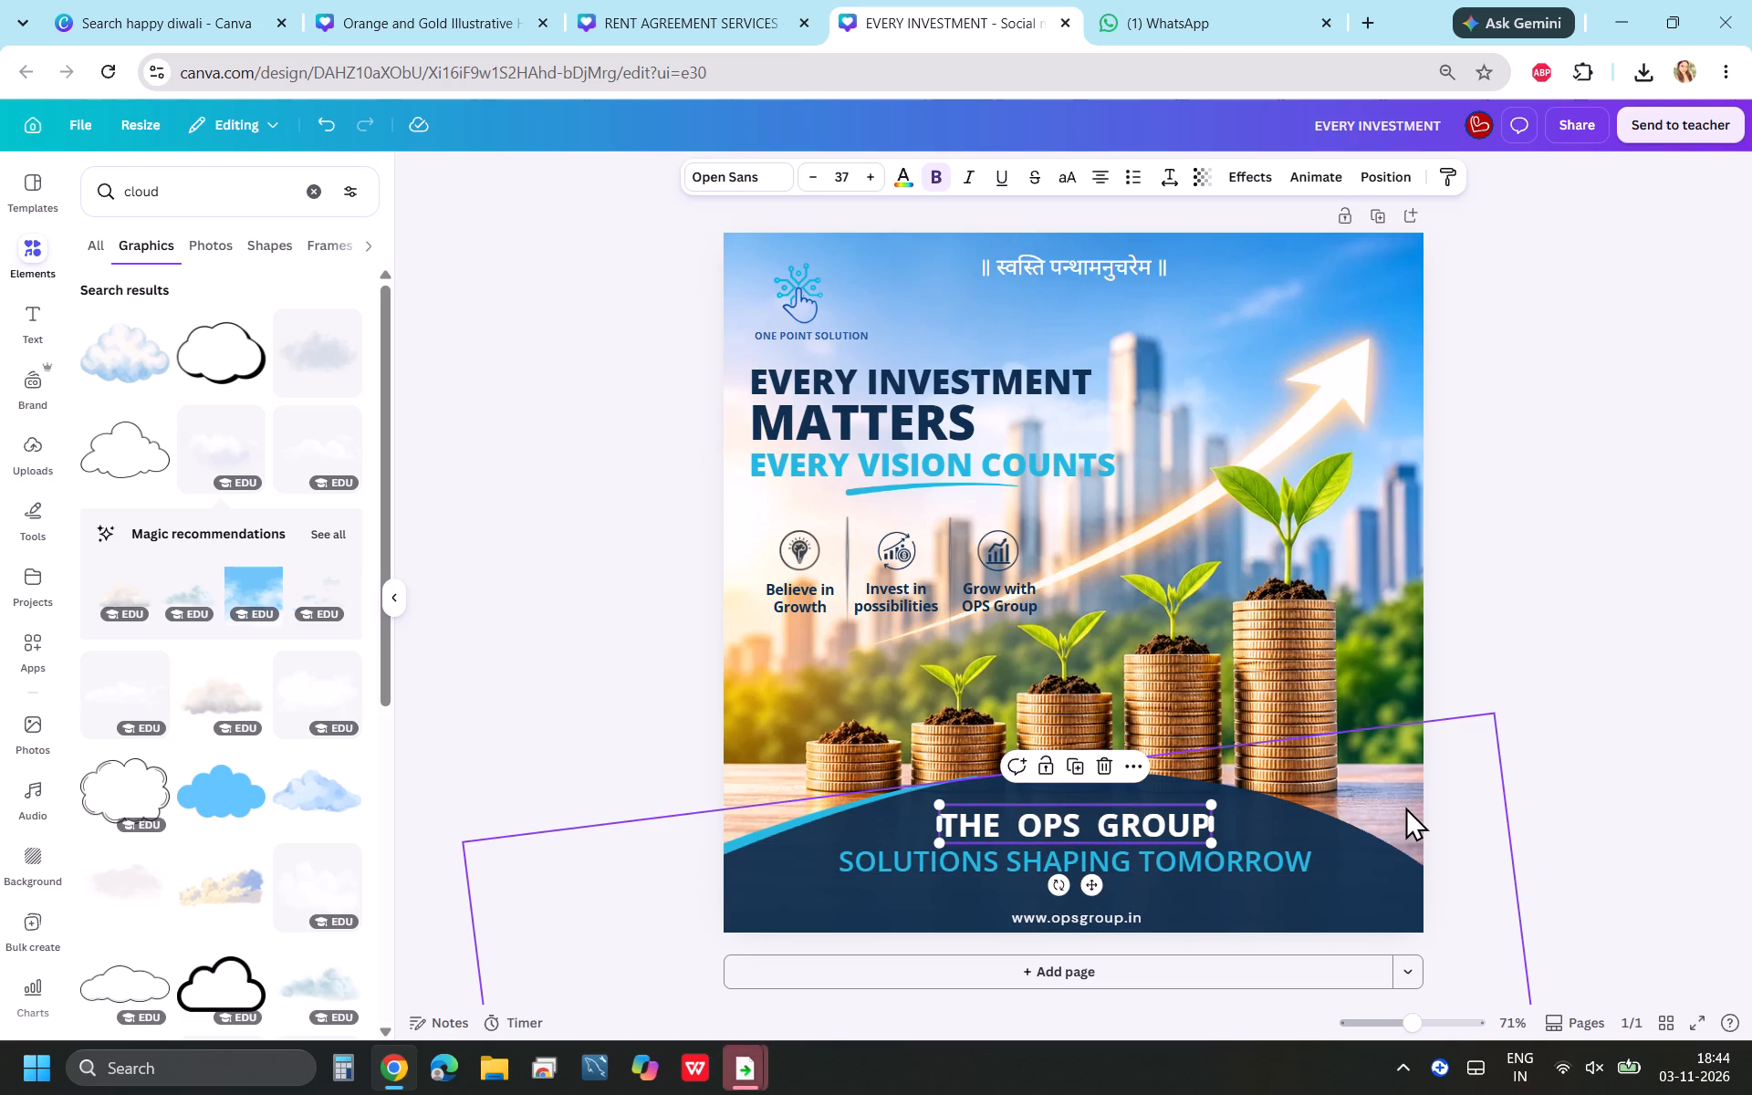
click(1583, 693)
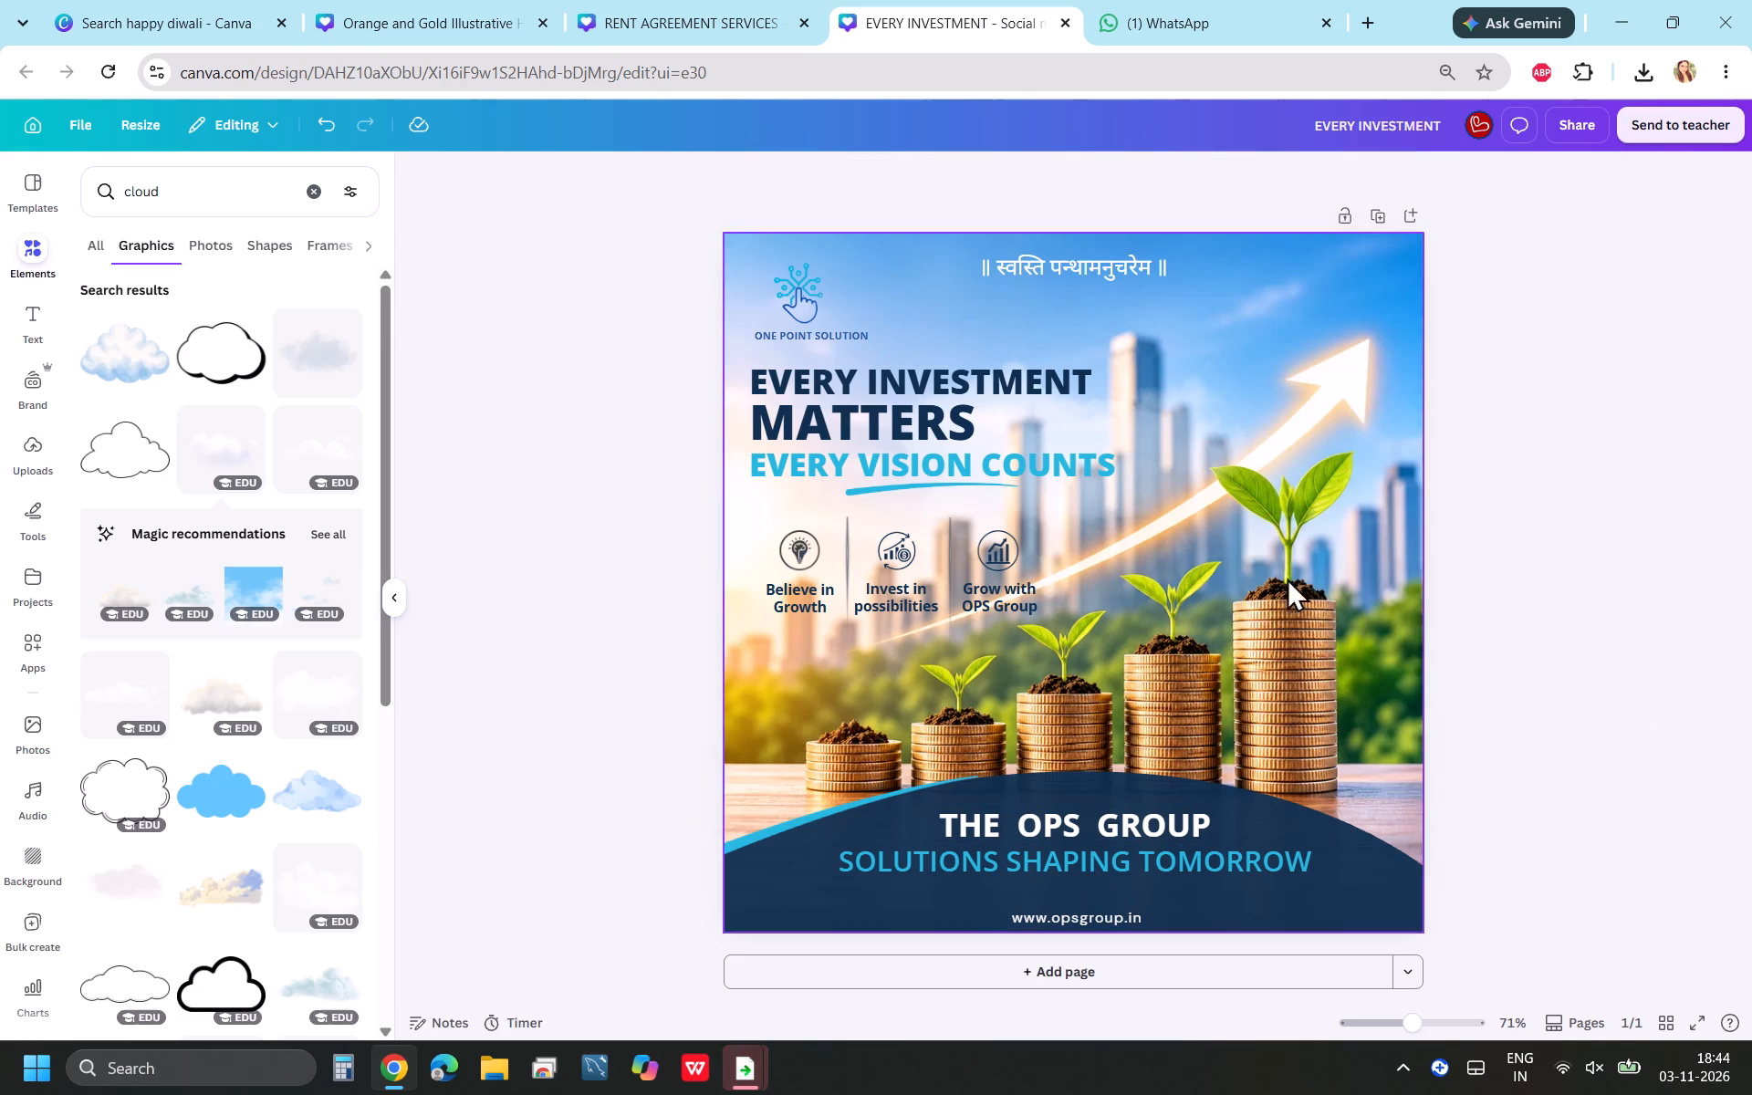
Duplicate the soft white cloud behind the headline to strengthen the pale backing.
click(1136, 423)
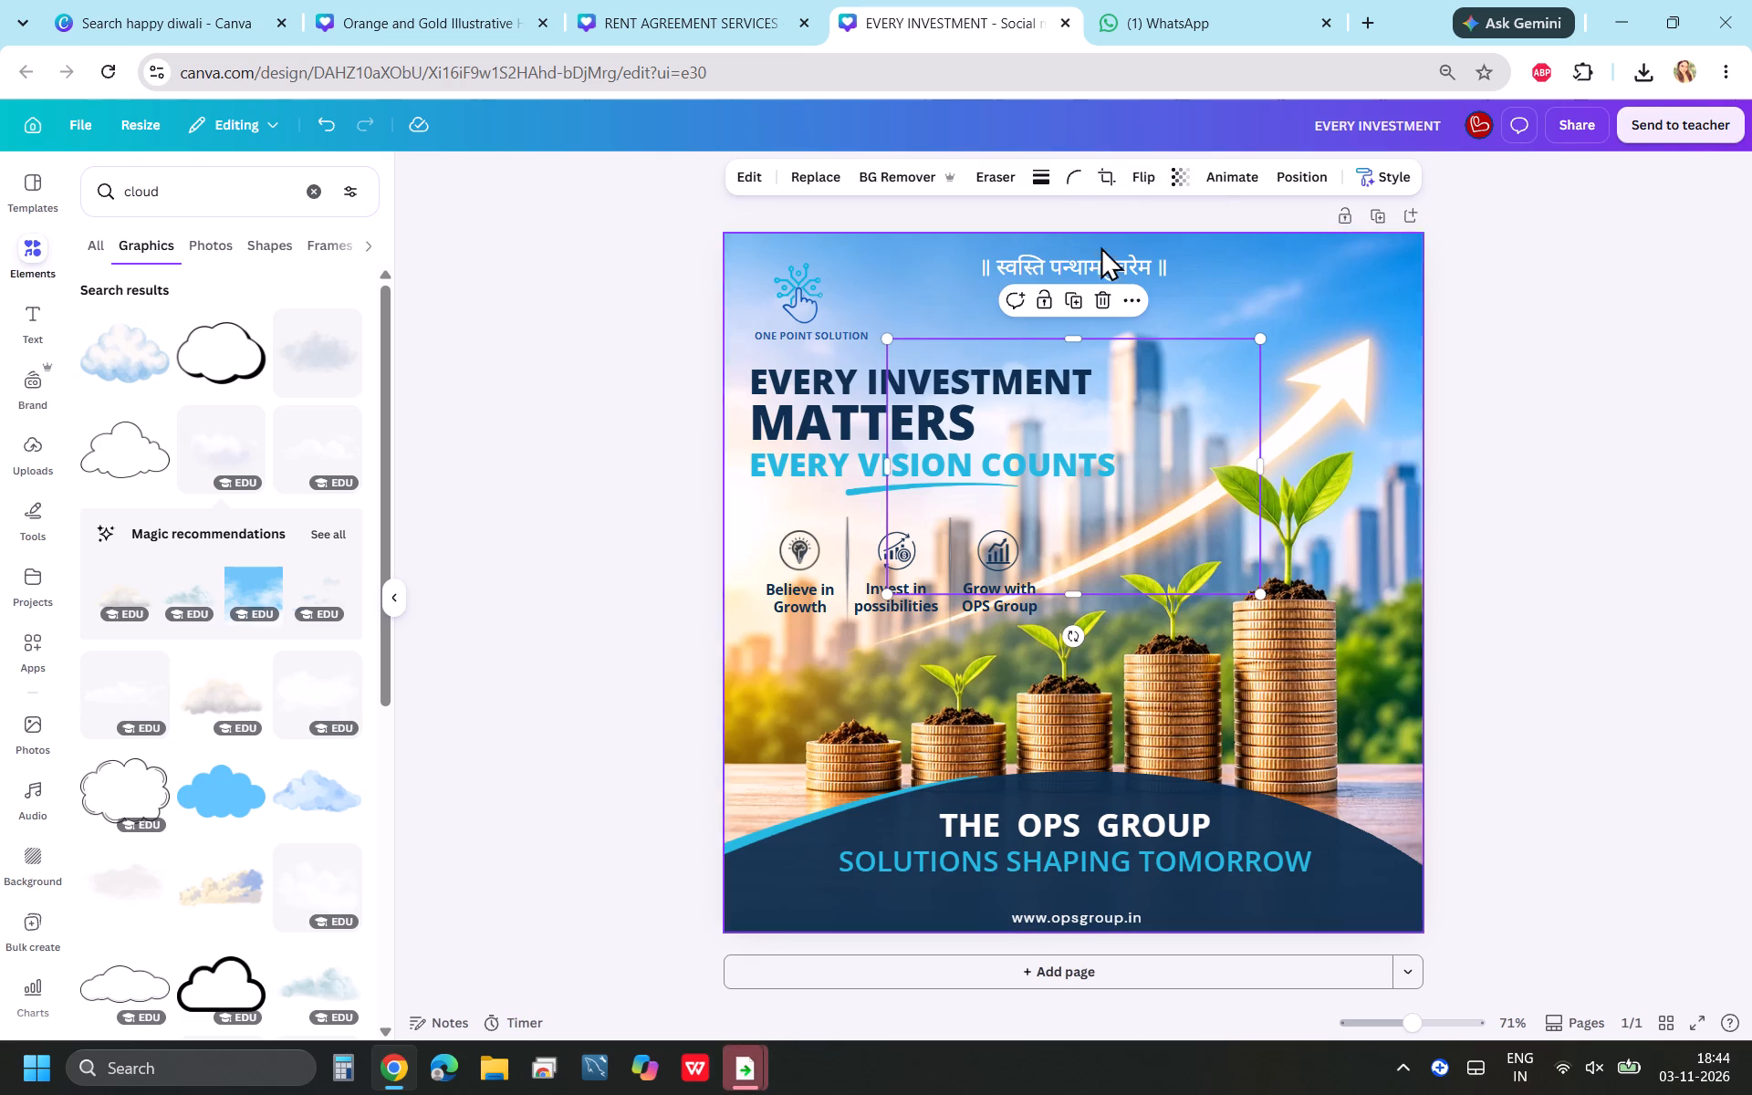
click(1070, 303)
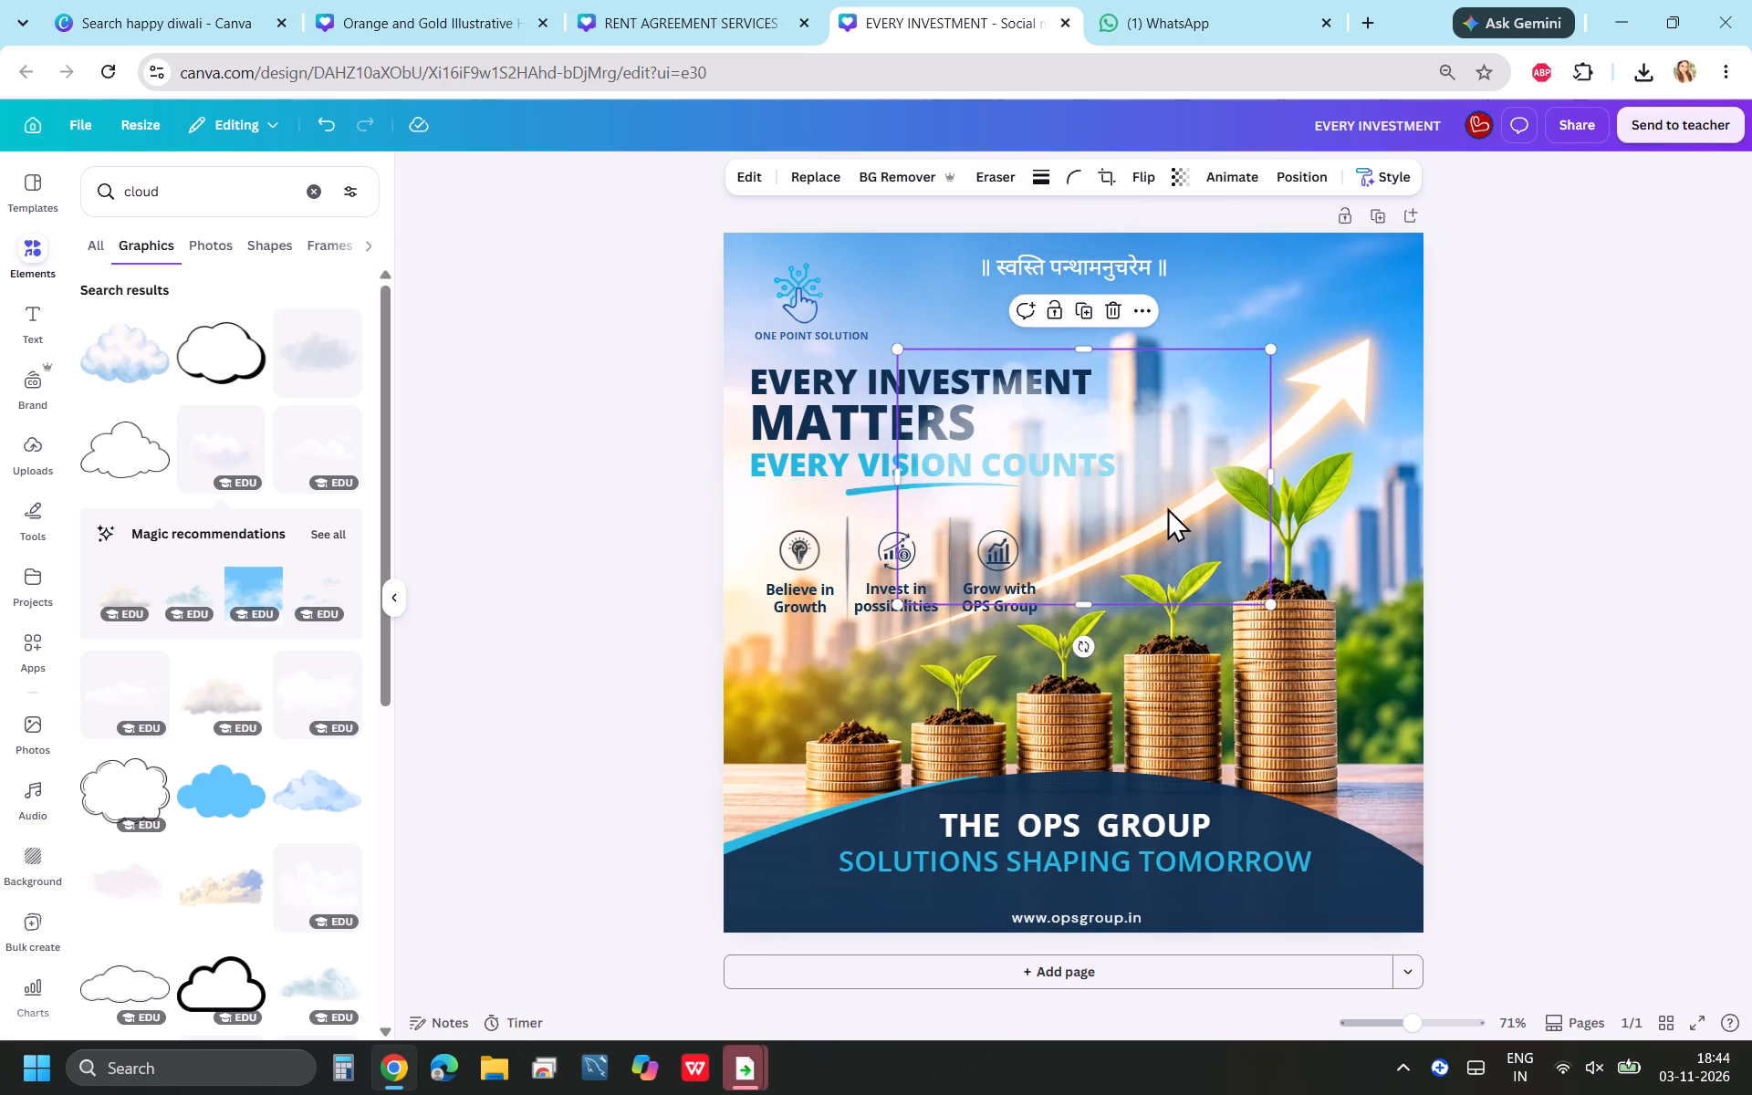
click(1141, 303)
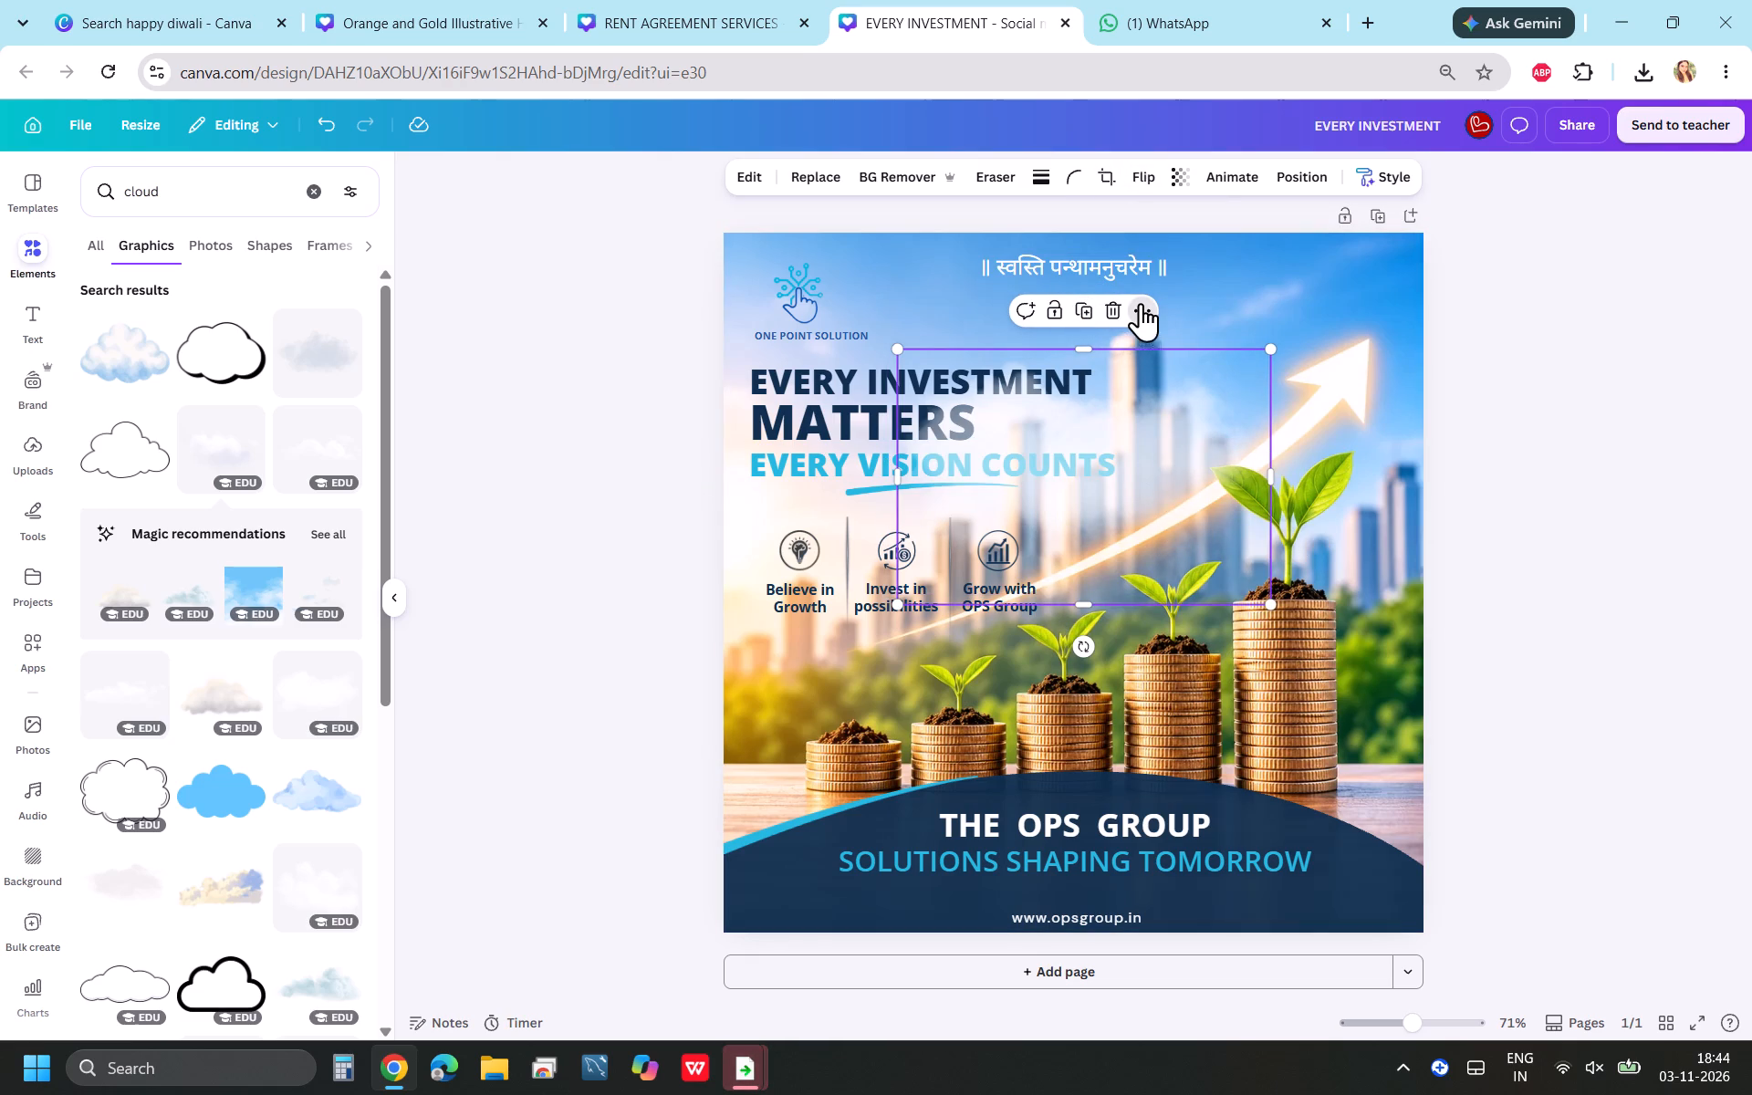
click(1530, 524)
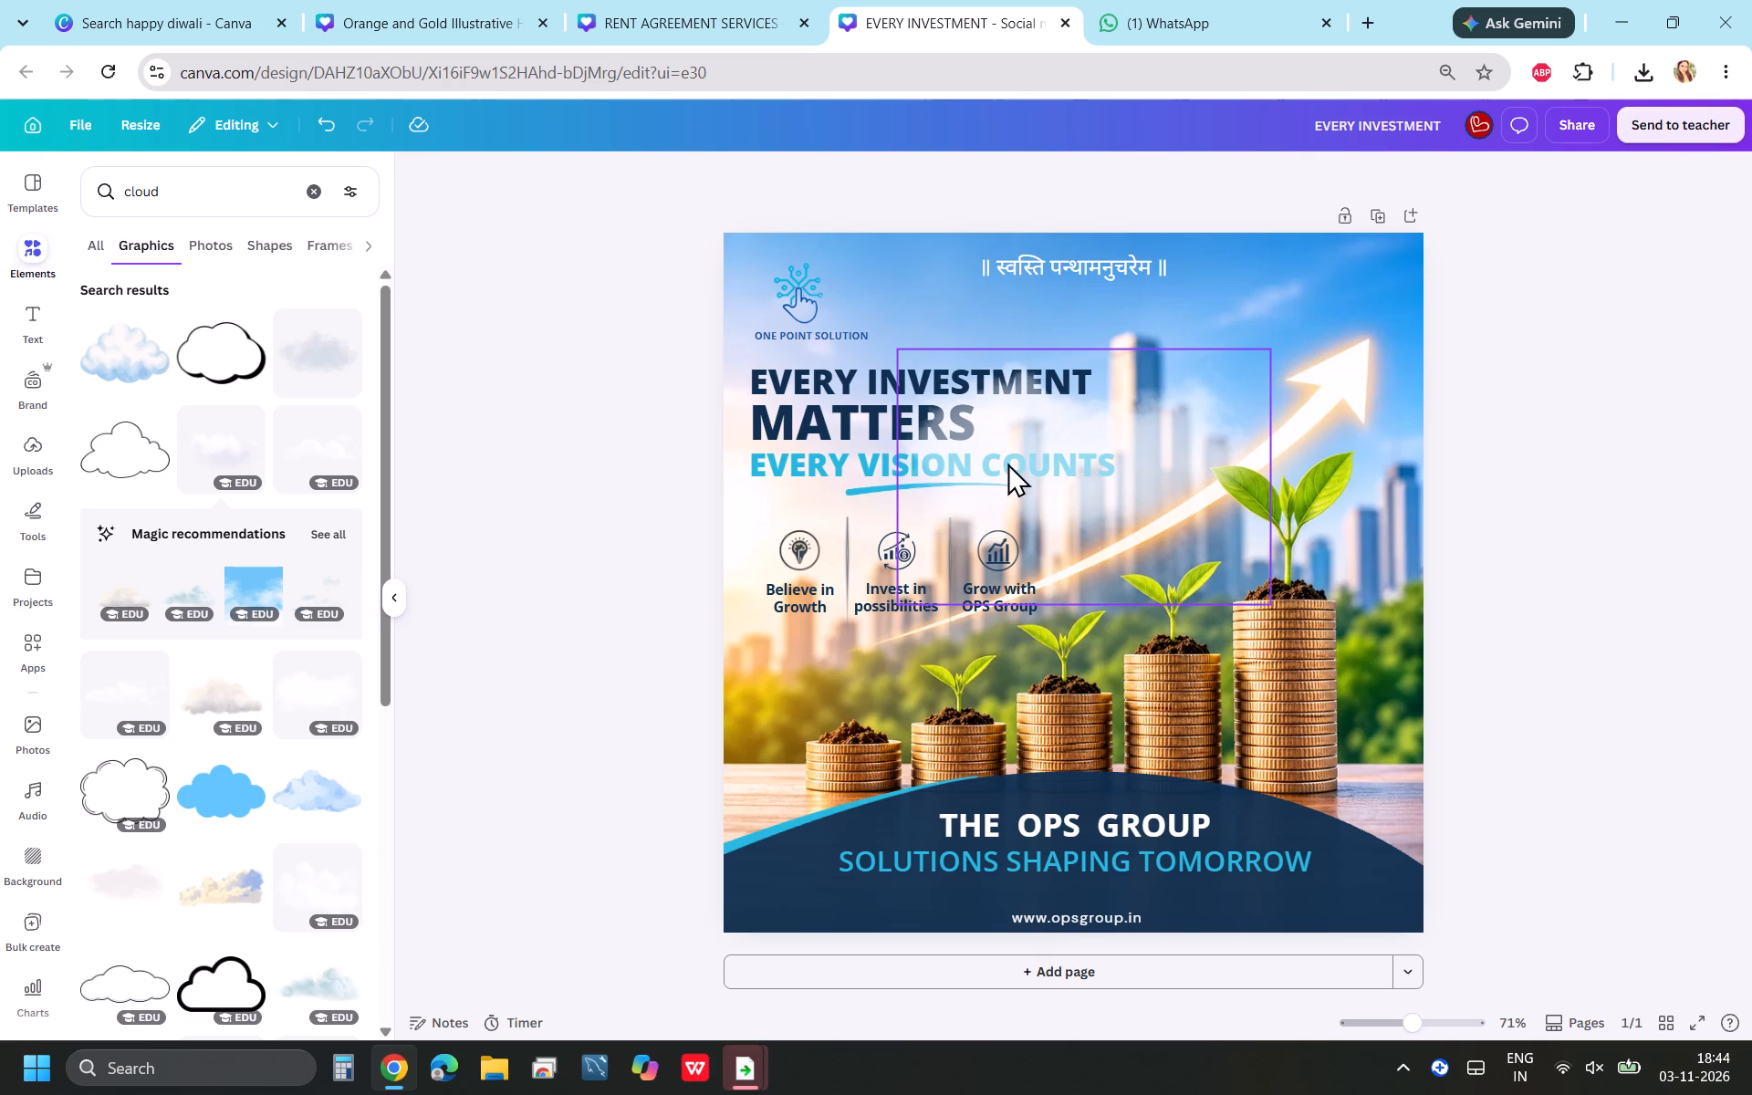
Bring the EVERY VISION COUNTS text to the front of the layer order.
click(858, 463)
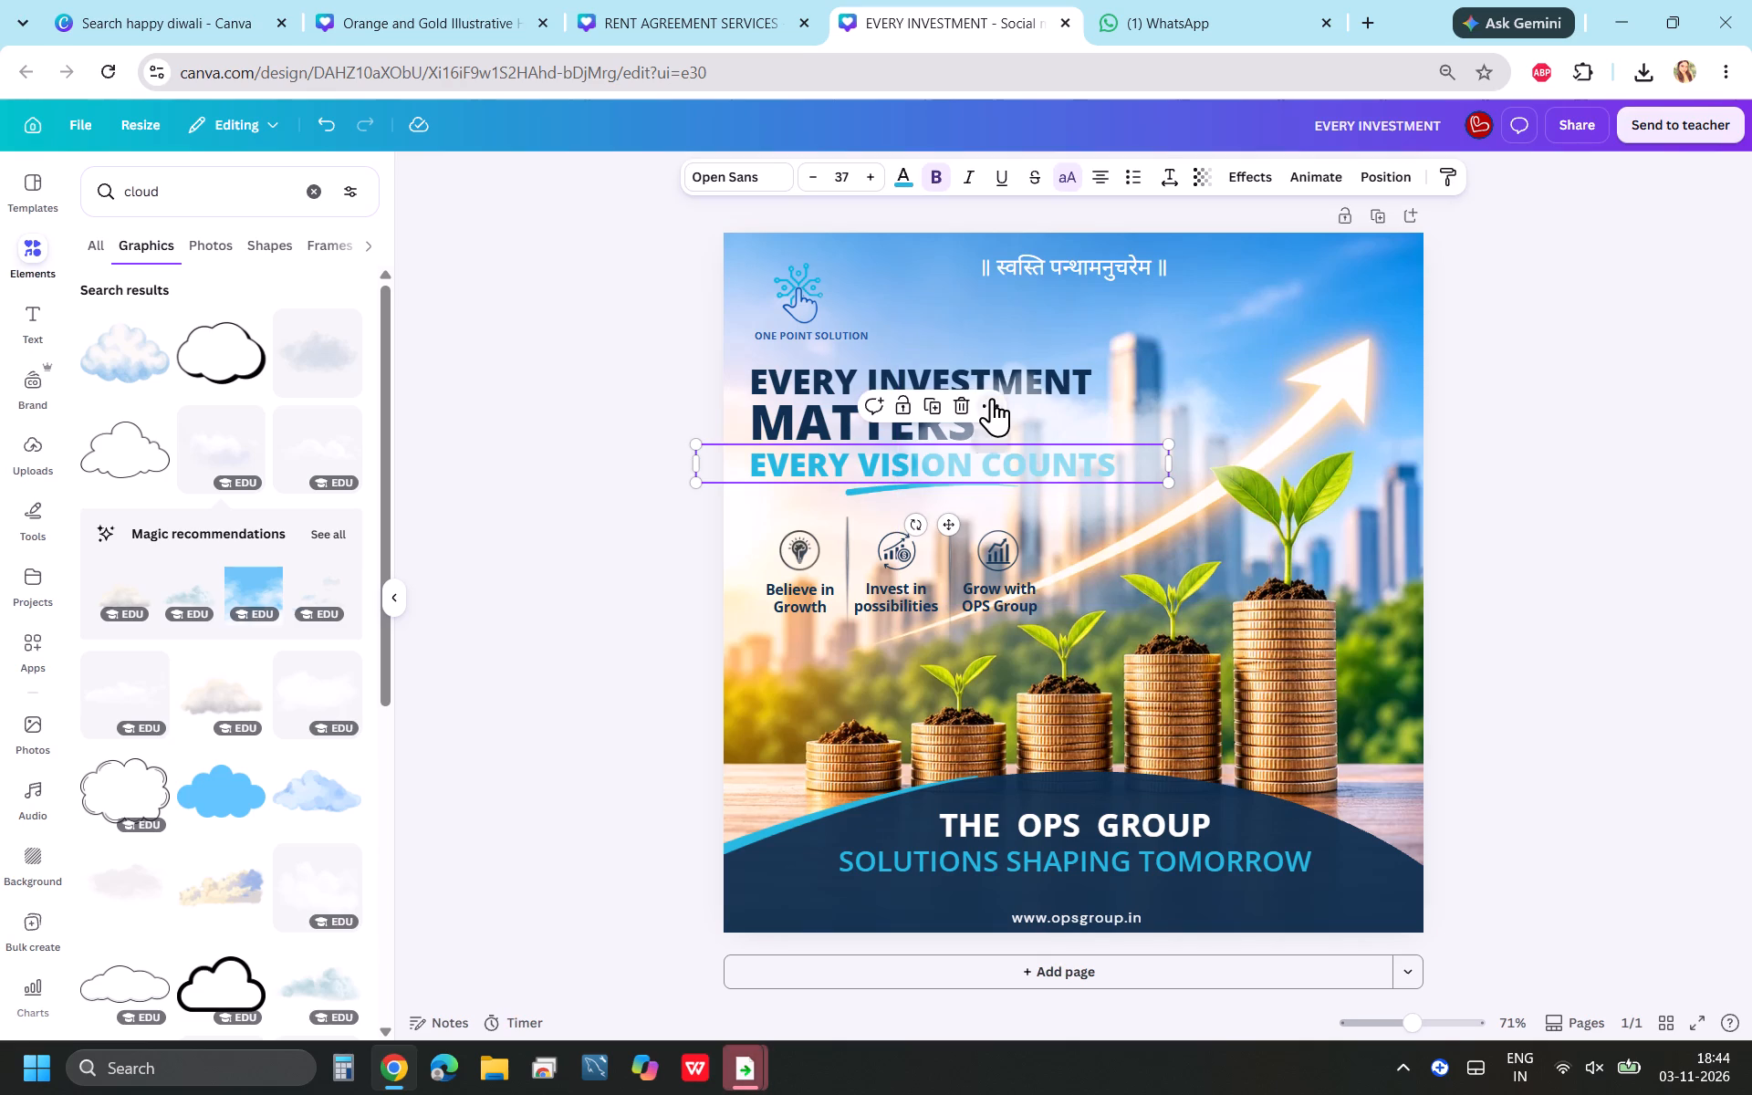
click(992, 398)
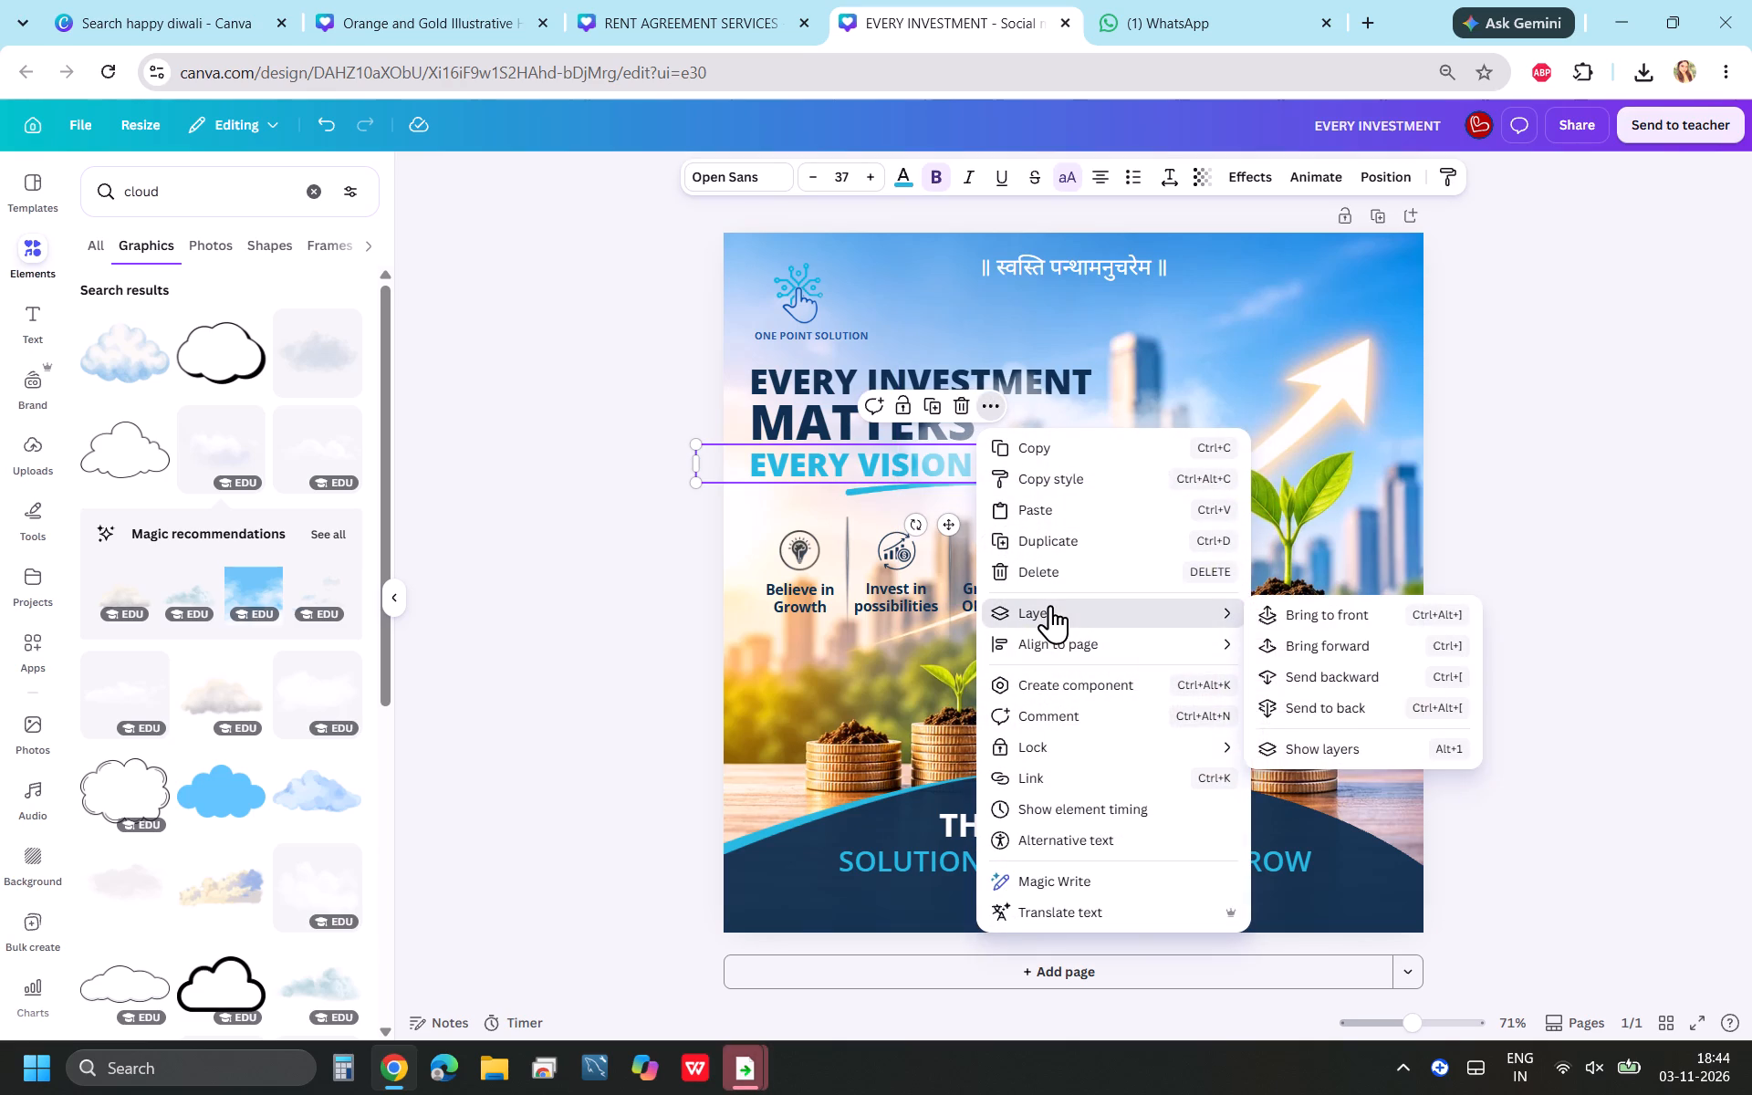
click(1300, 614)
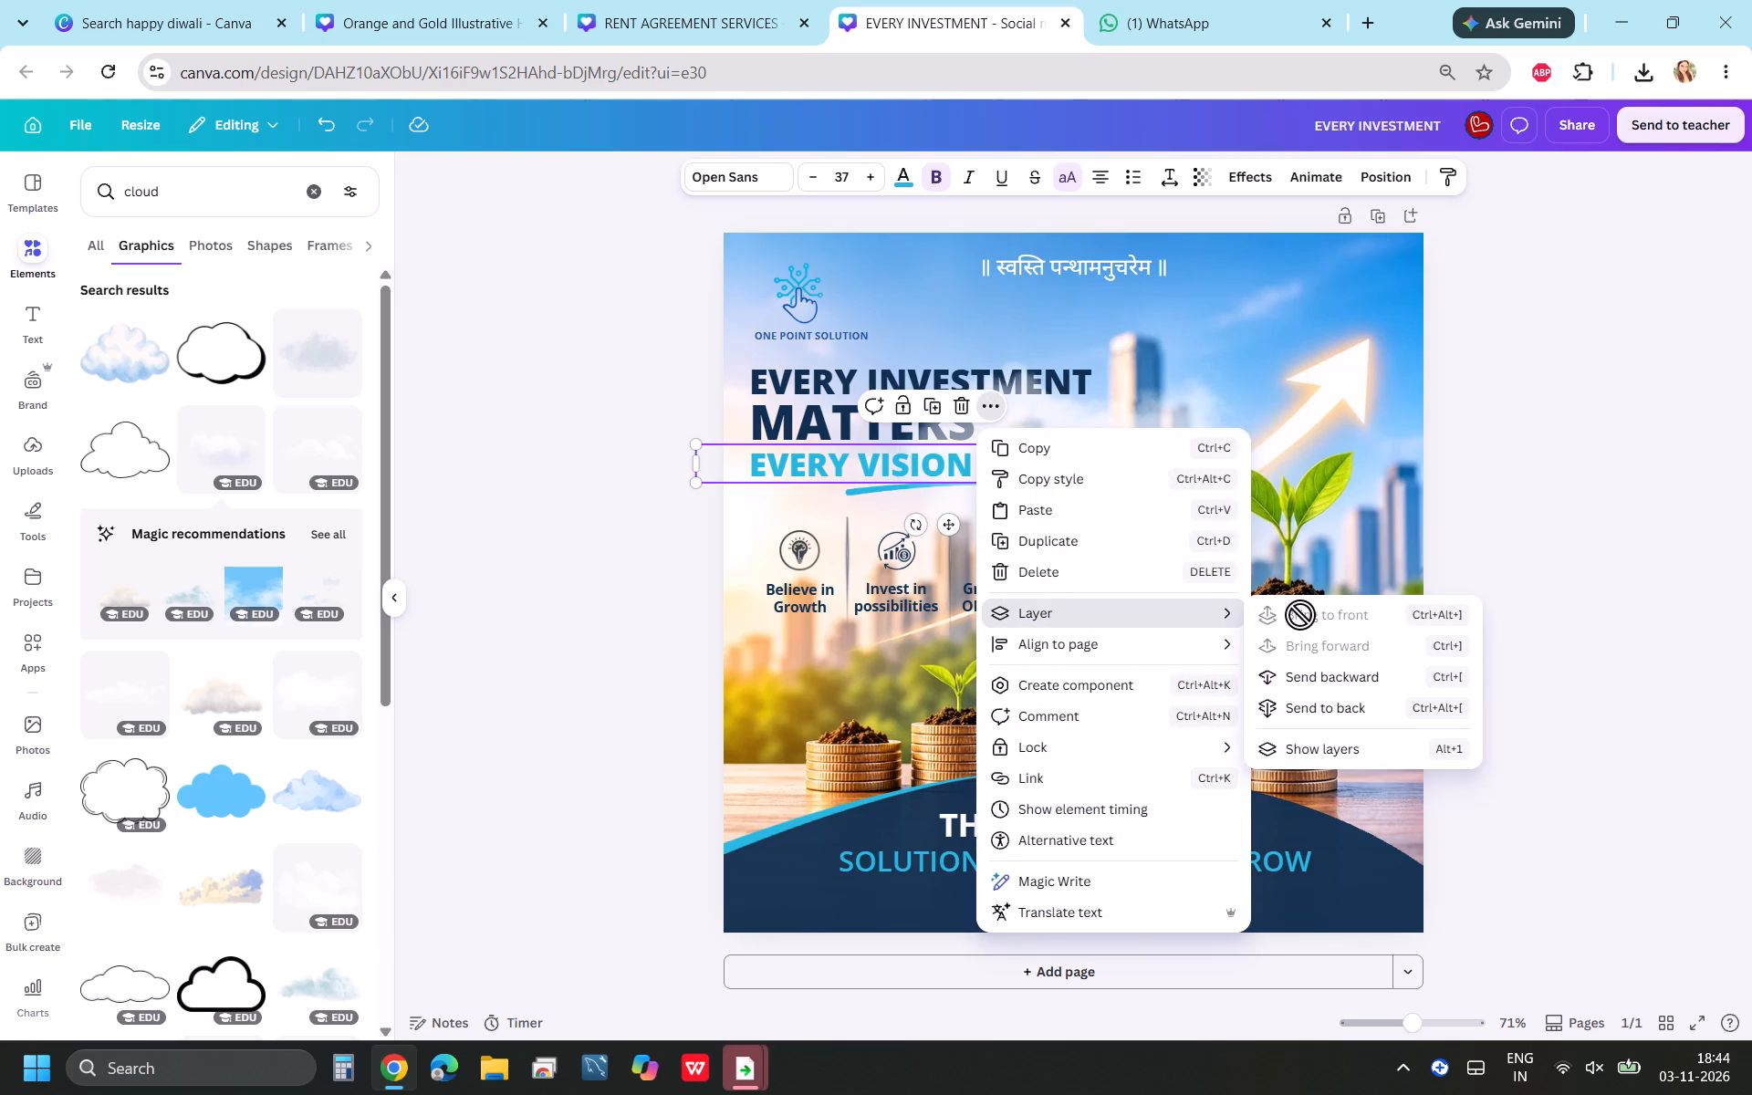
click(1507, 452)
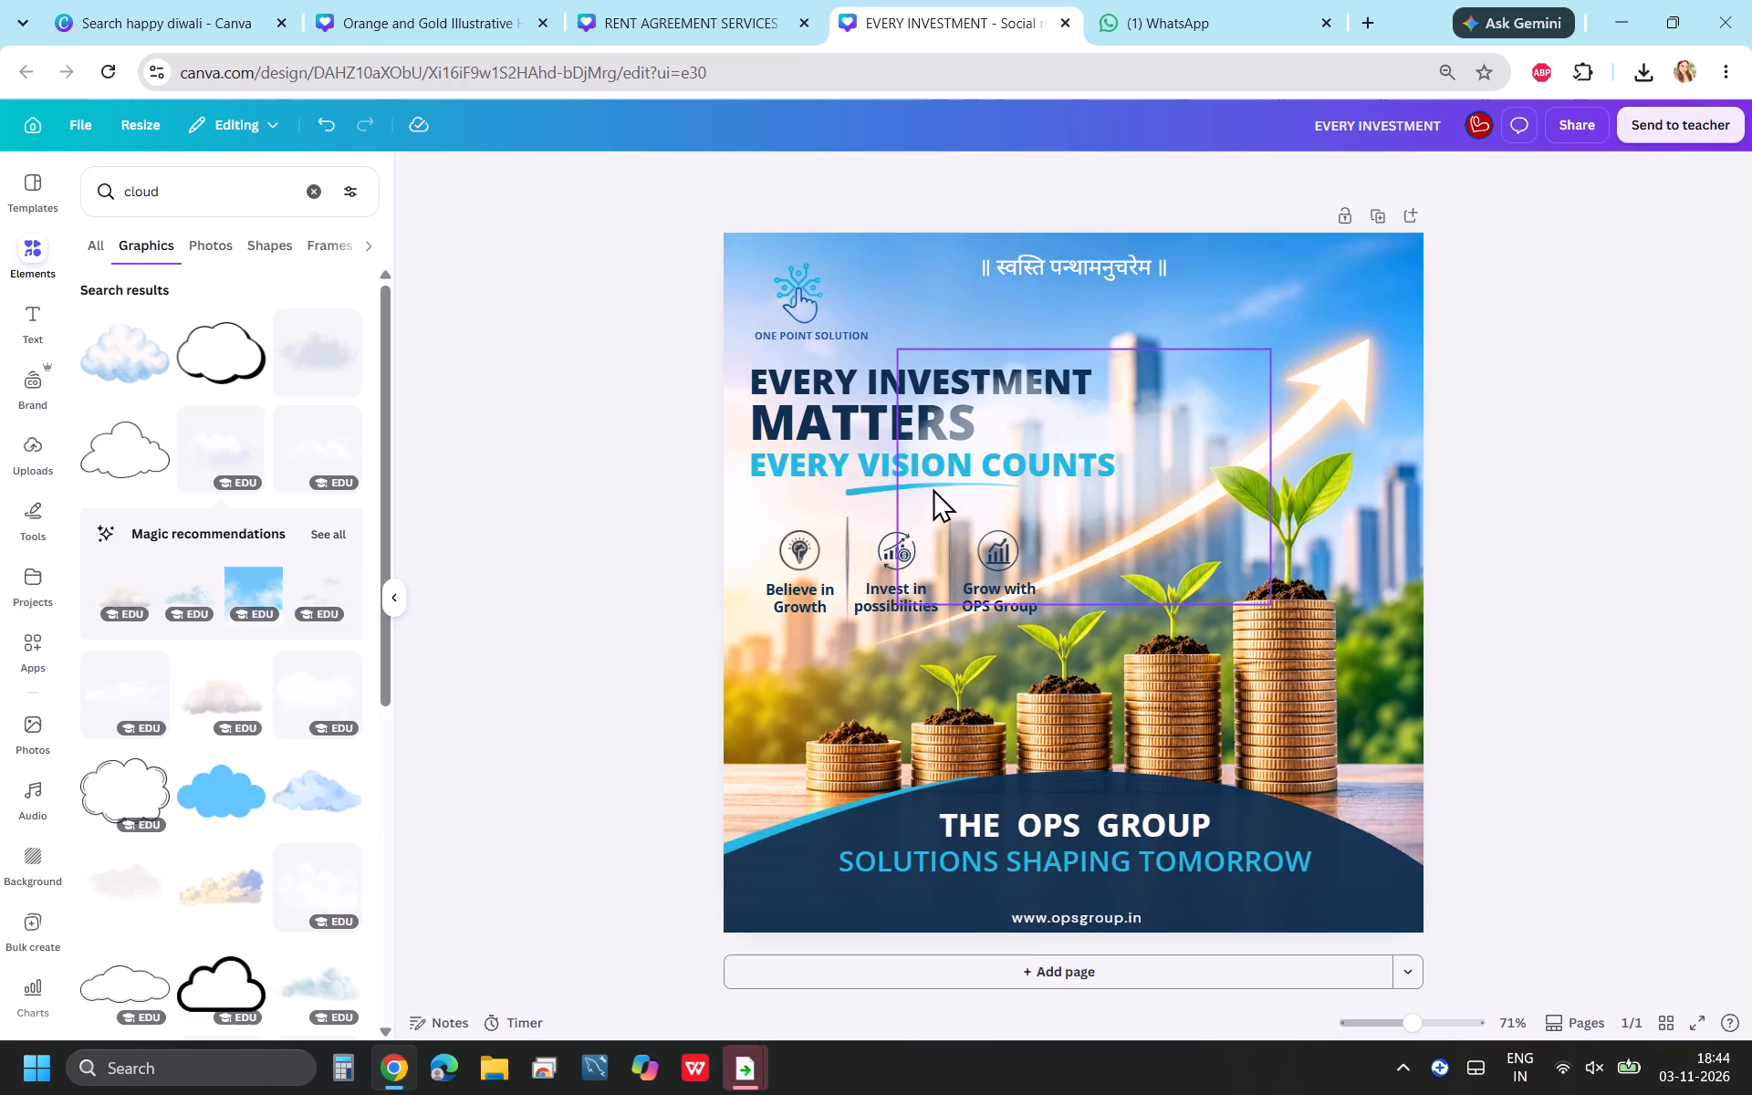
Bring the blue brush underline beneath EVERY VISION COUNTS to the front of the layer order.
click(932, 488)
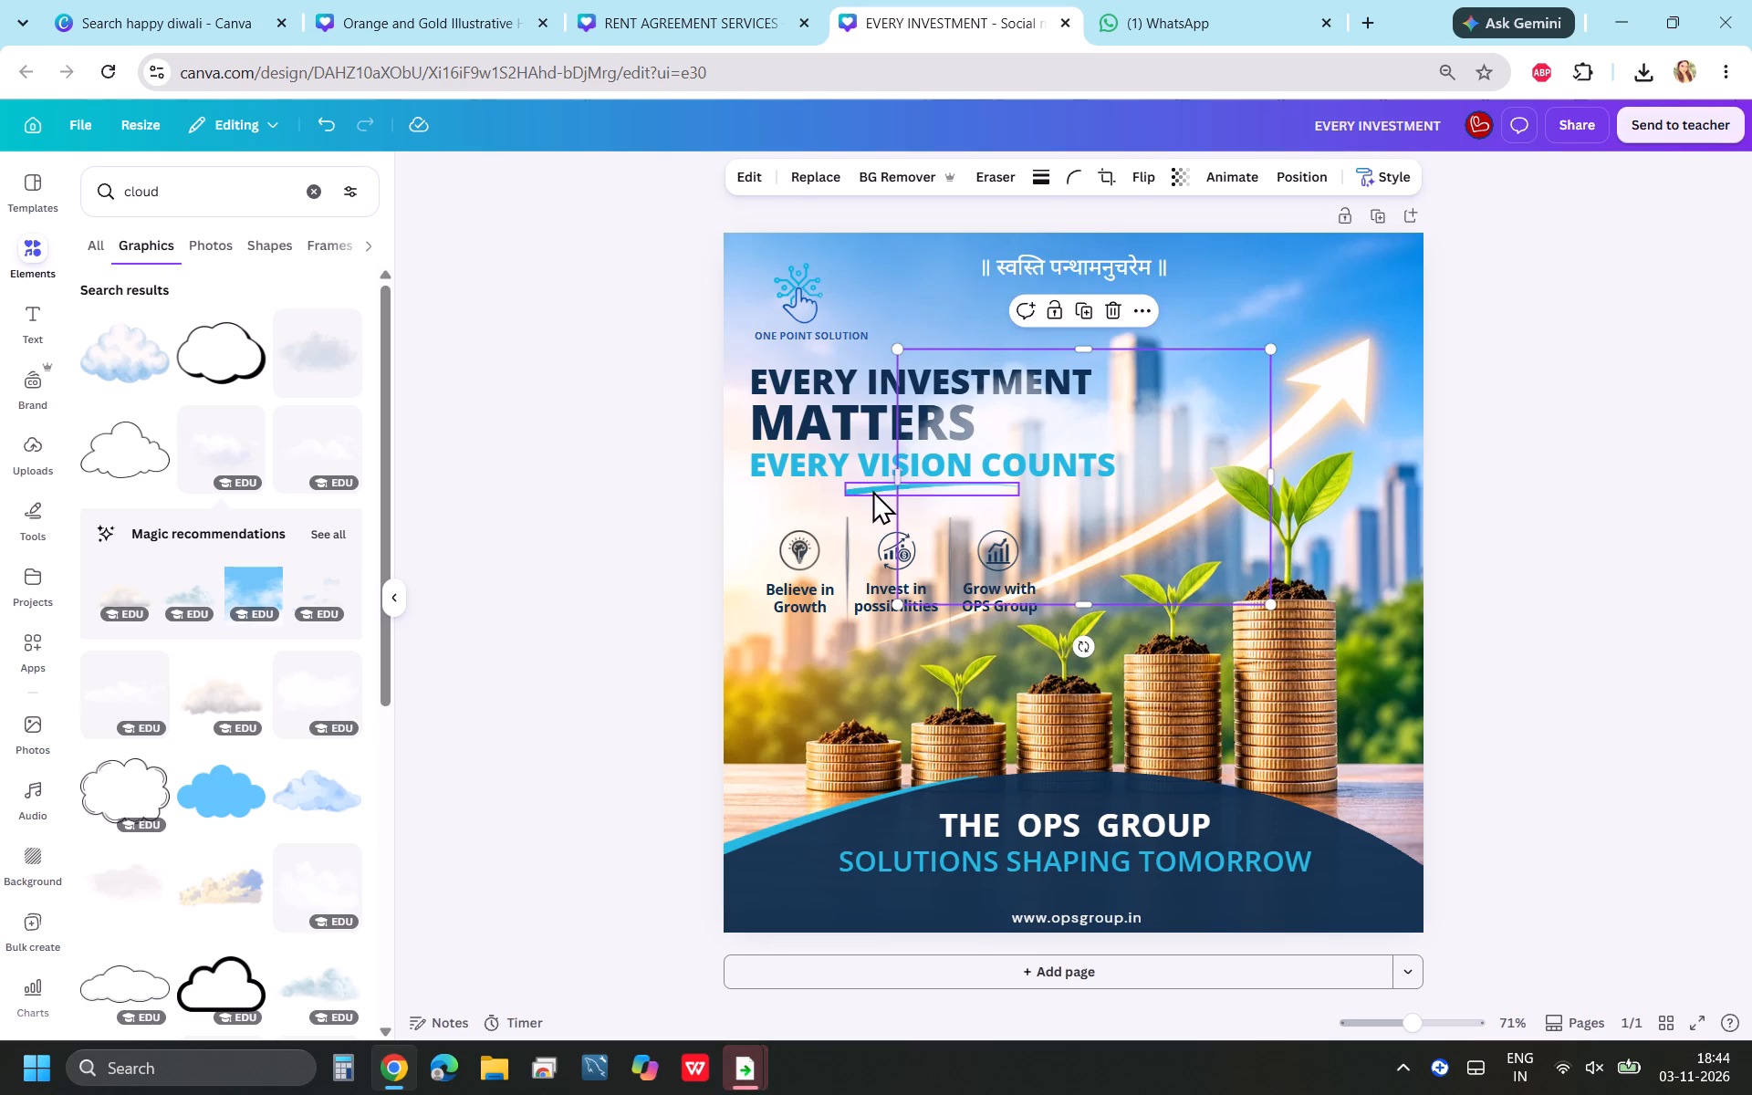
click(872, 490)
click(985, 439)
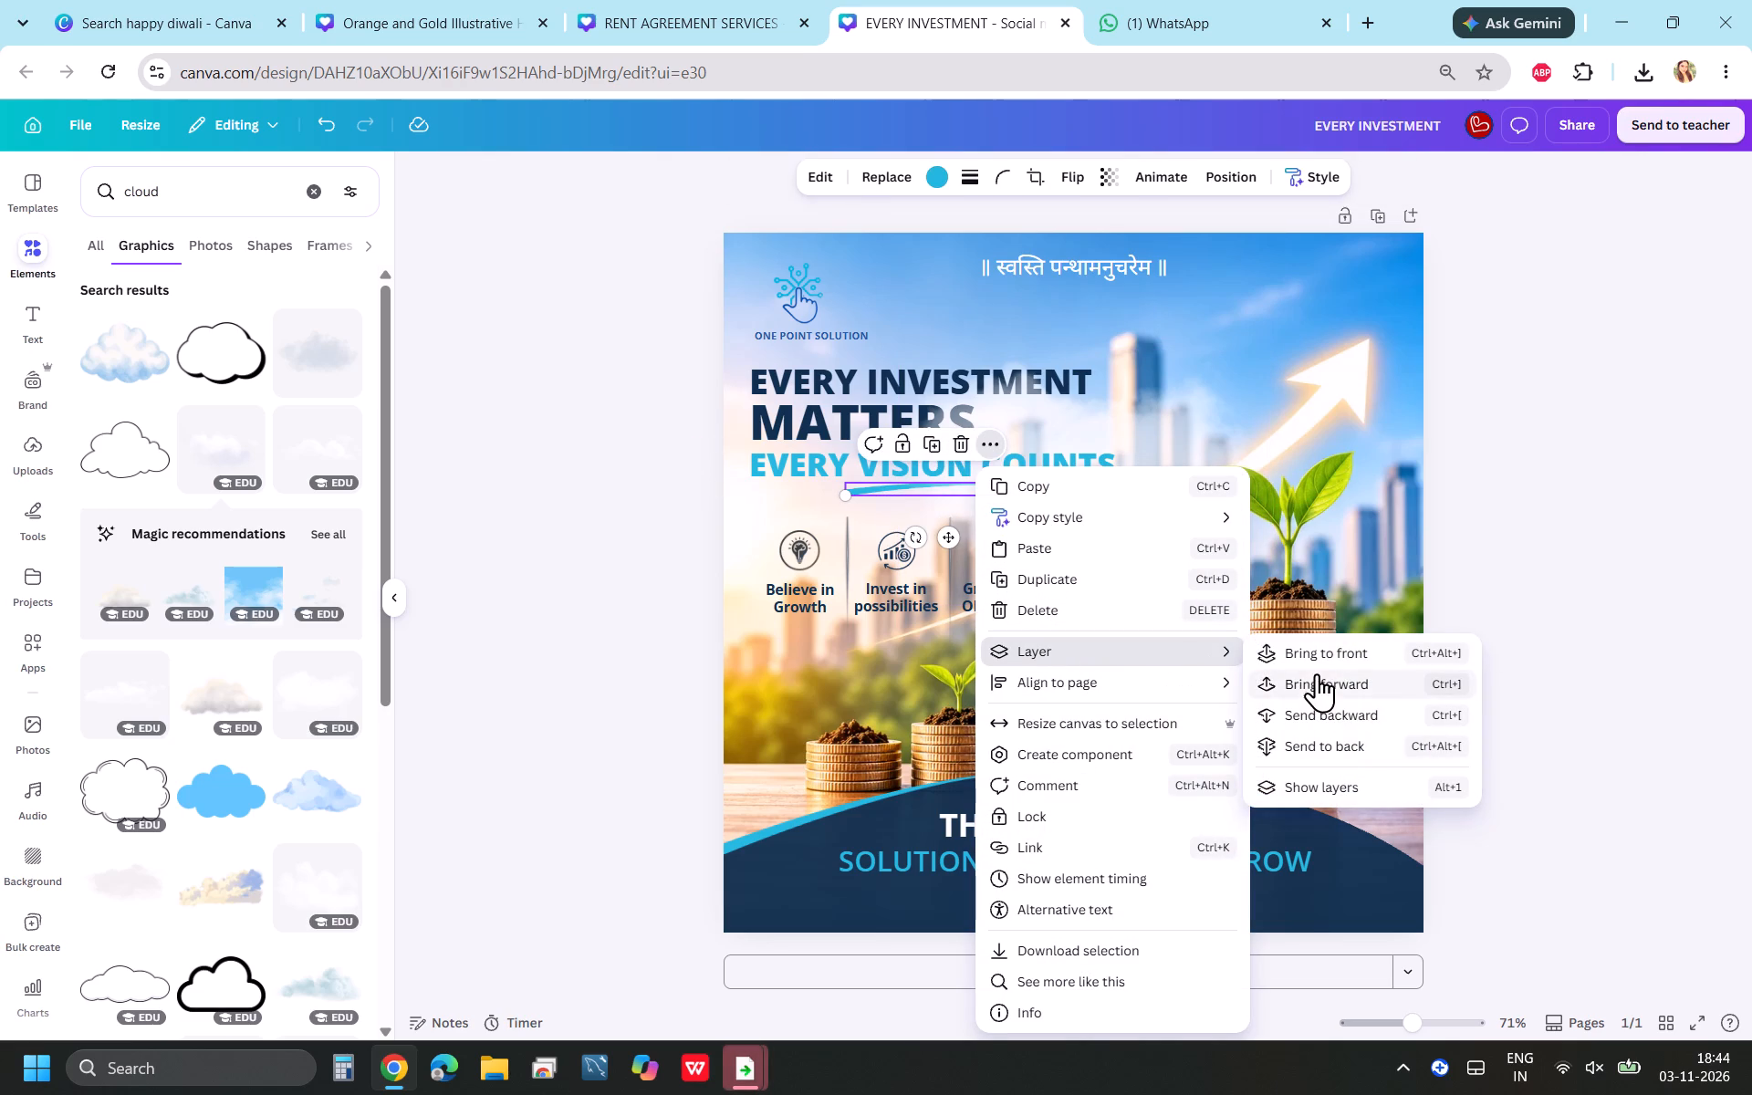
click(1321, 656)
click(1609, 465)
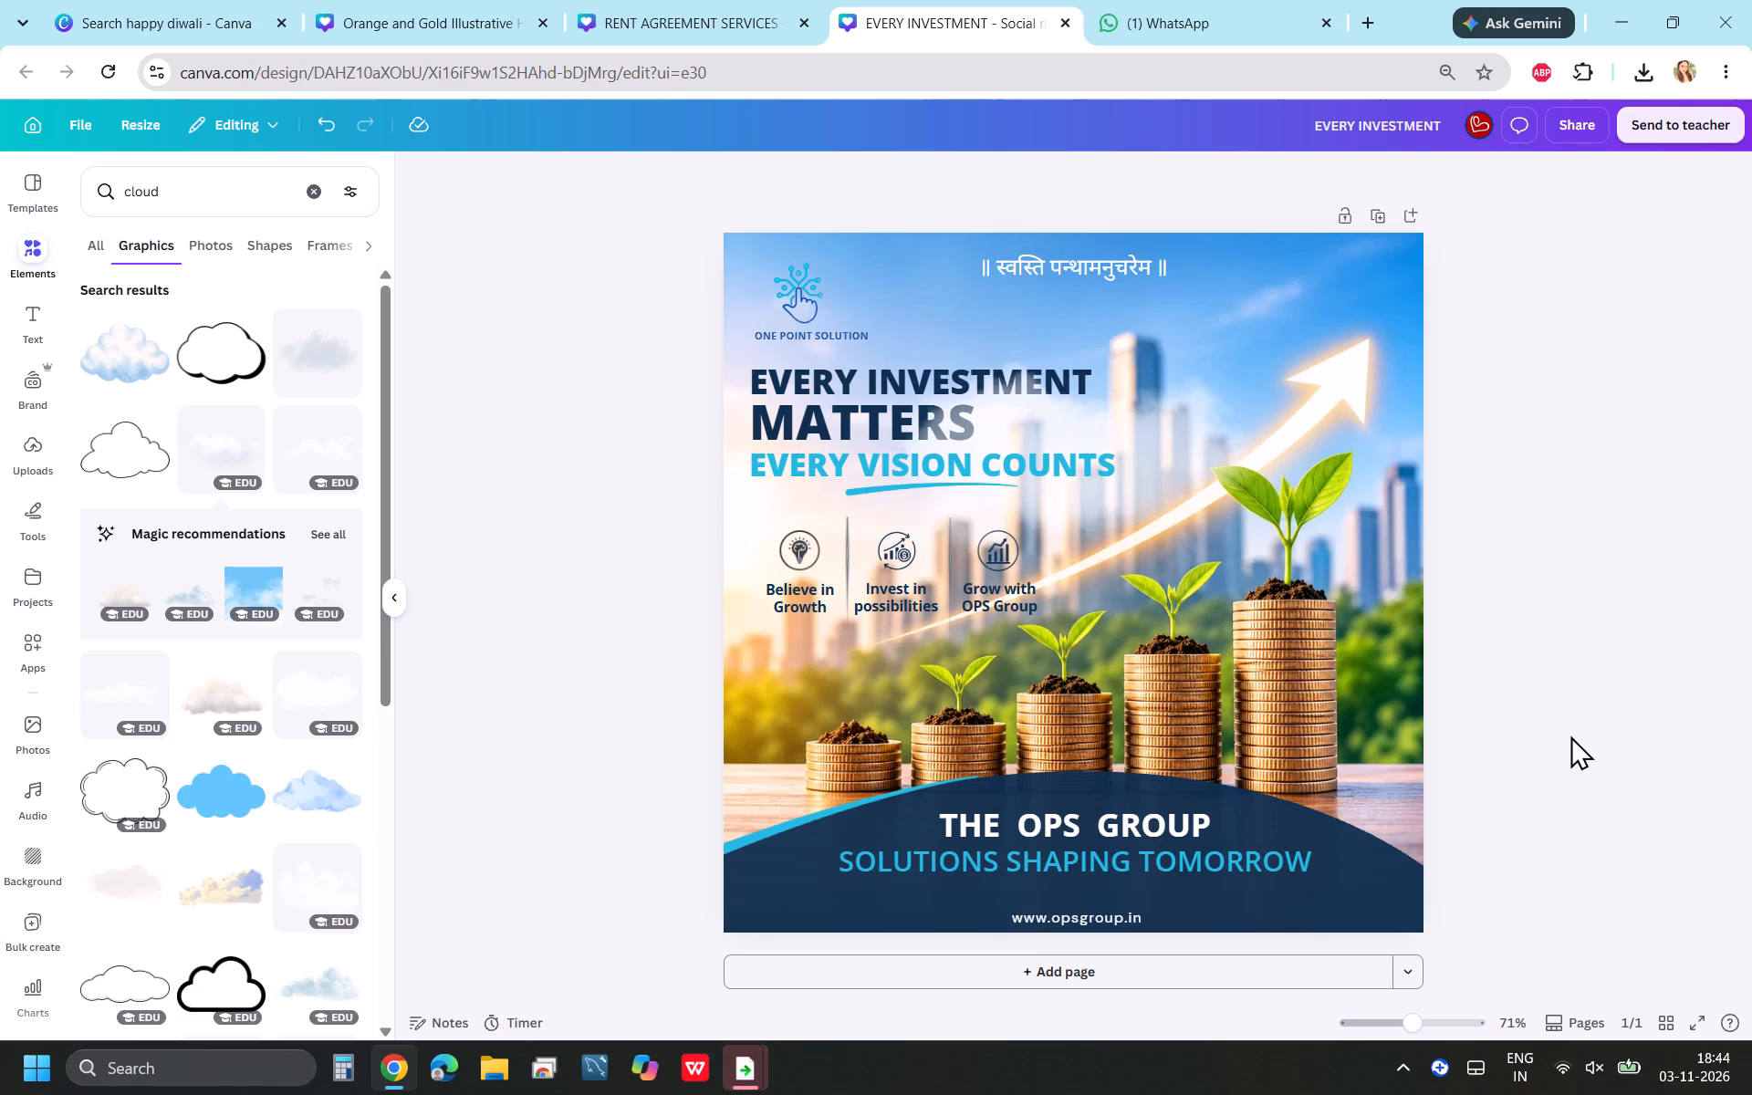
Bring the MATTERS headline text to the front of the layer order.
click(877, 433)
click(921, 347)
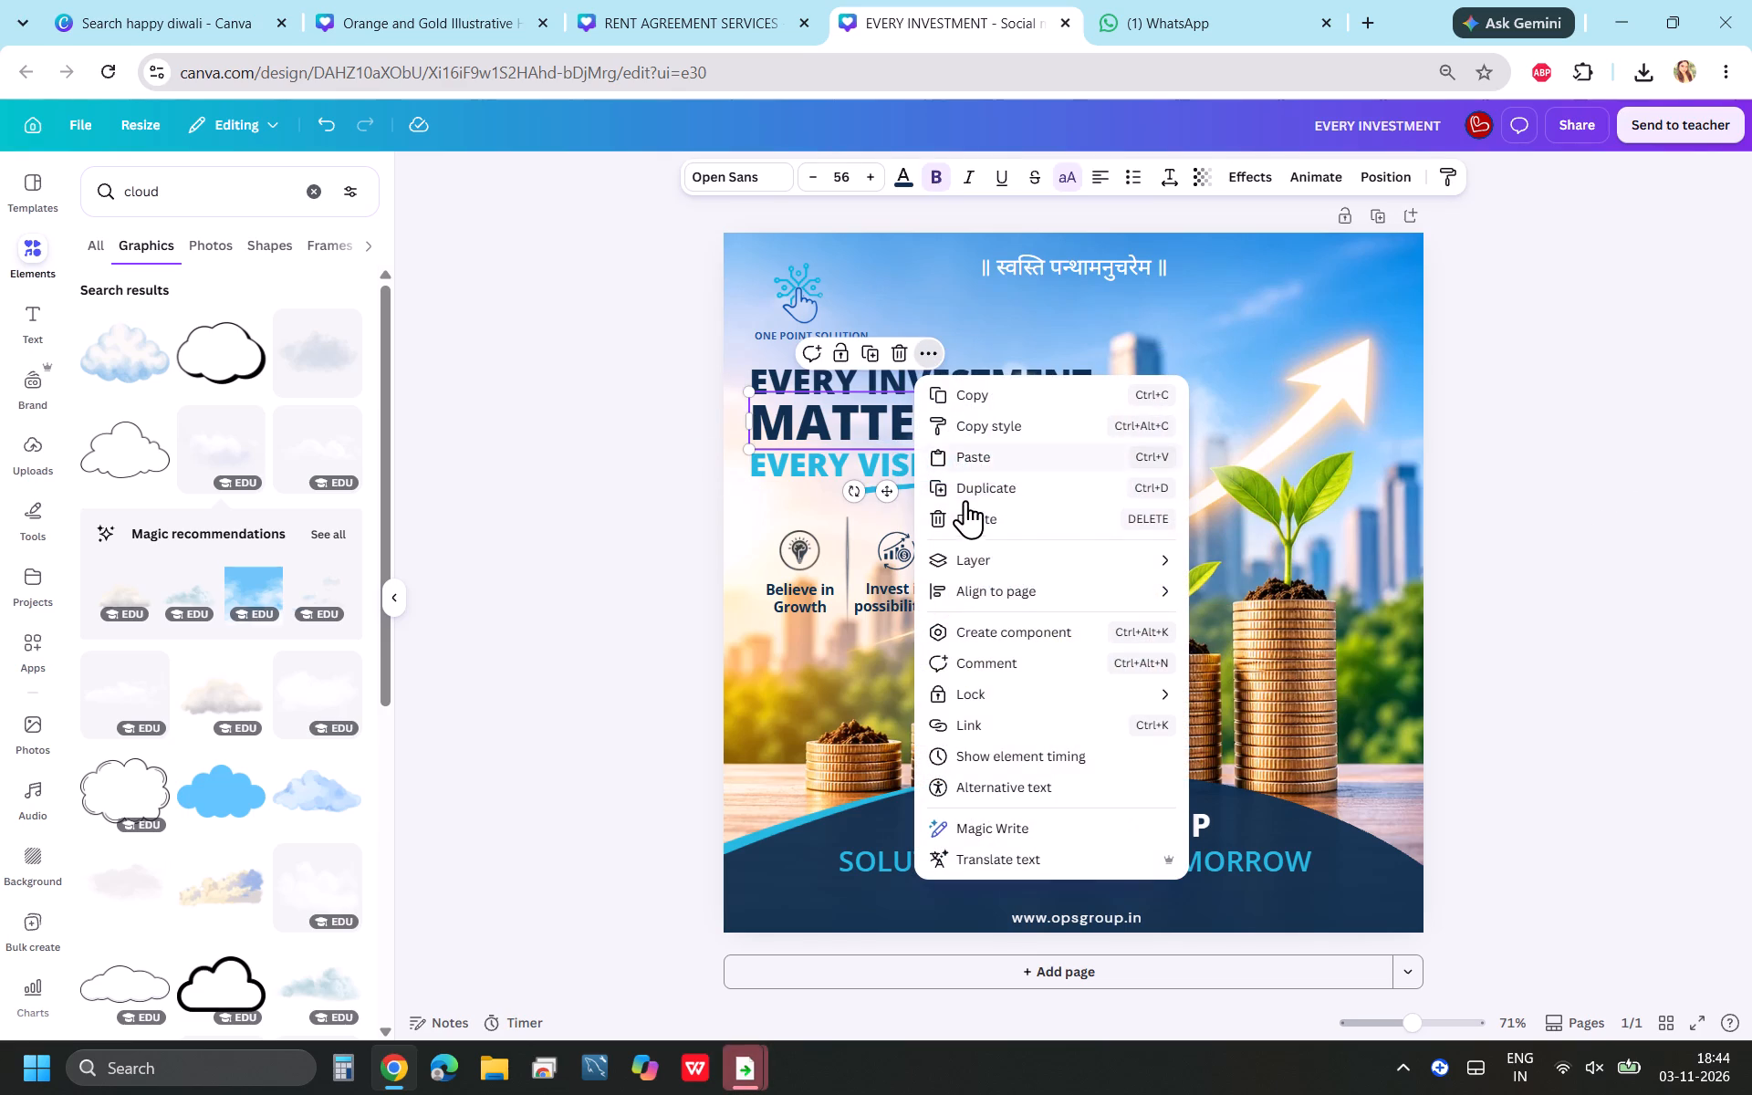
click(983, 557)
click(1235, 558)
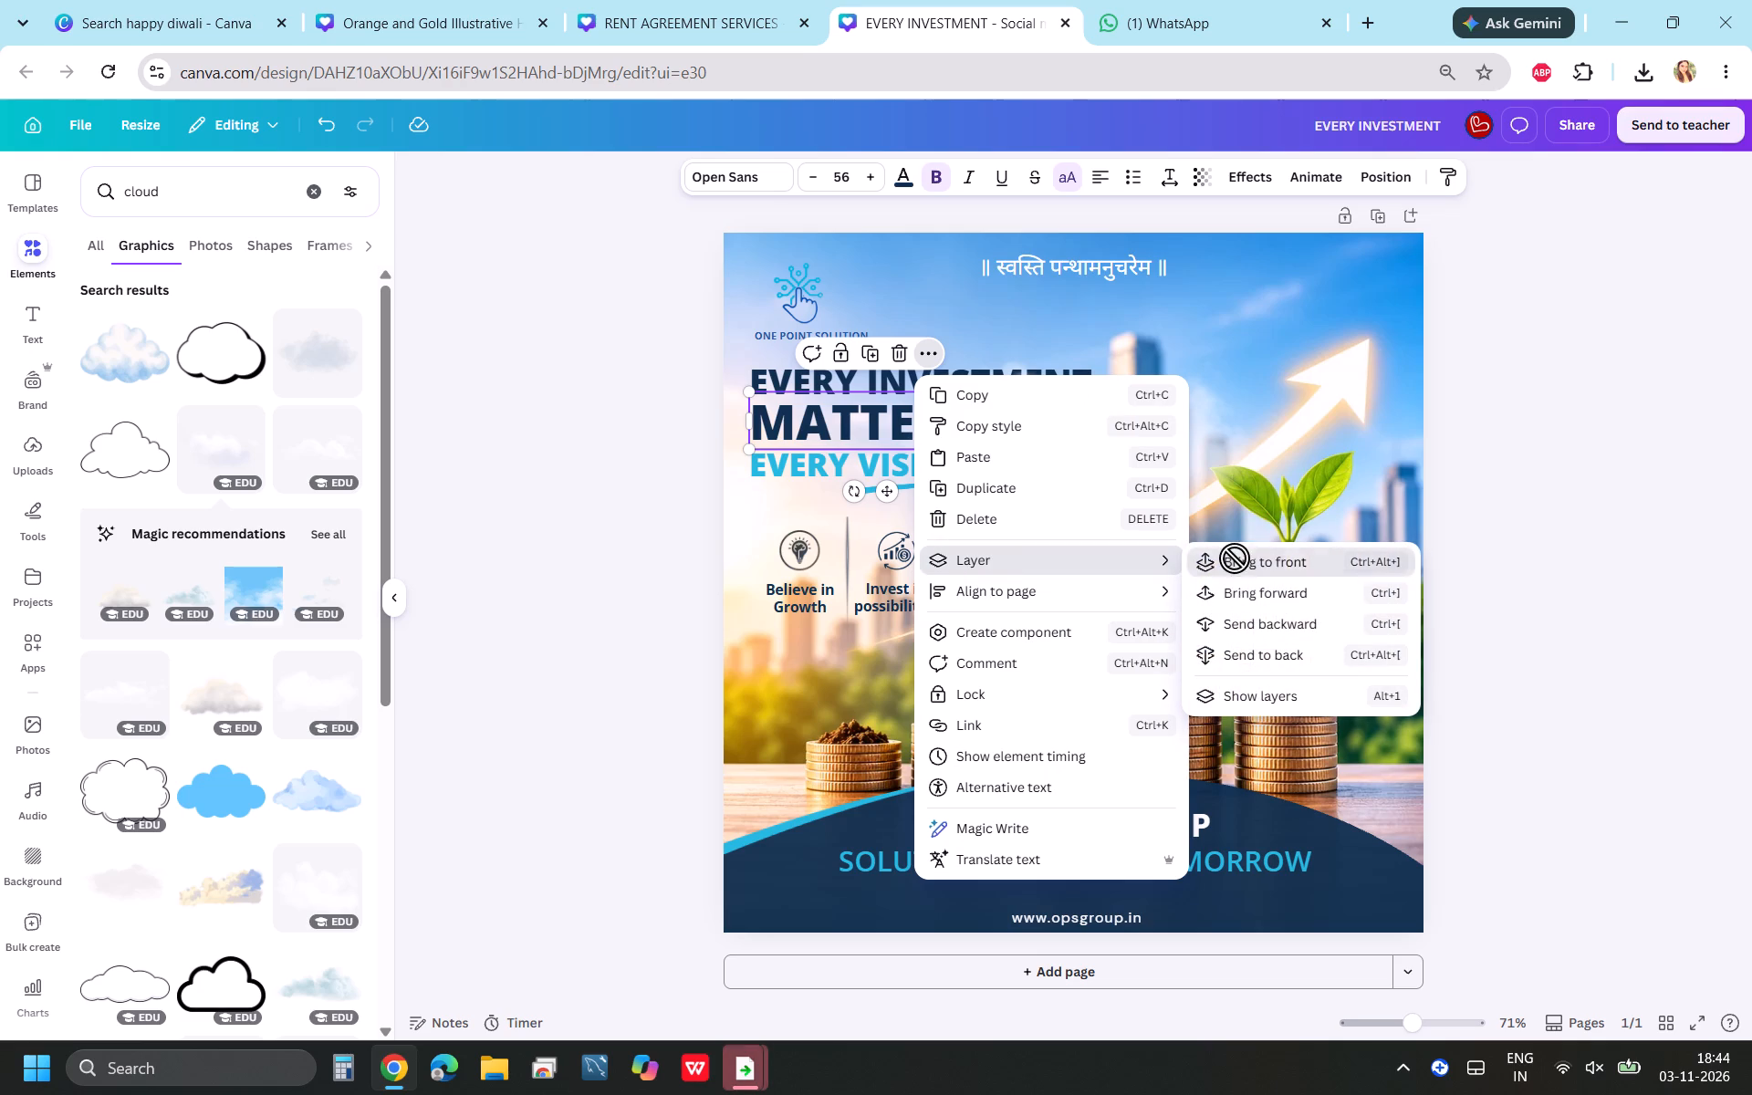
click(582, 518)
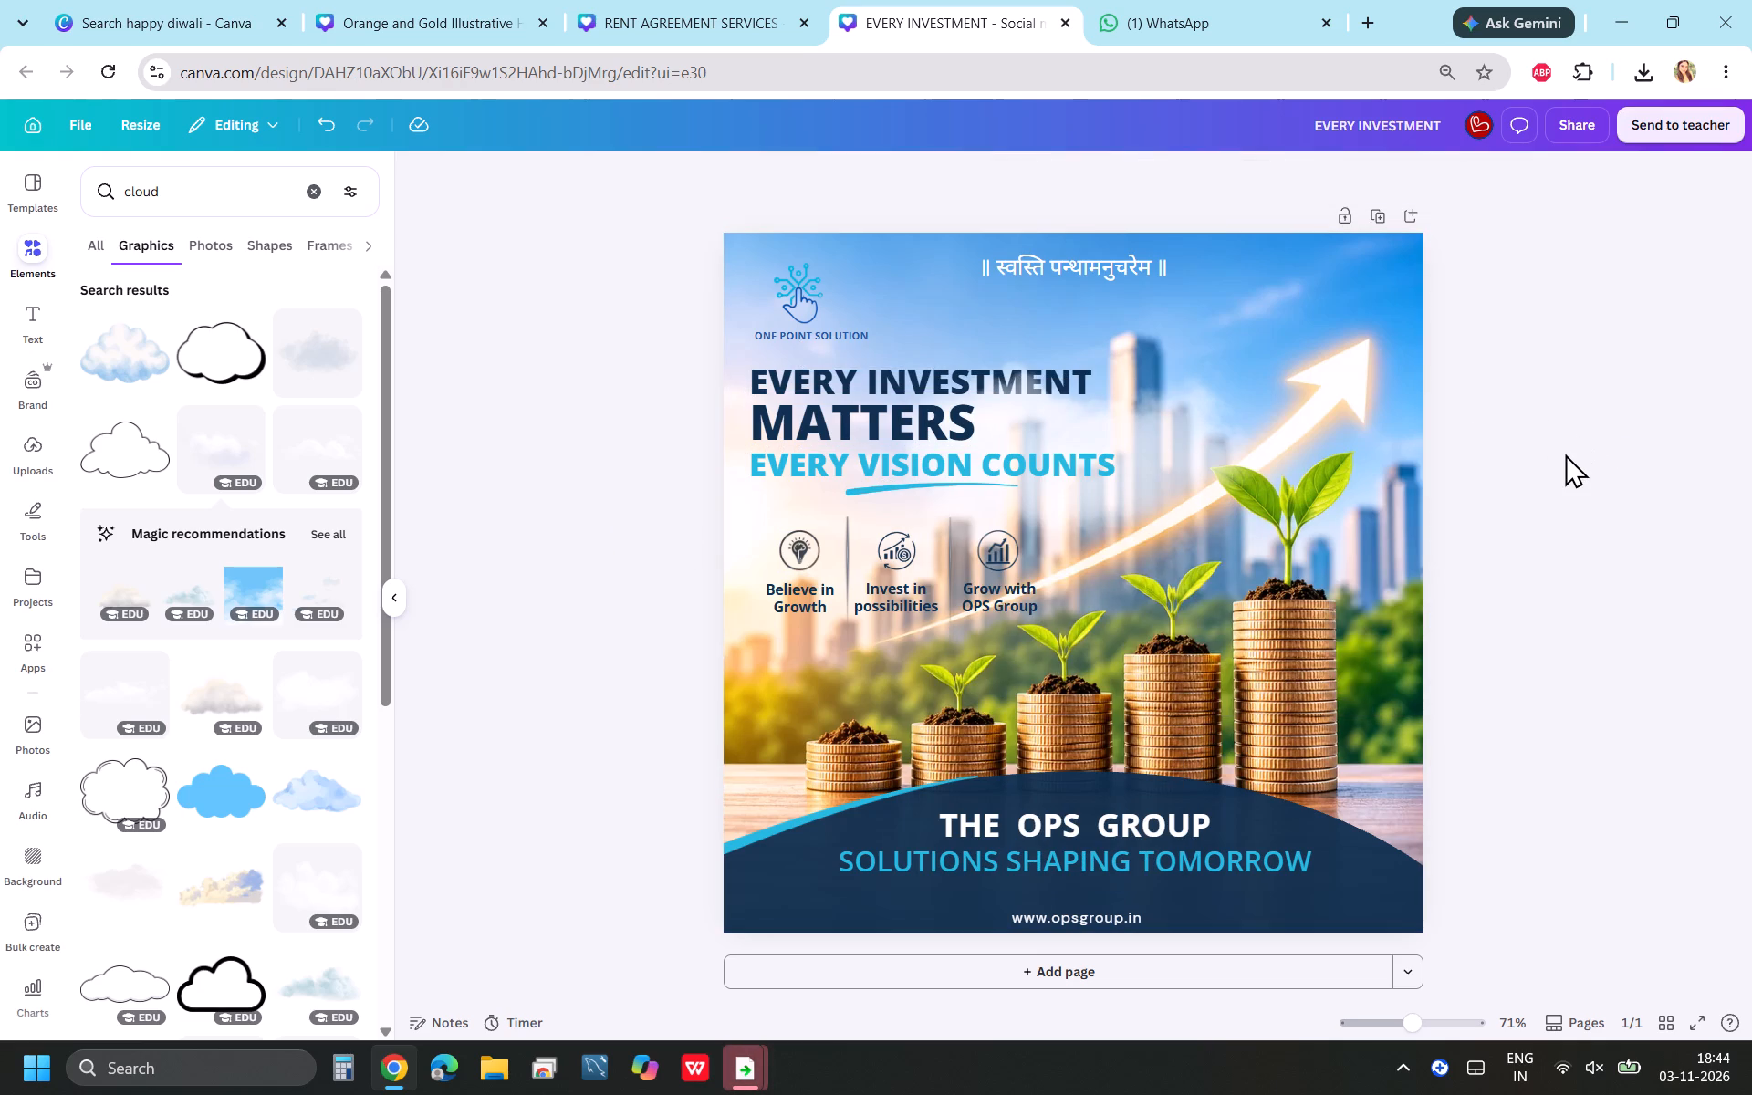
Bring the EVERY INVESTMENT headline text to the front of the layer order.
click(770, 381)
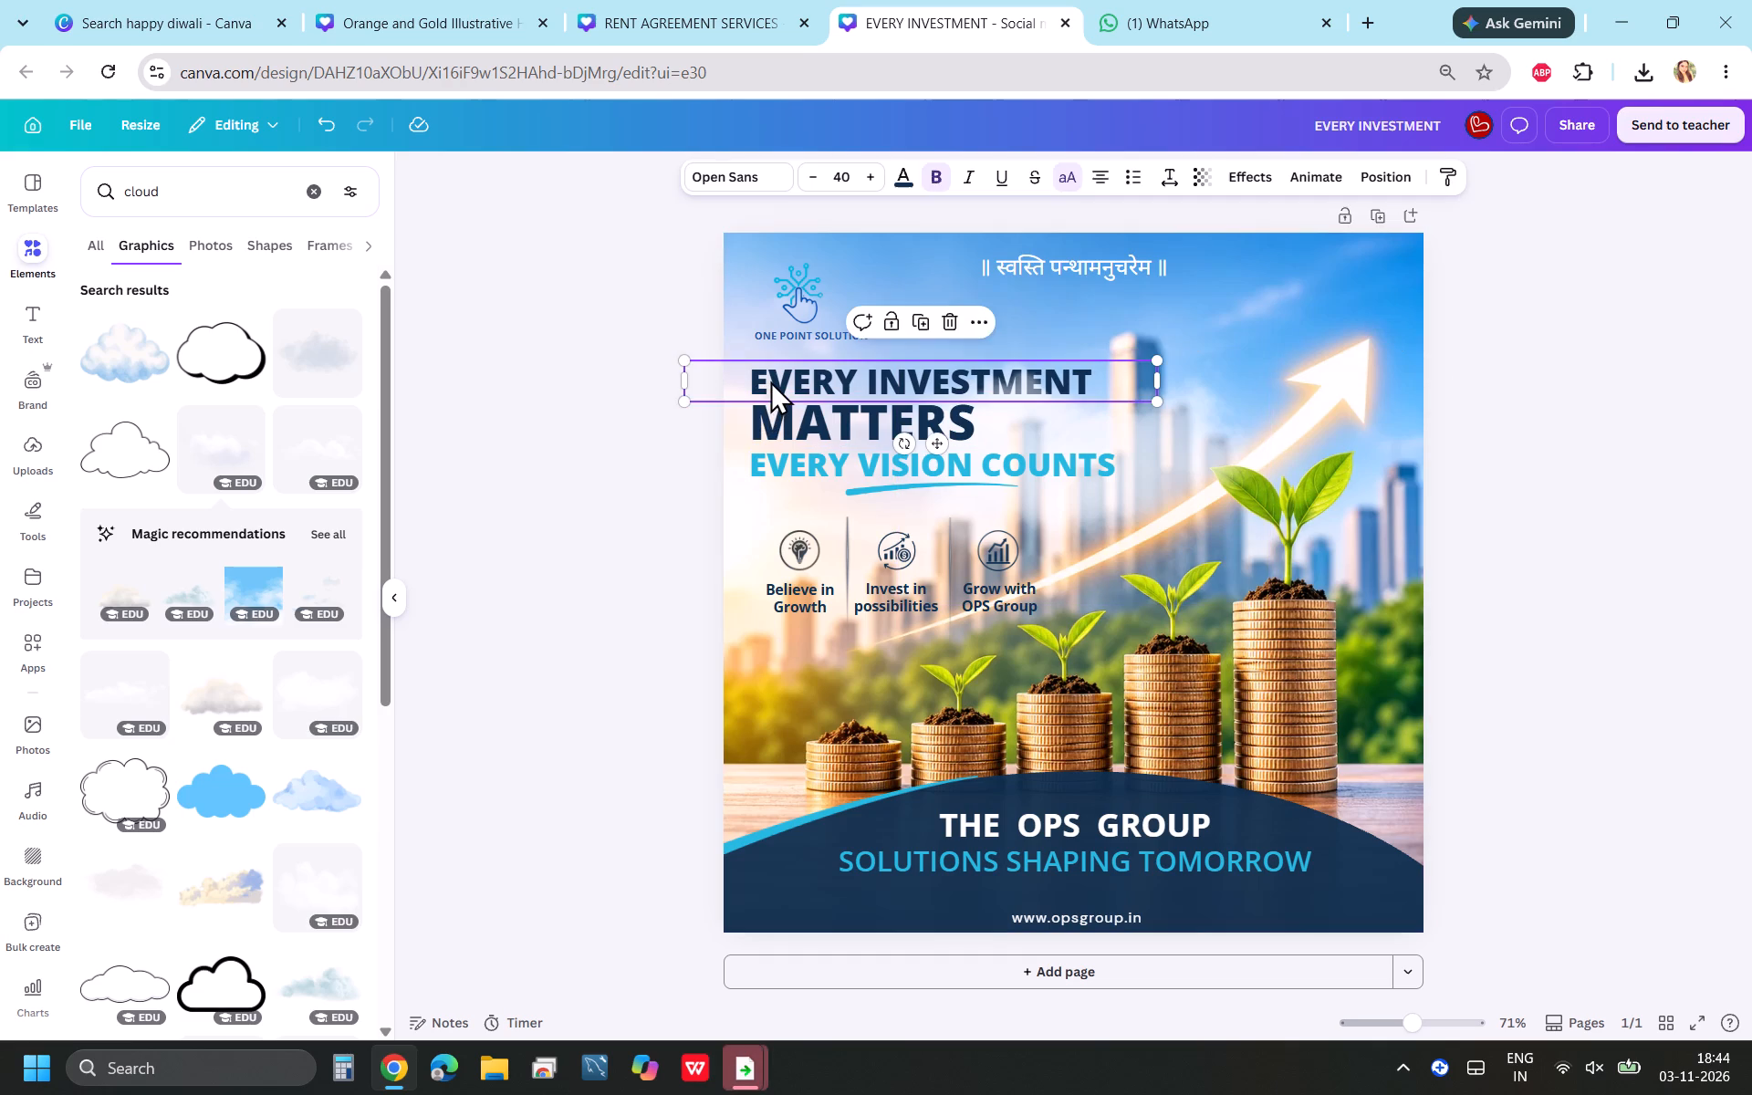
click(970, 327)
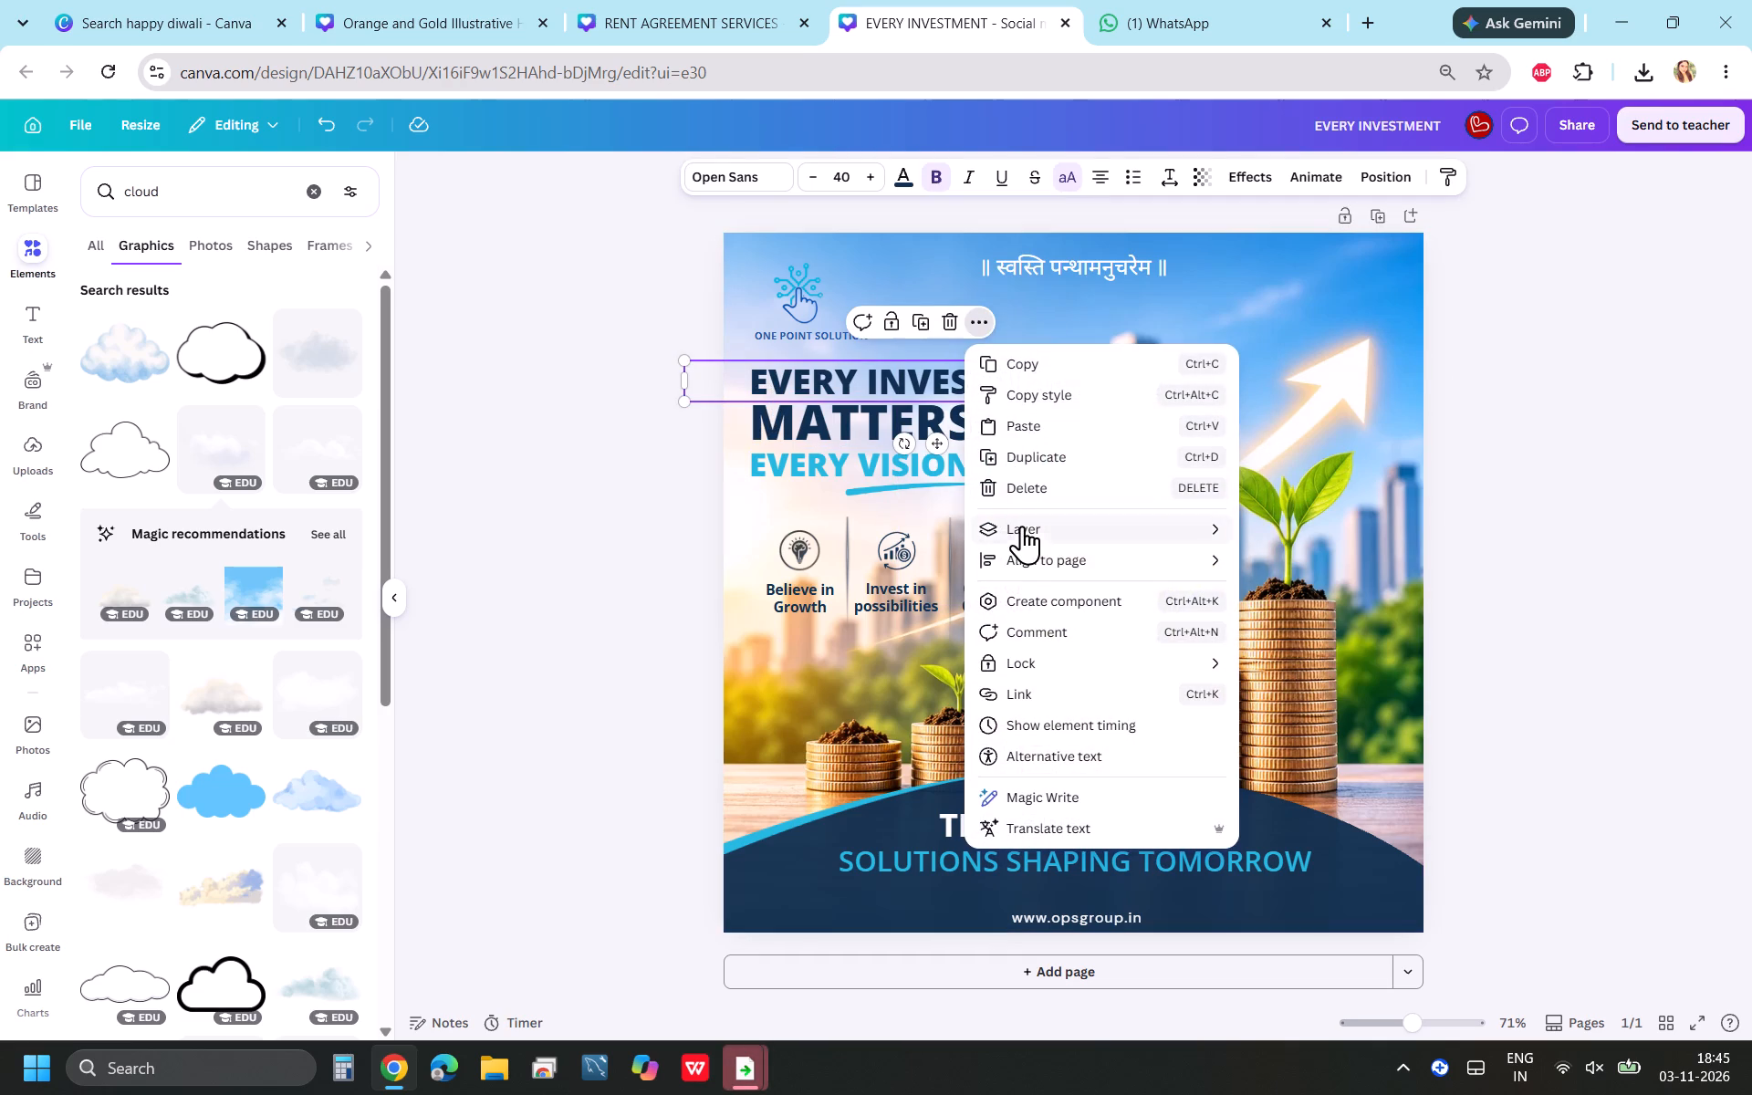
click(1024, 527)
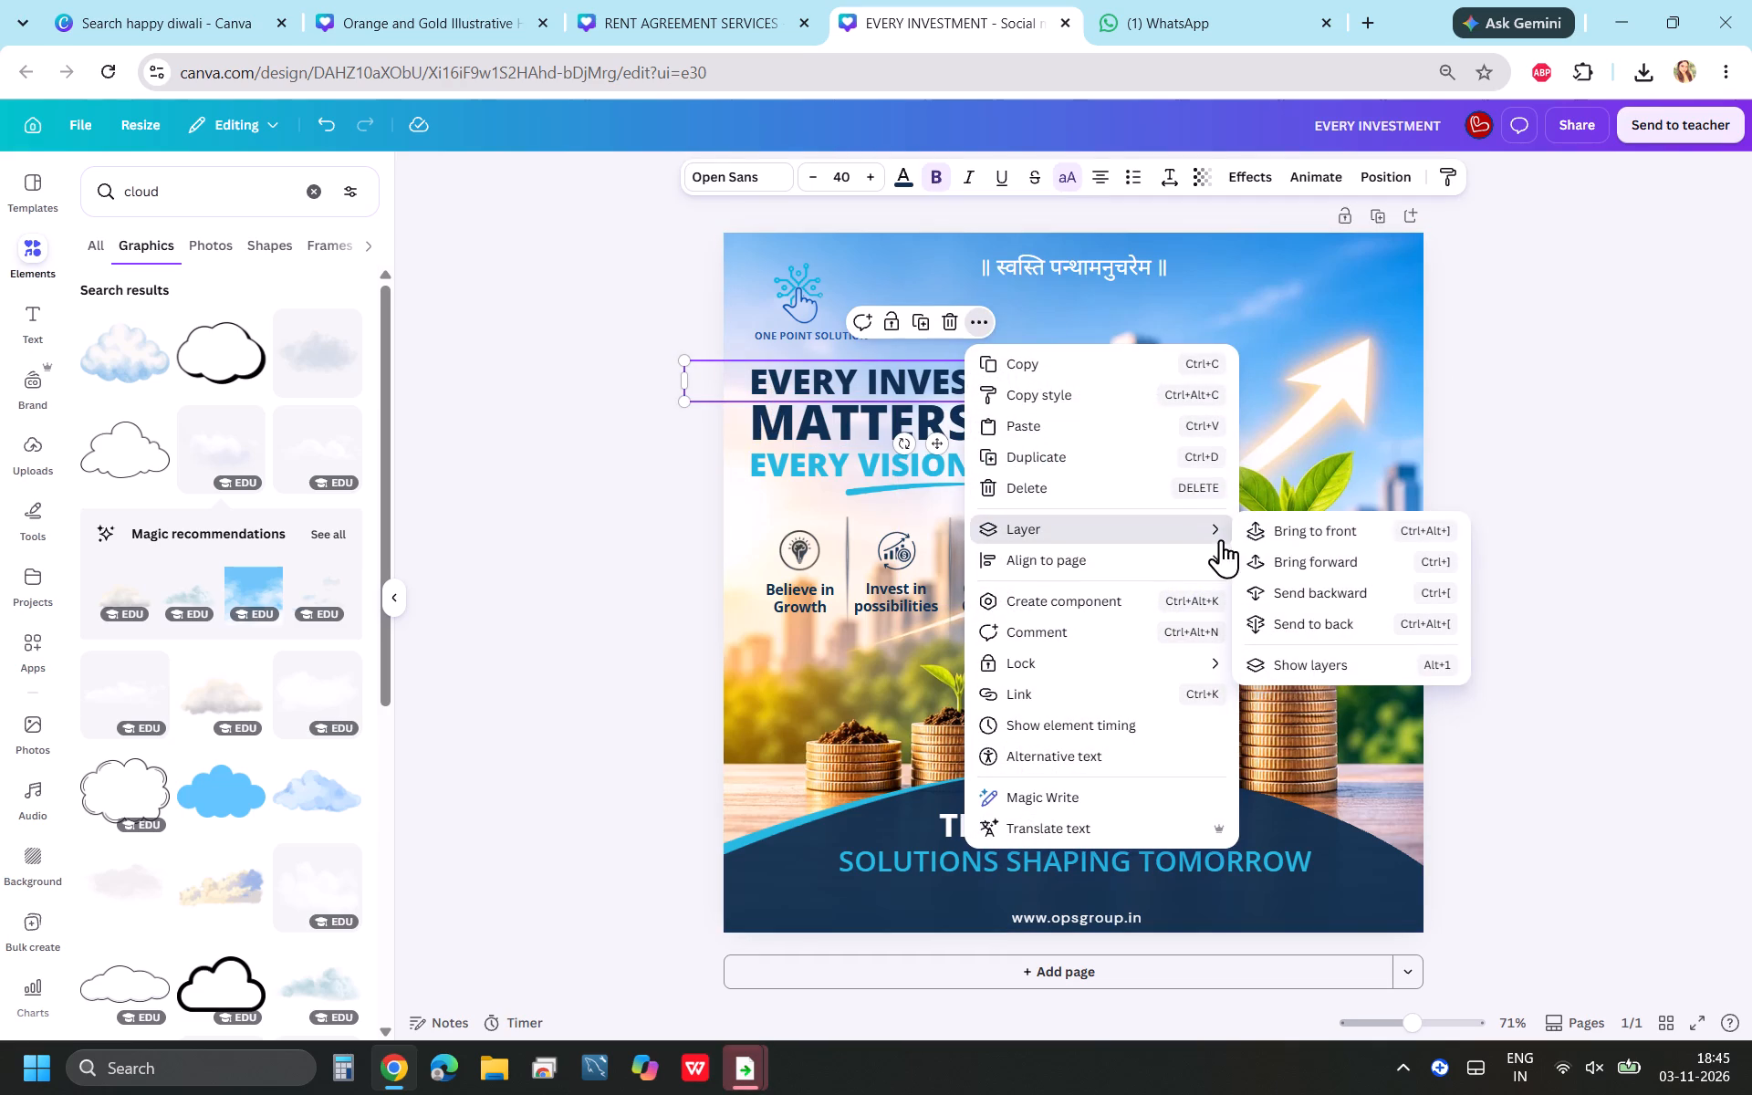
click(1249, 526)
click(1572, 440)
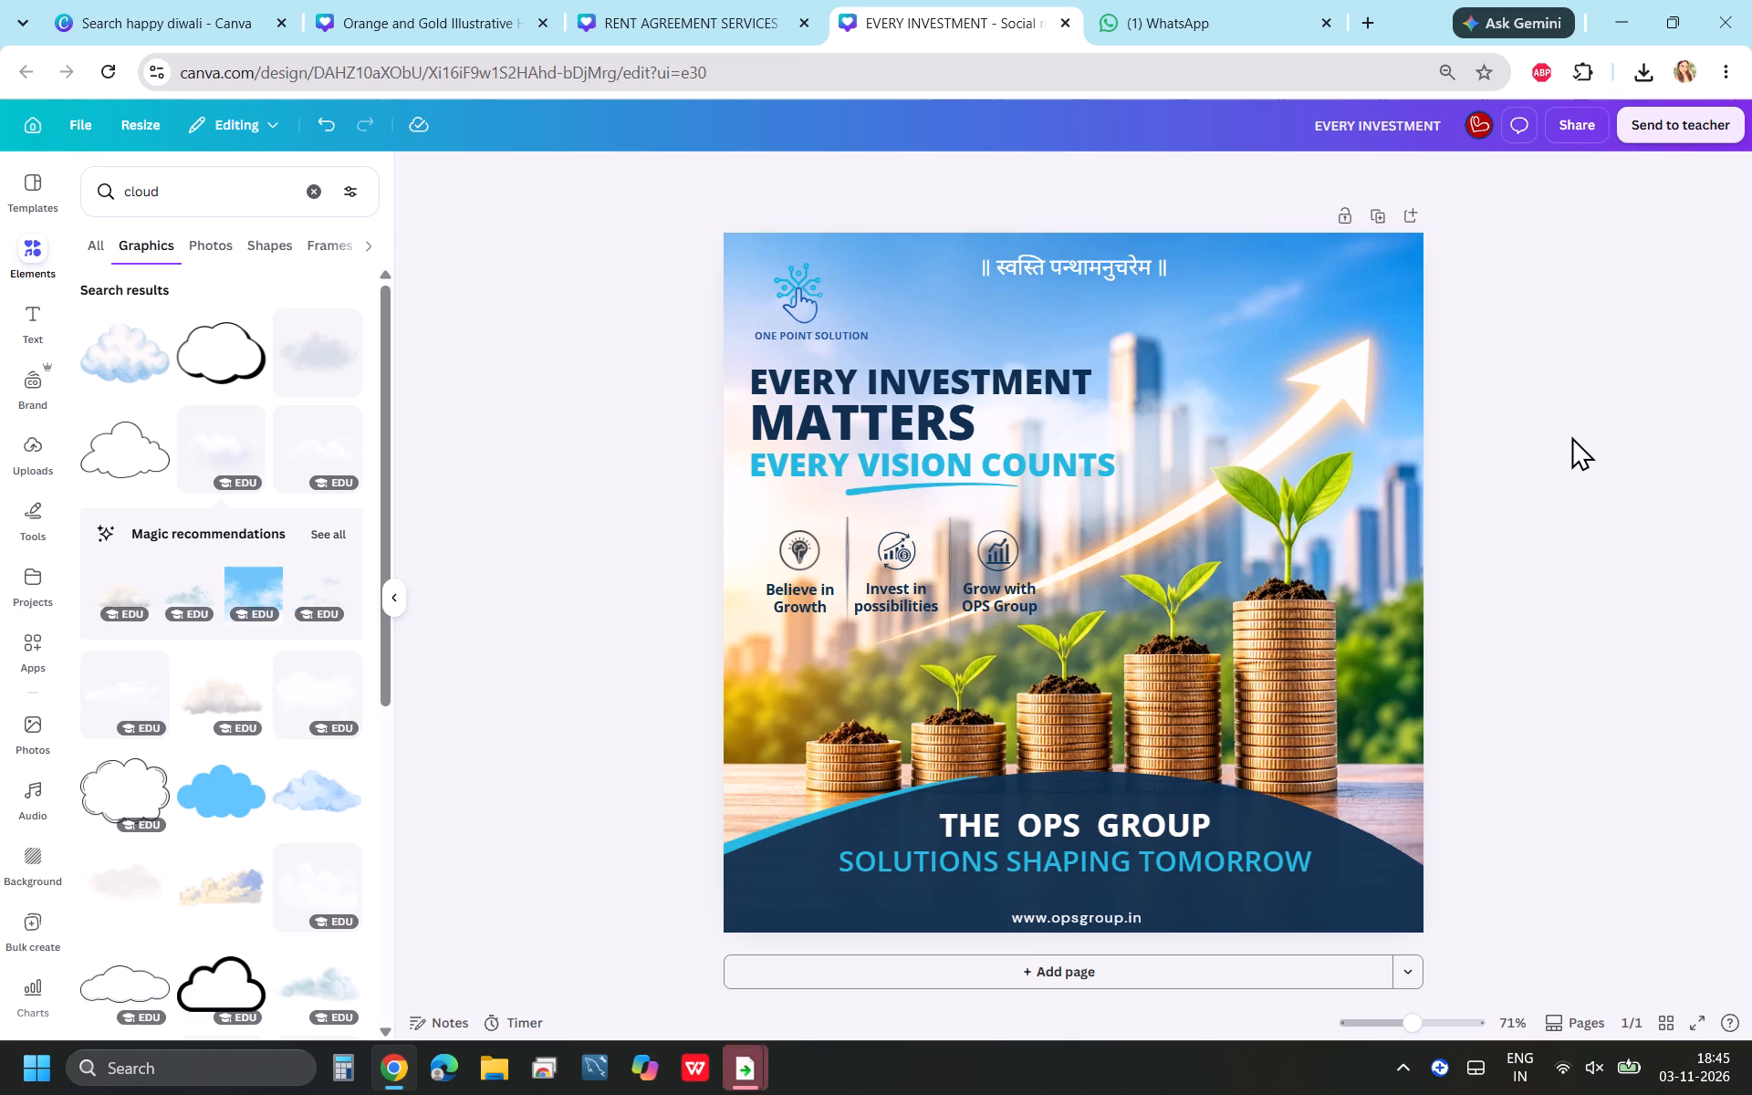
Take a rectangular screenshot of the whole updated investment post.
key(Print)
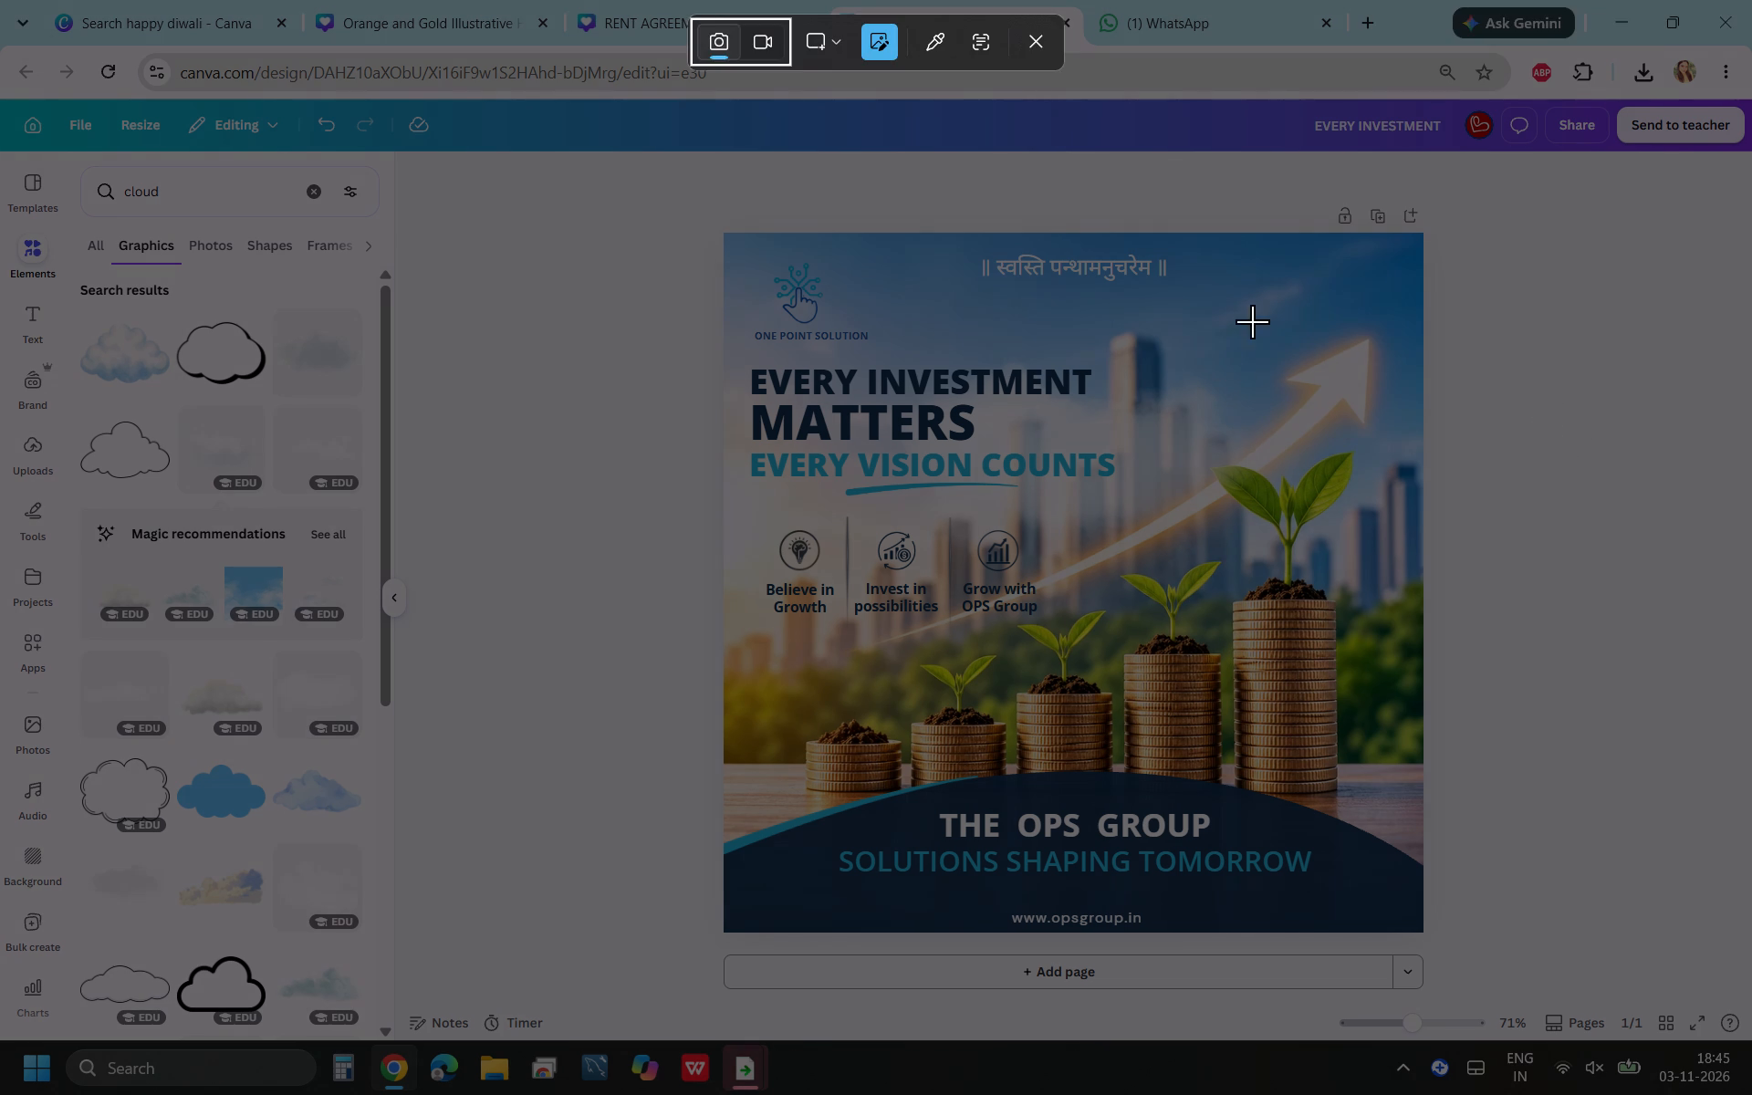
drag(1488, 238, 664, 642)
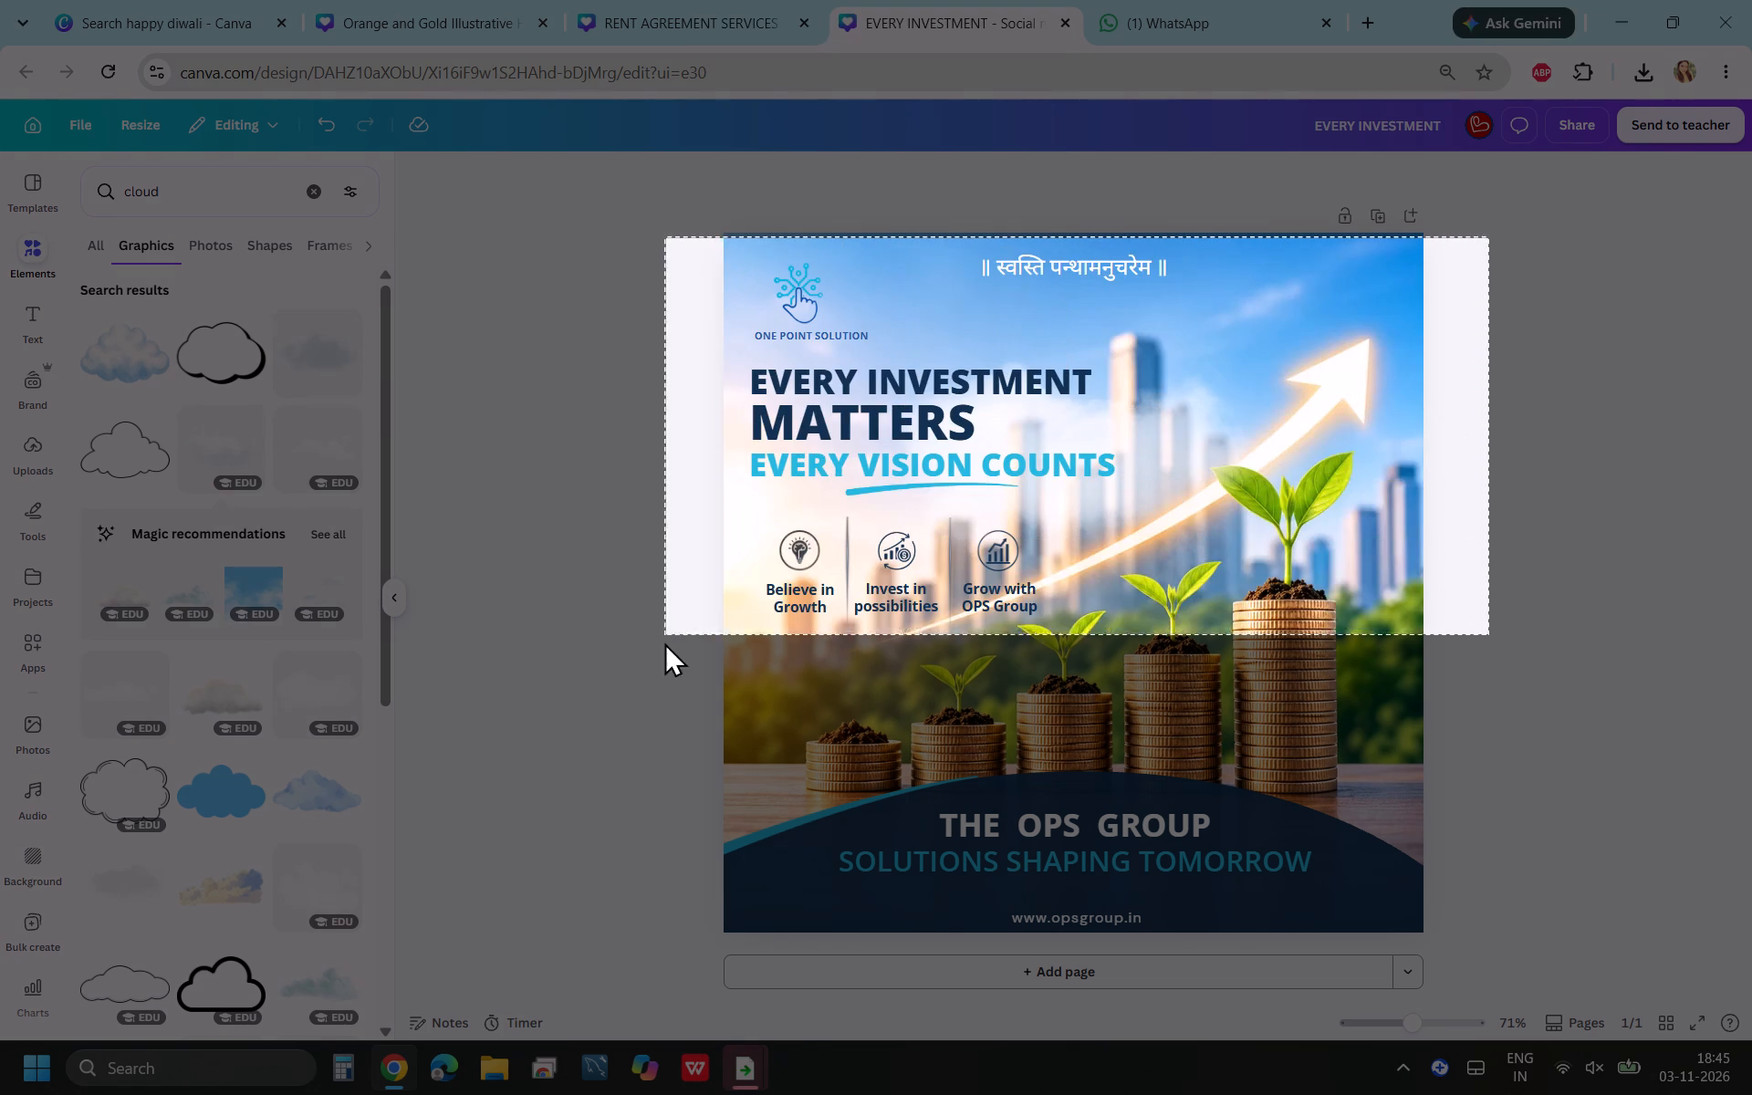
drag(664, 642, 624, 944)
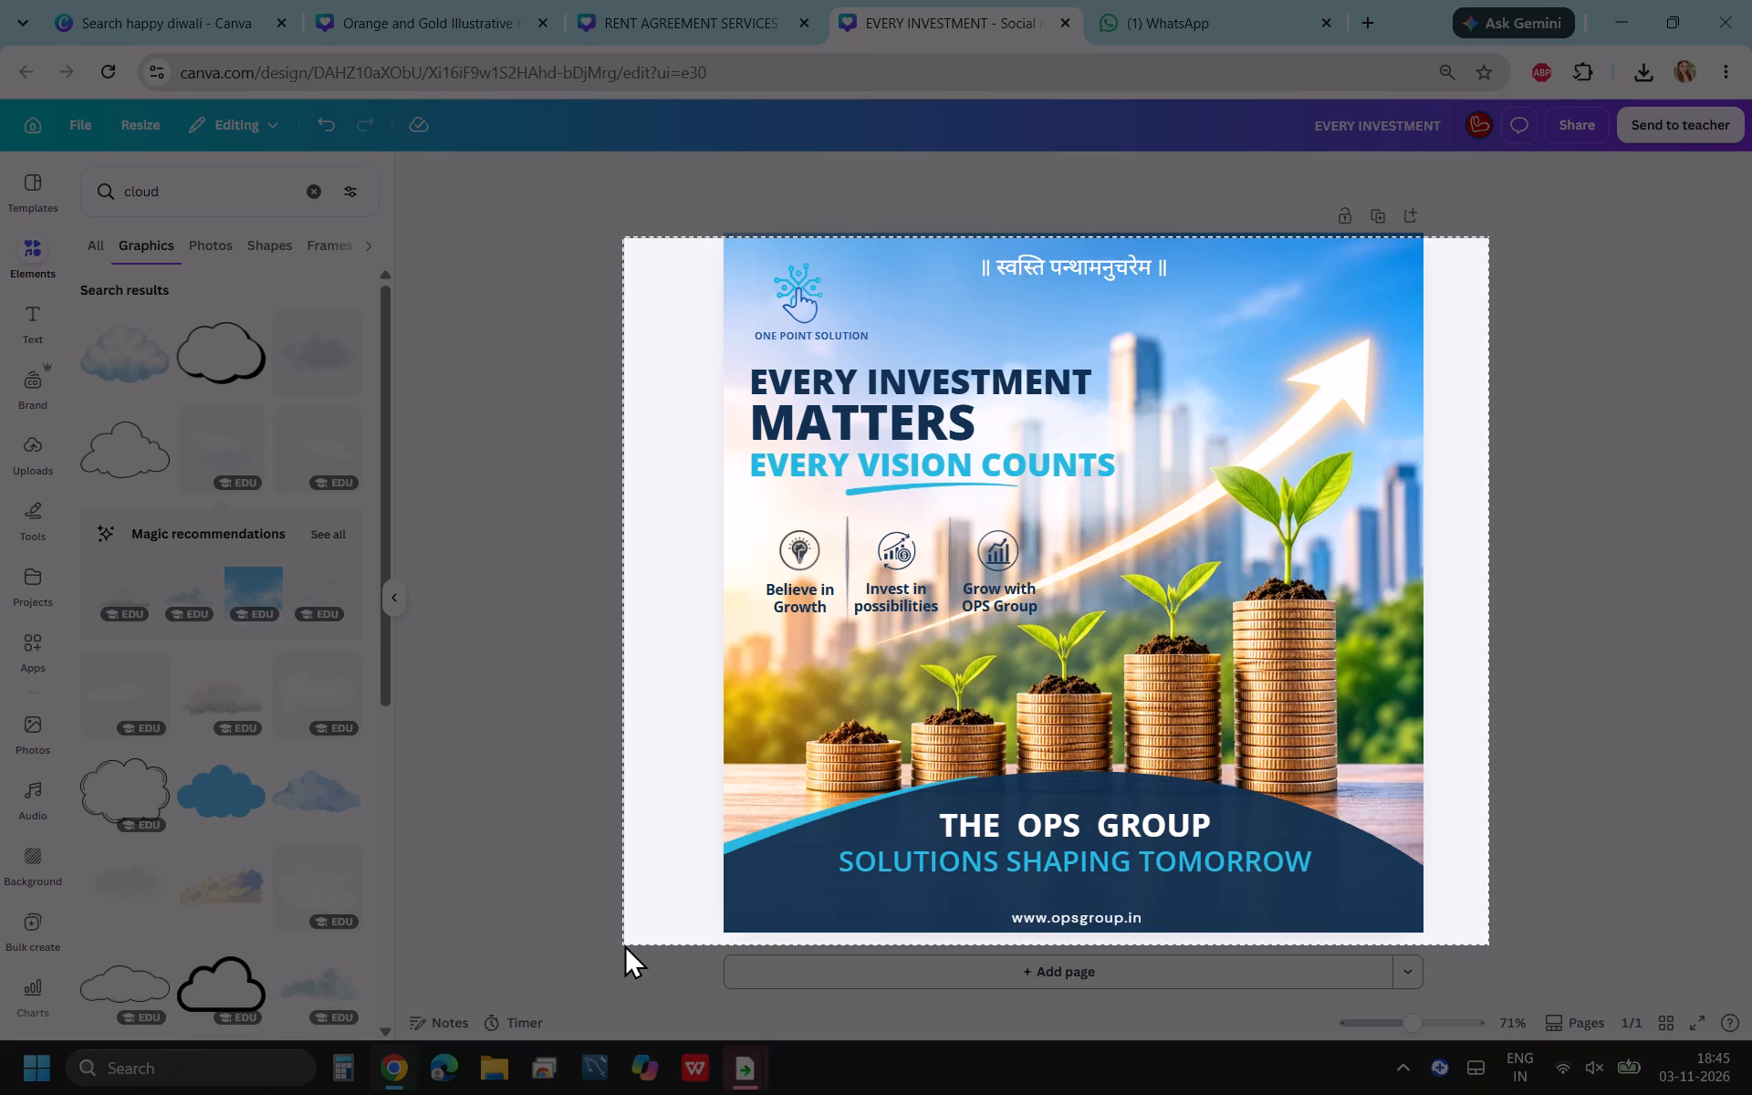
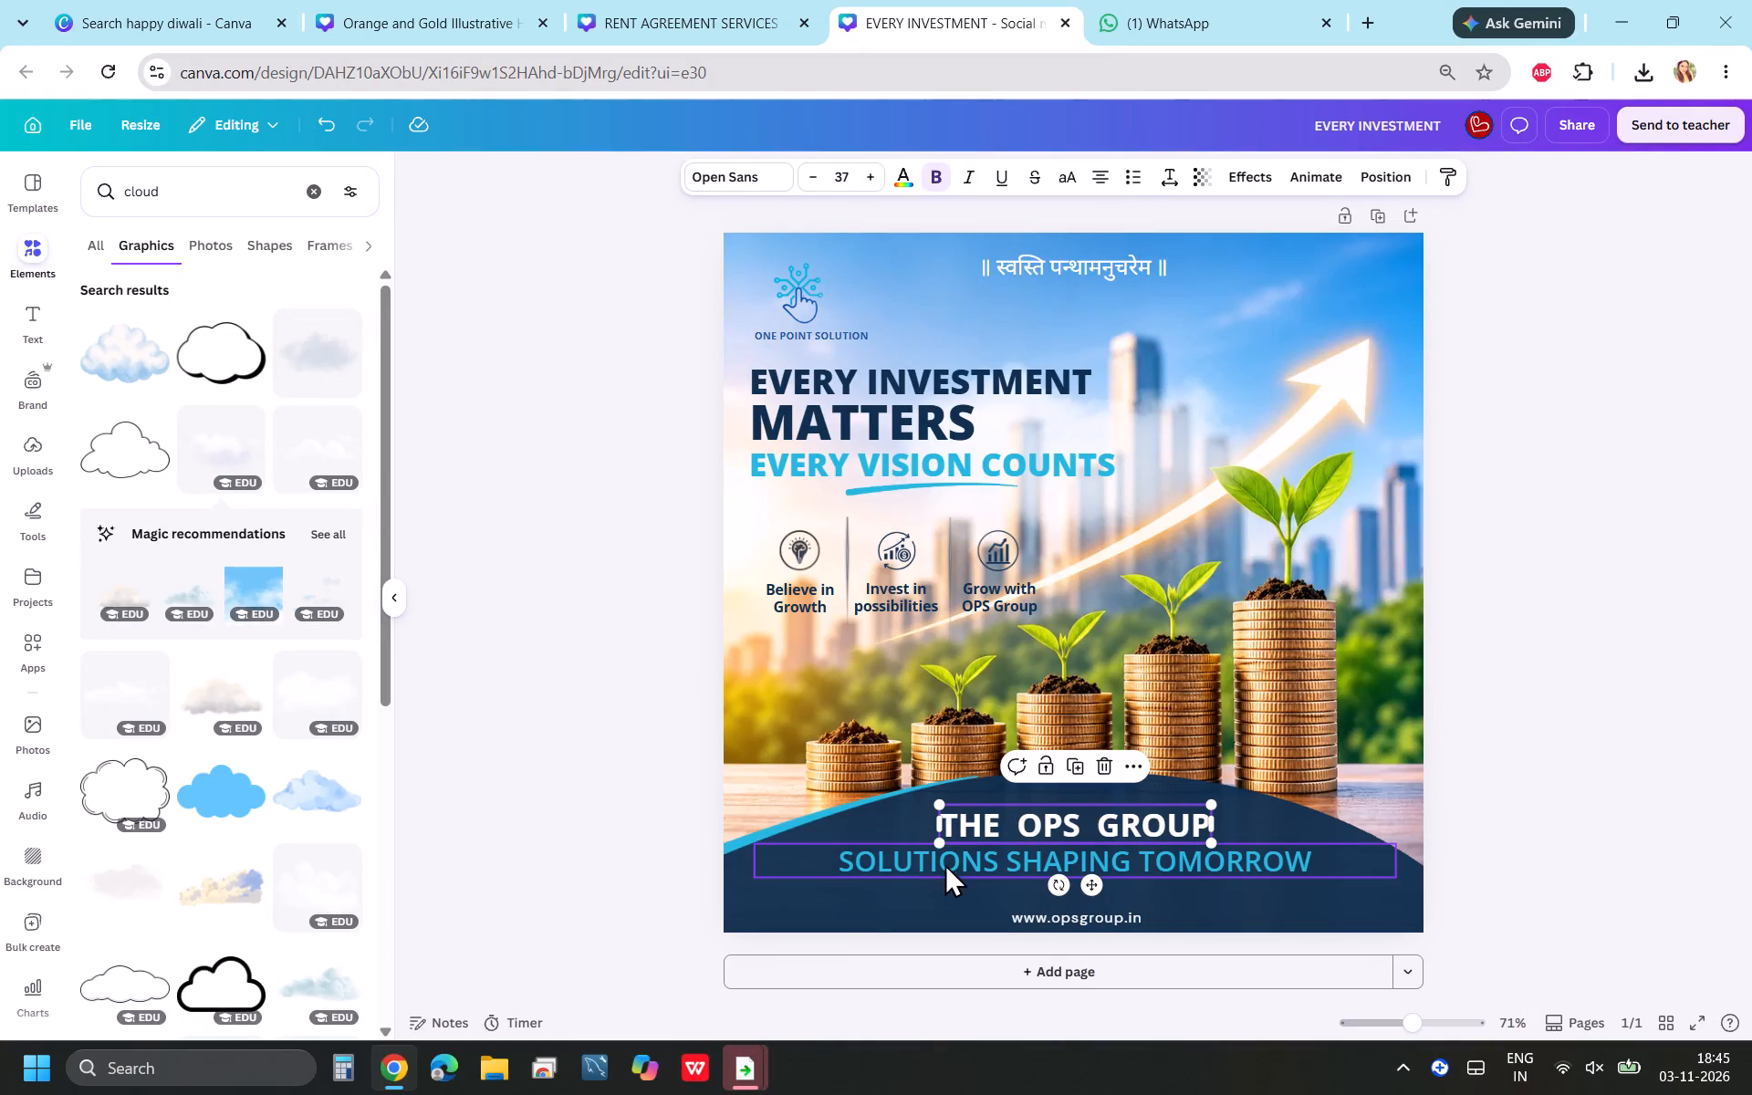
Reduce the SOLUTIONS SHAPING TOMORROW tagline's font size to 30.
click(944, 850)
click(944, 868)
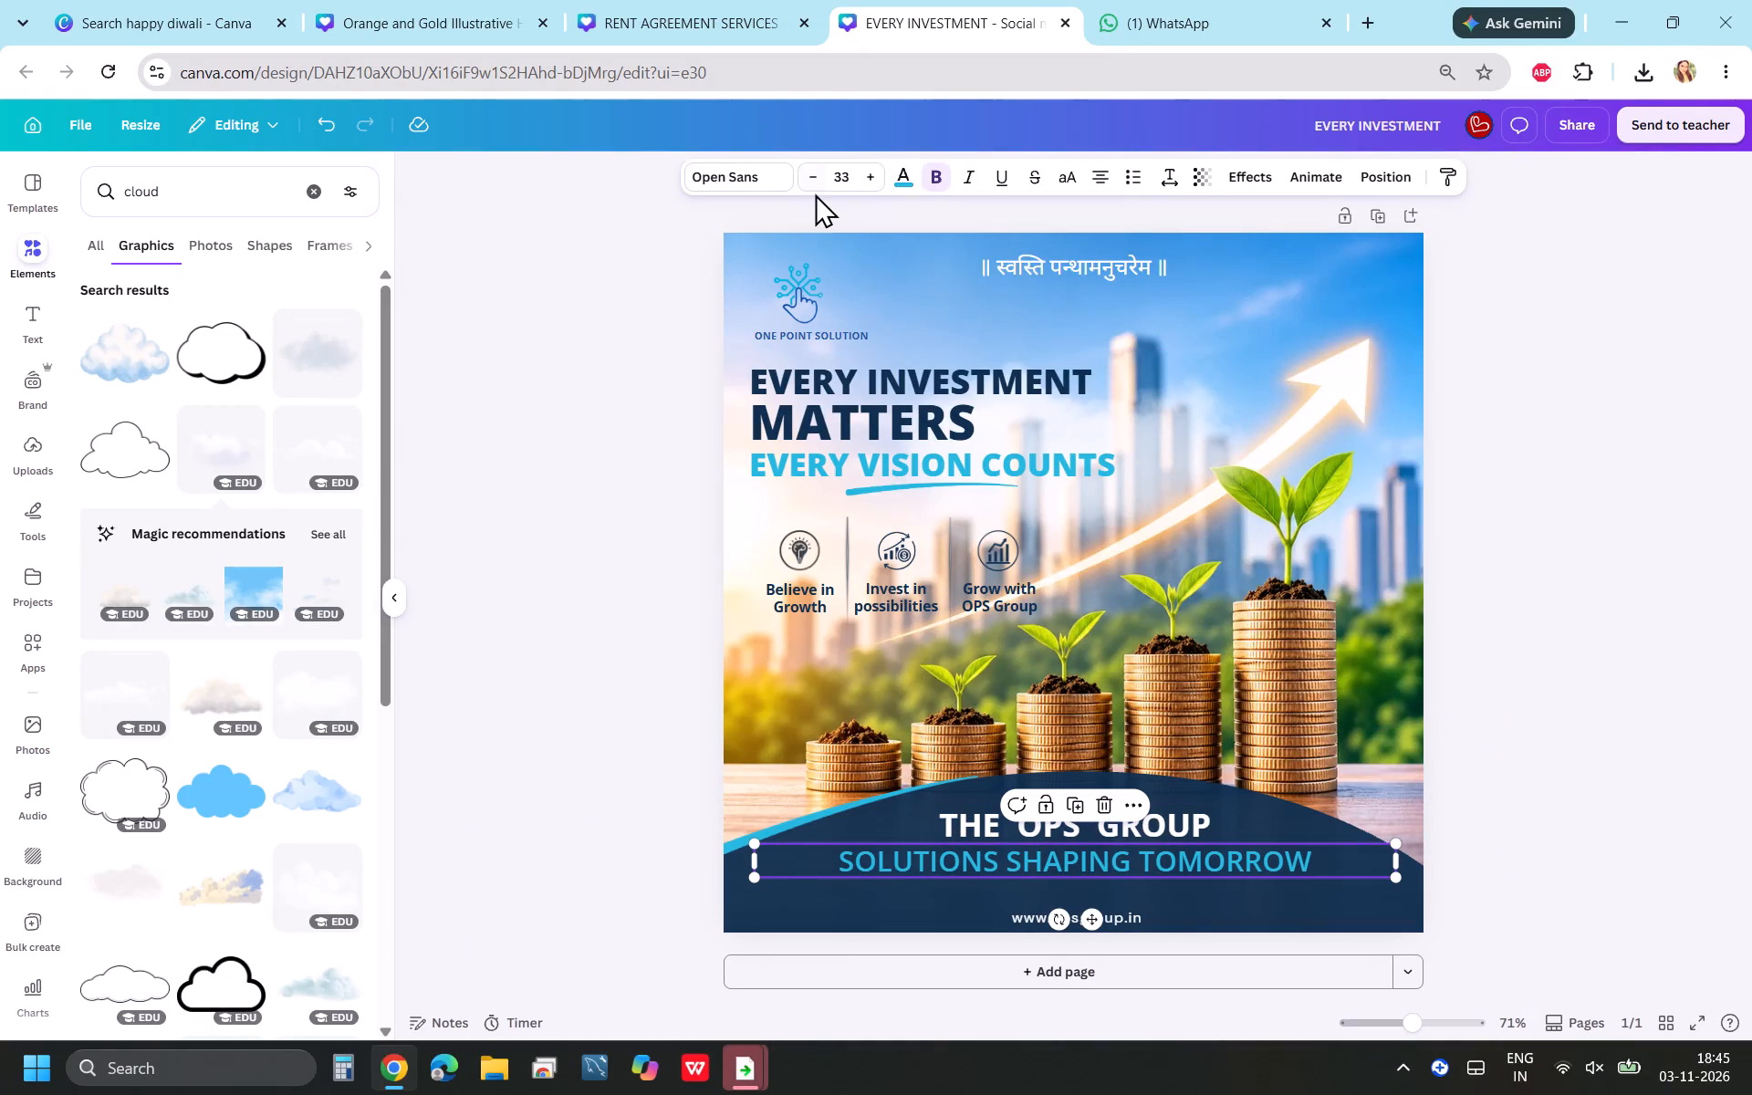
double_click(805, 177)
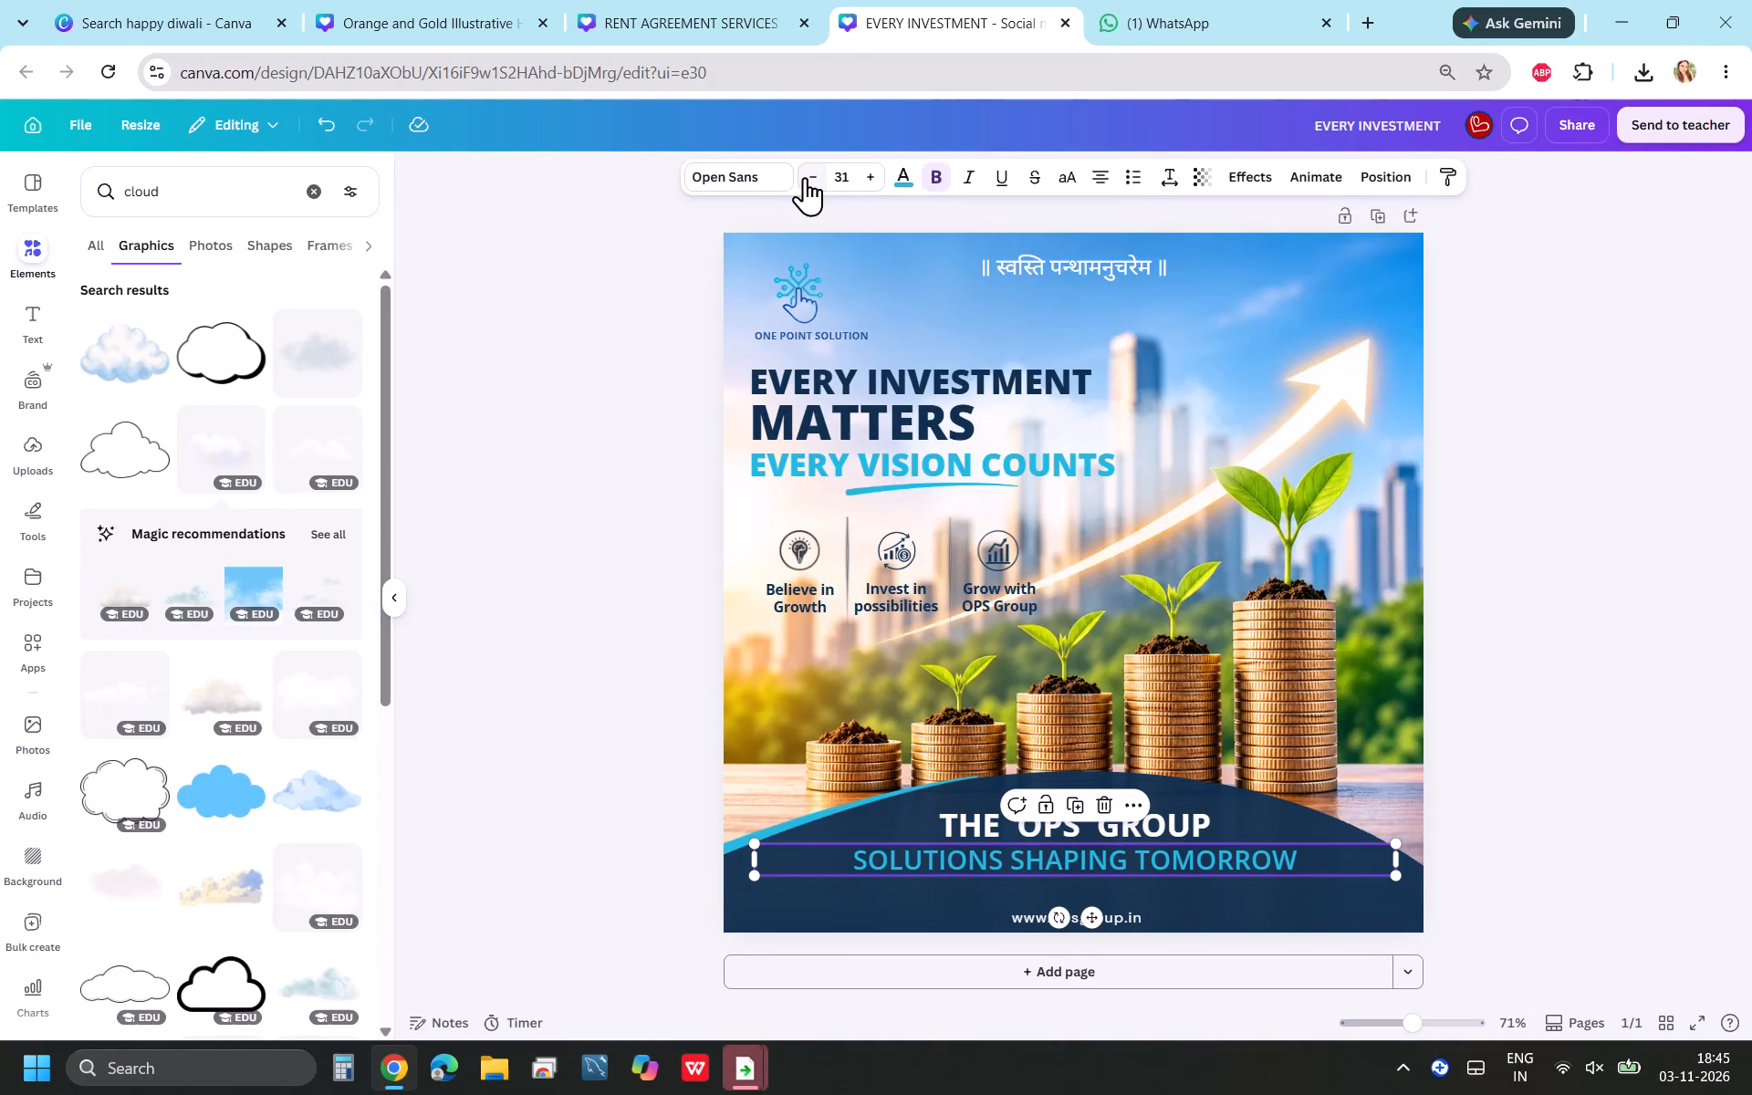
click(805, 177)
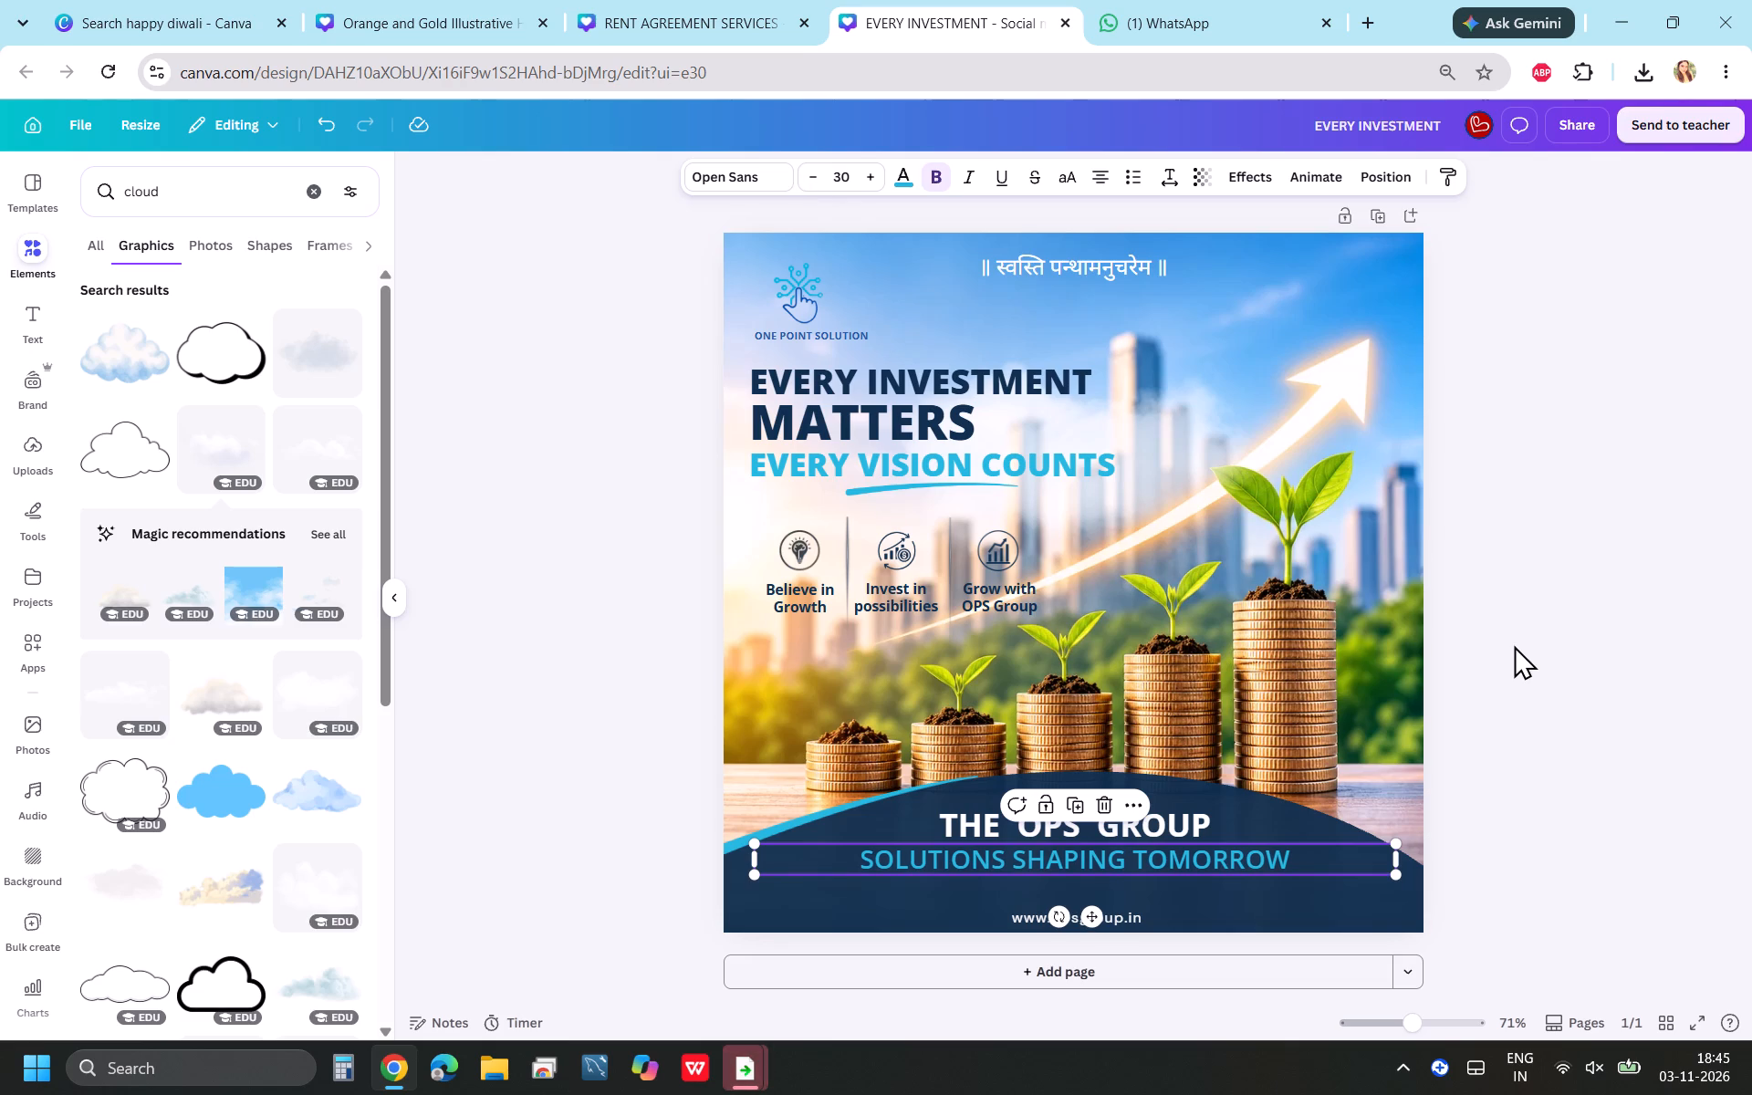
click(1514, 651)
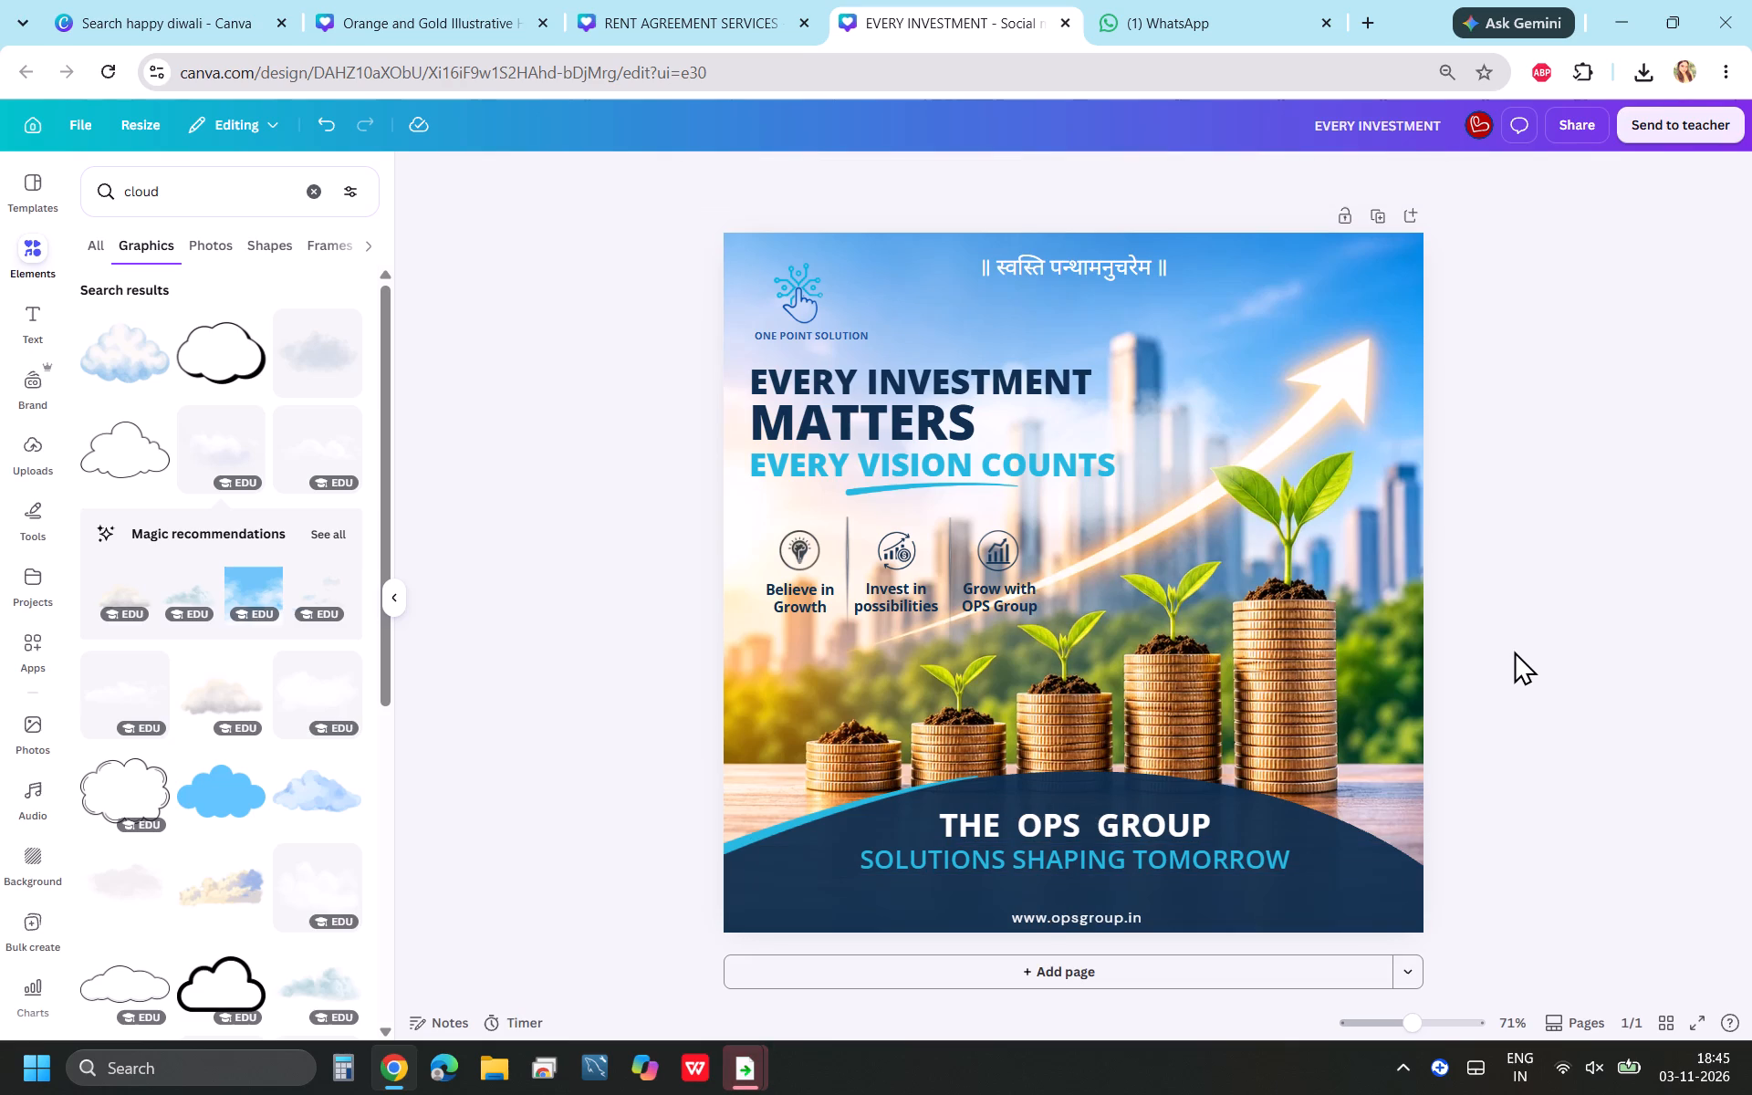
Take a rectangular screenshot of the whole investment post with the resized tagline.
key(Print)
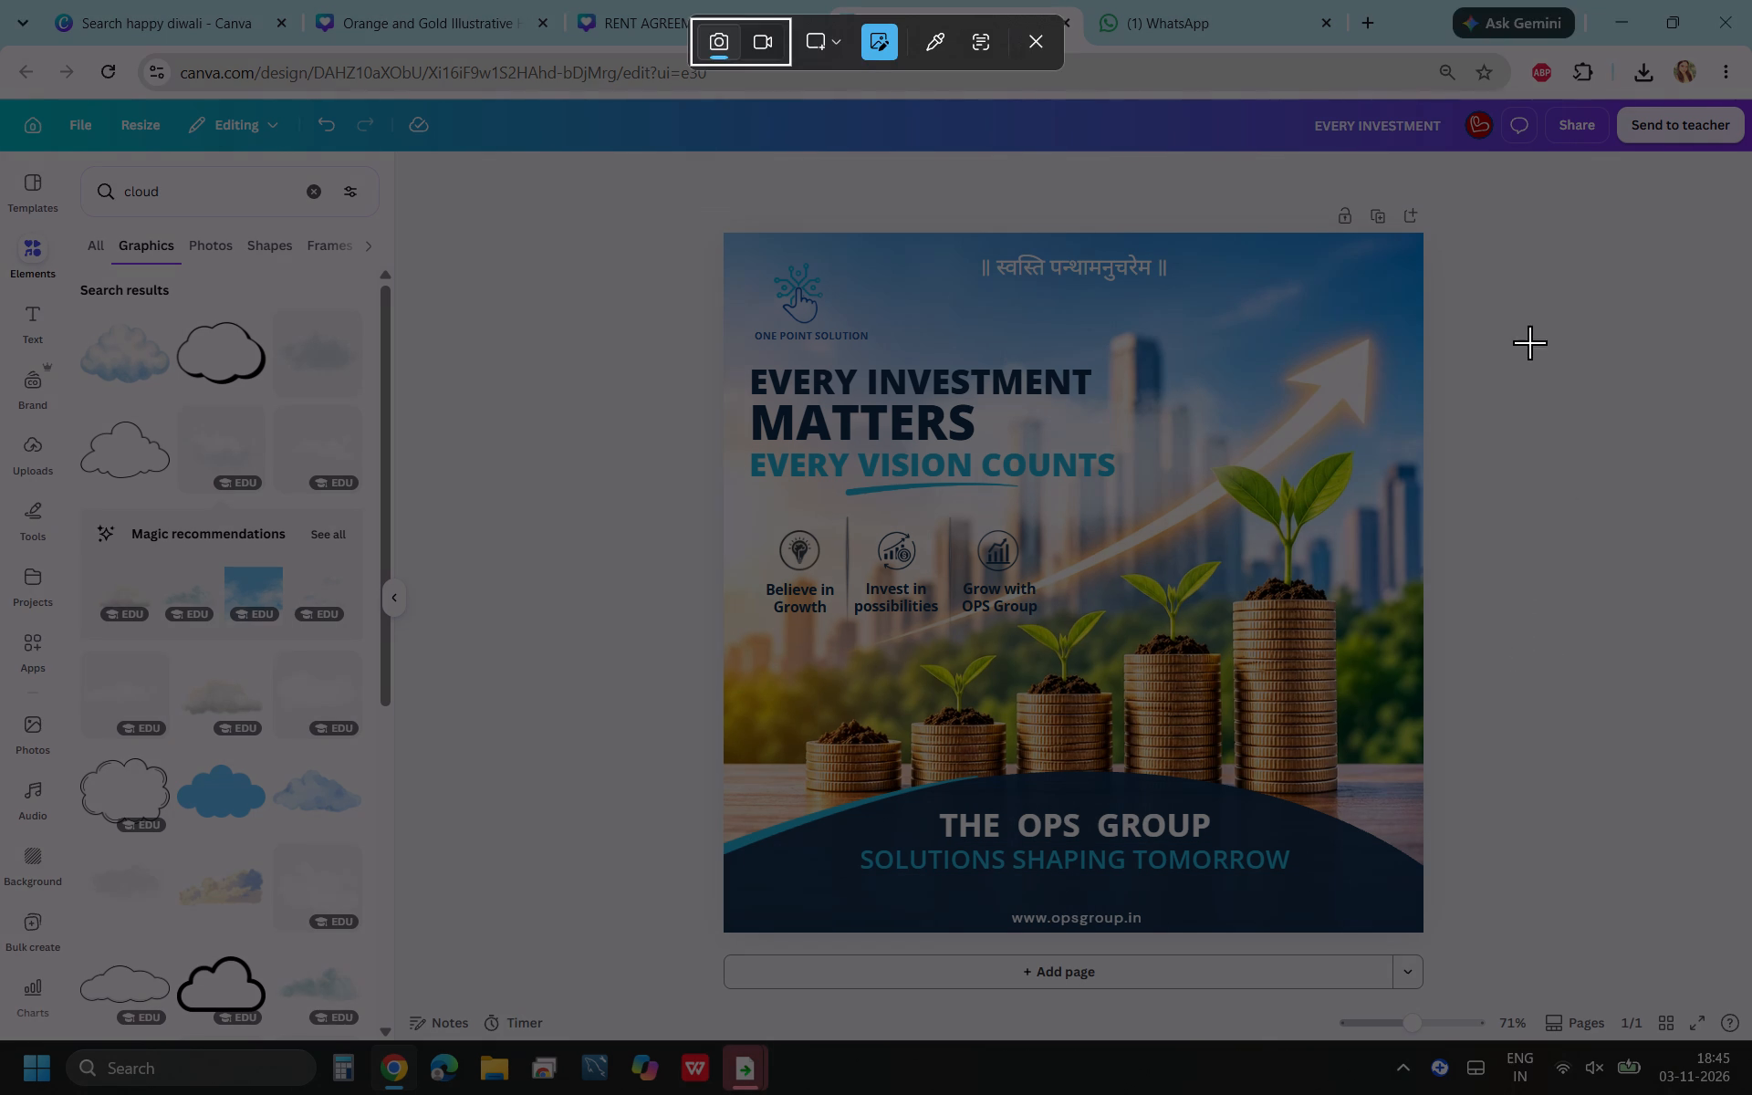
drag(1493, 210, 595, 950)
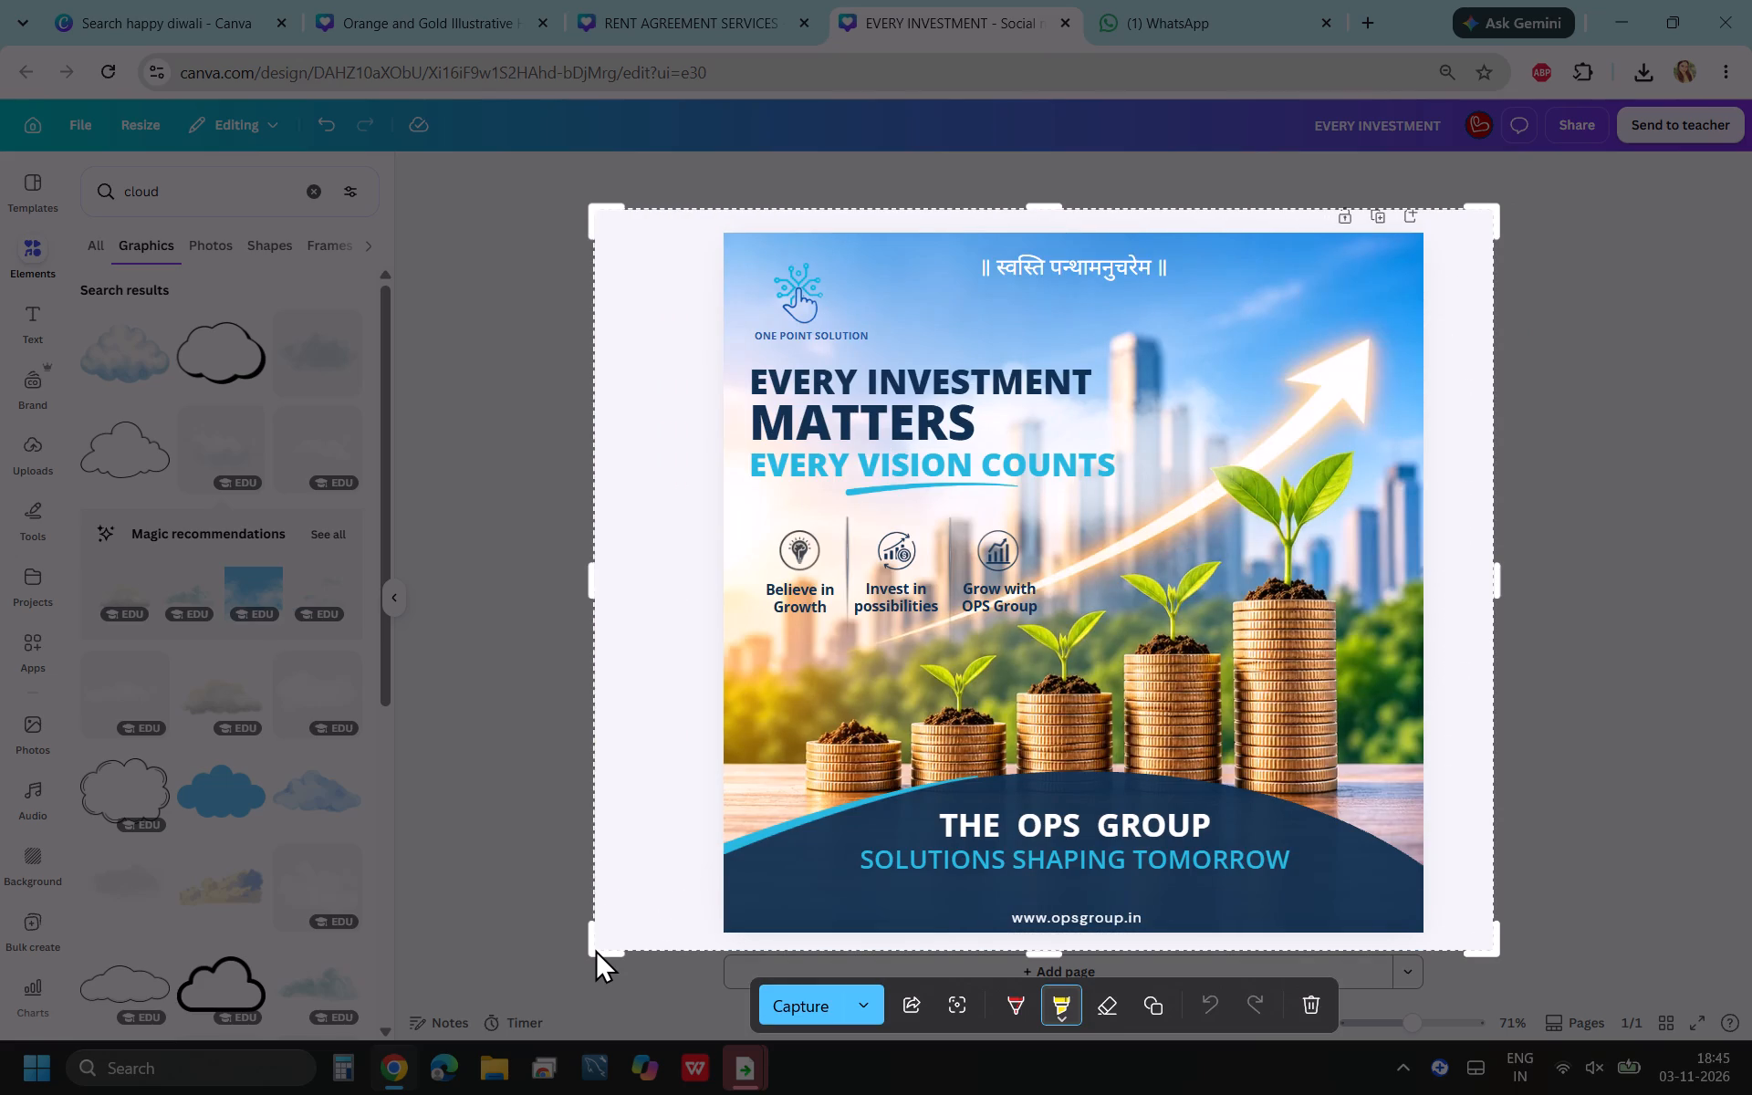
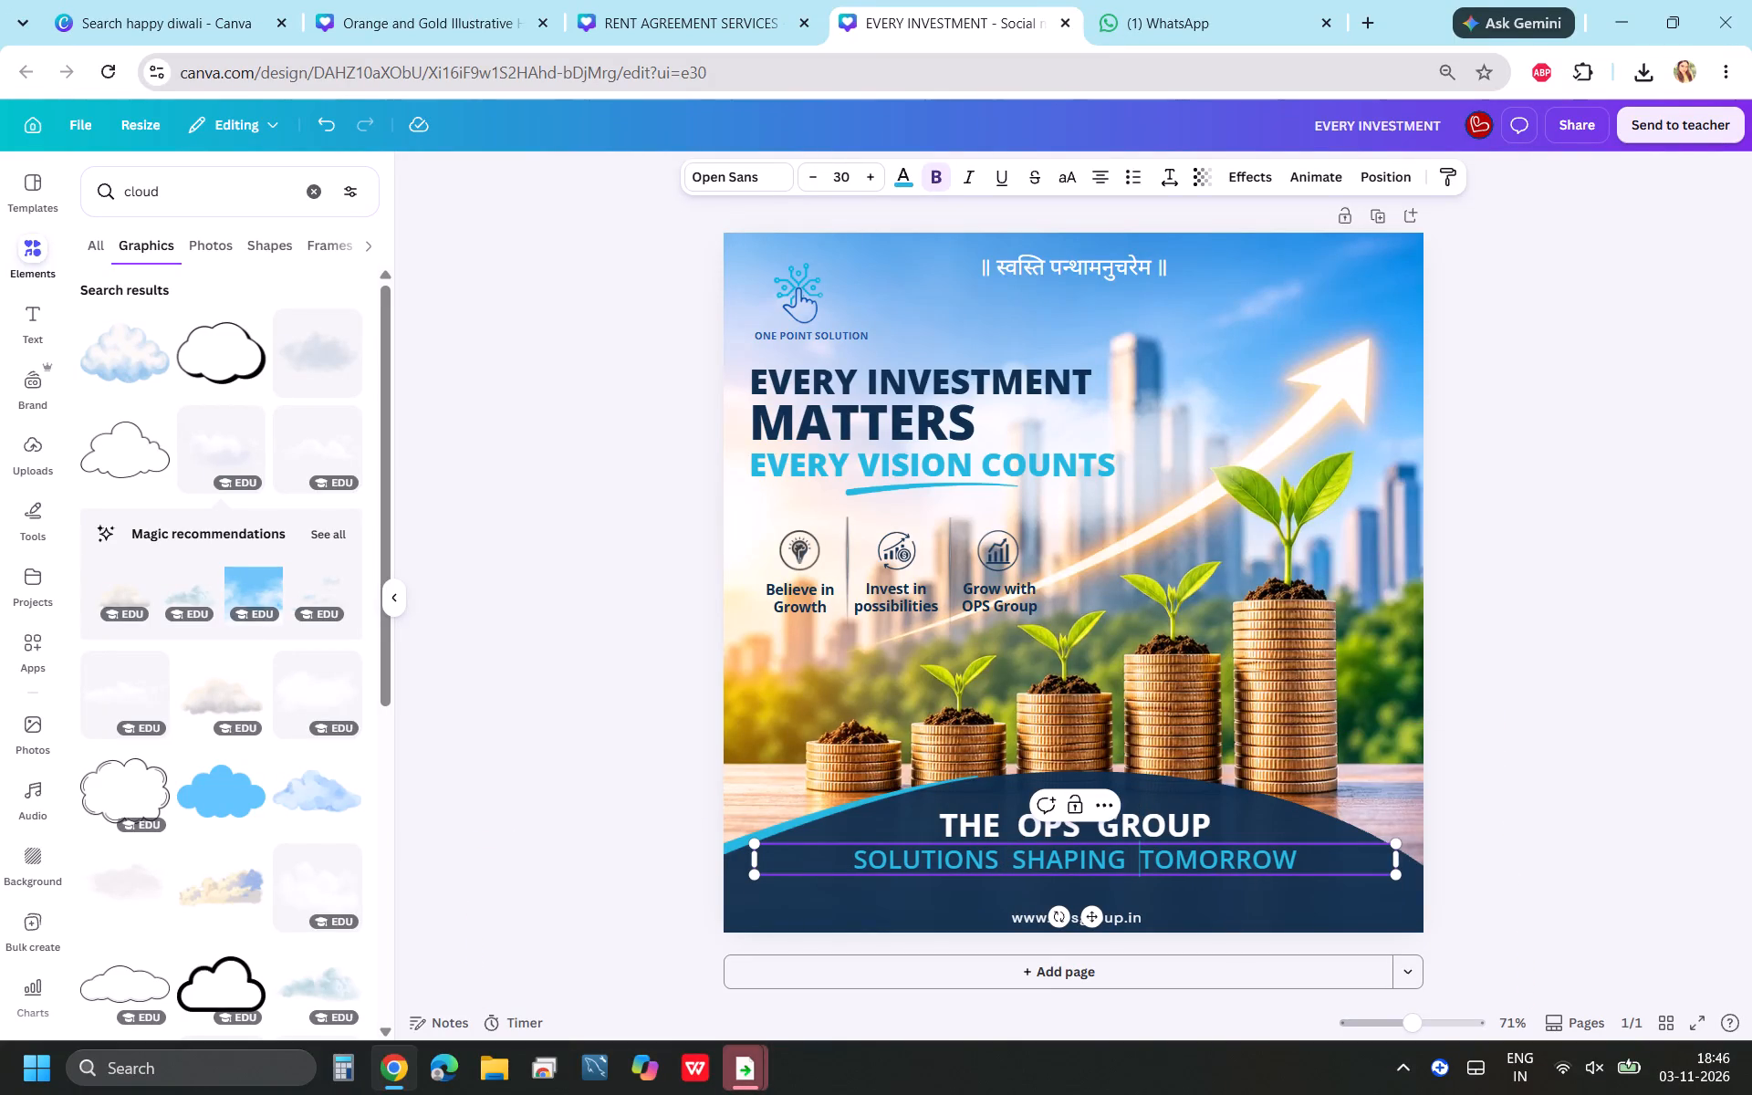
Set the letter spacing of the SOLUTIONS SHAPING TOMORROW tagline to 1.1.
click(1589, 830)
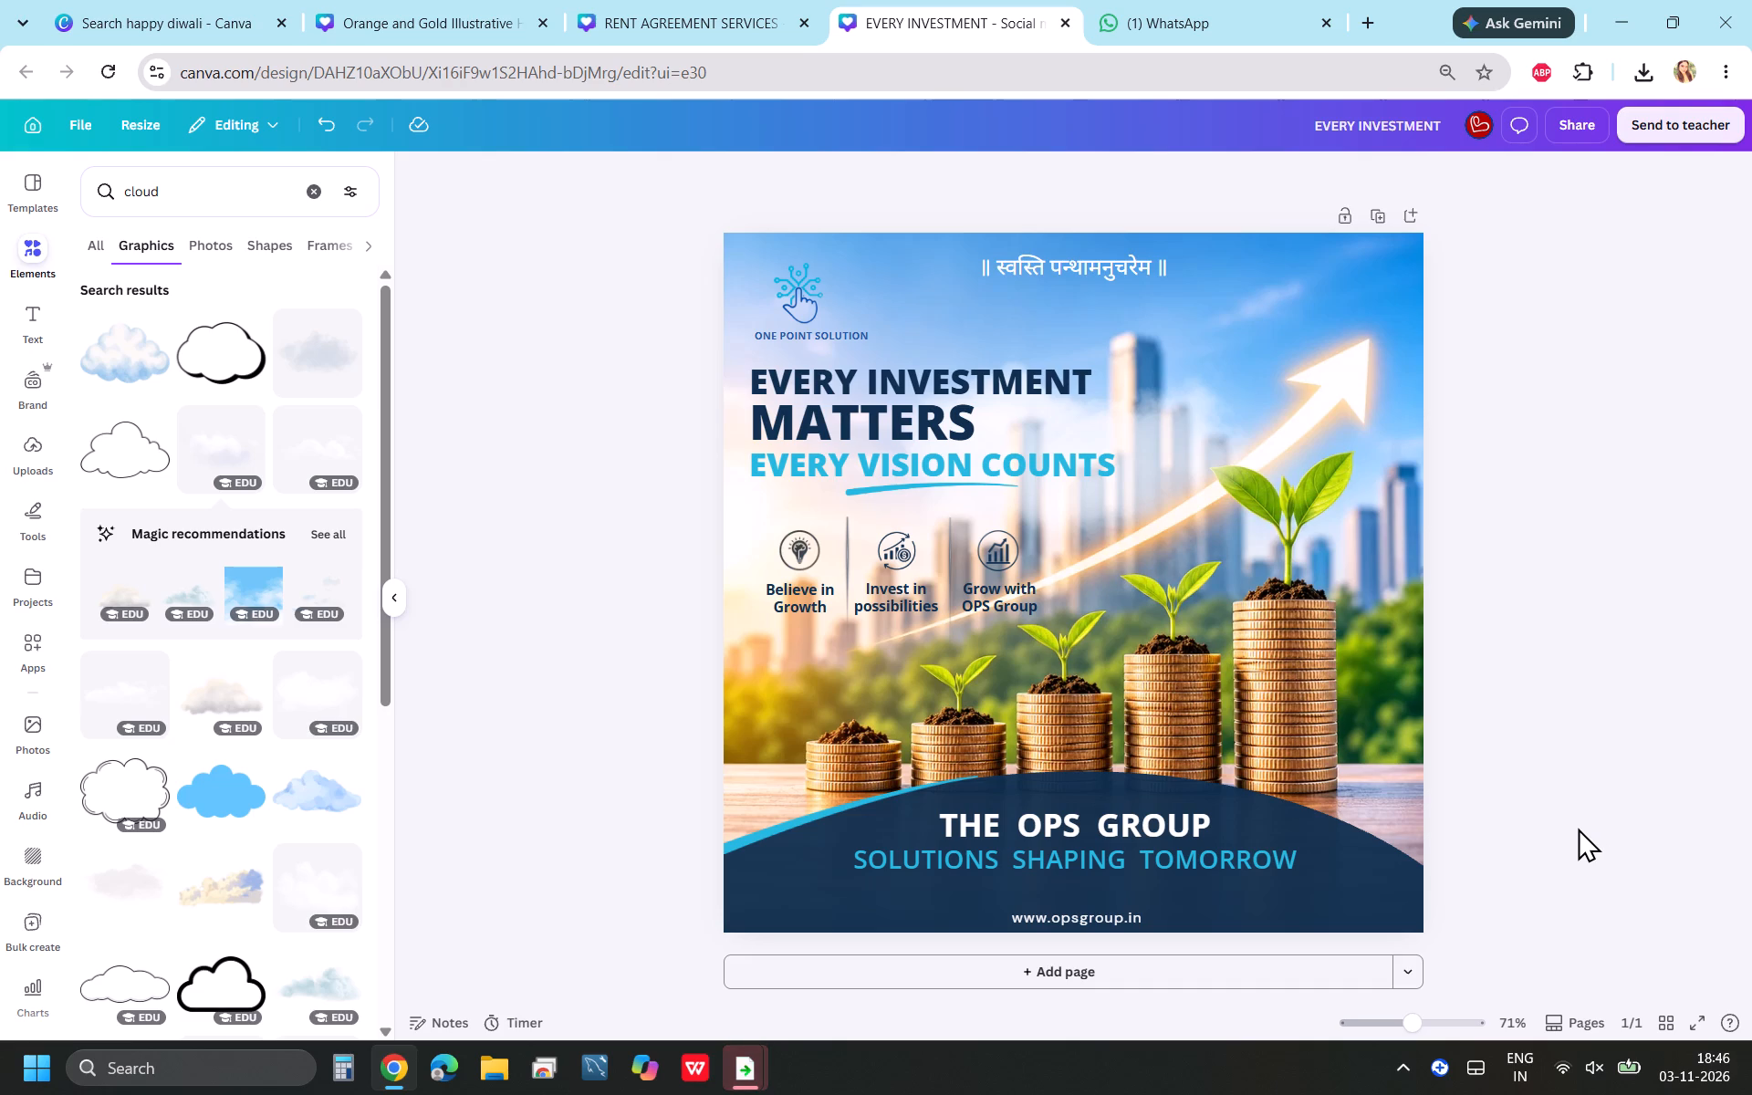
click(1243, 868)
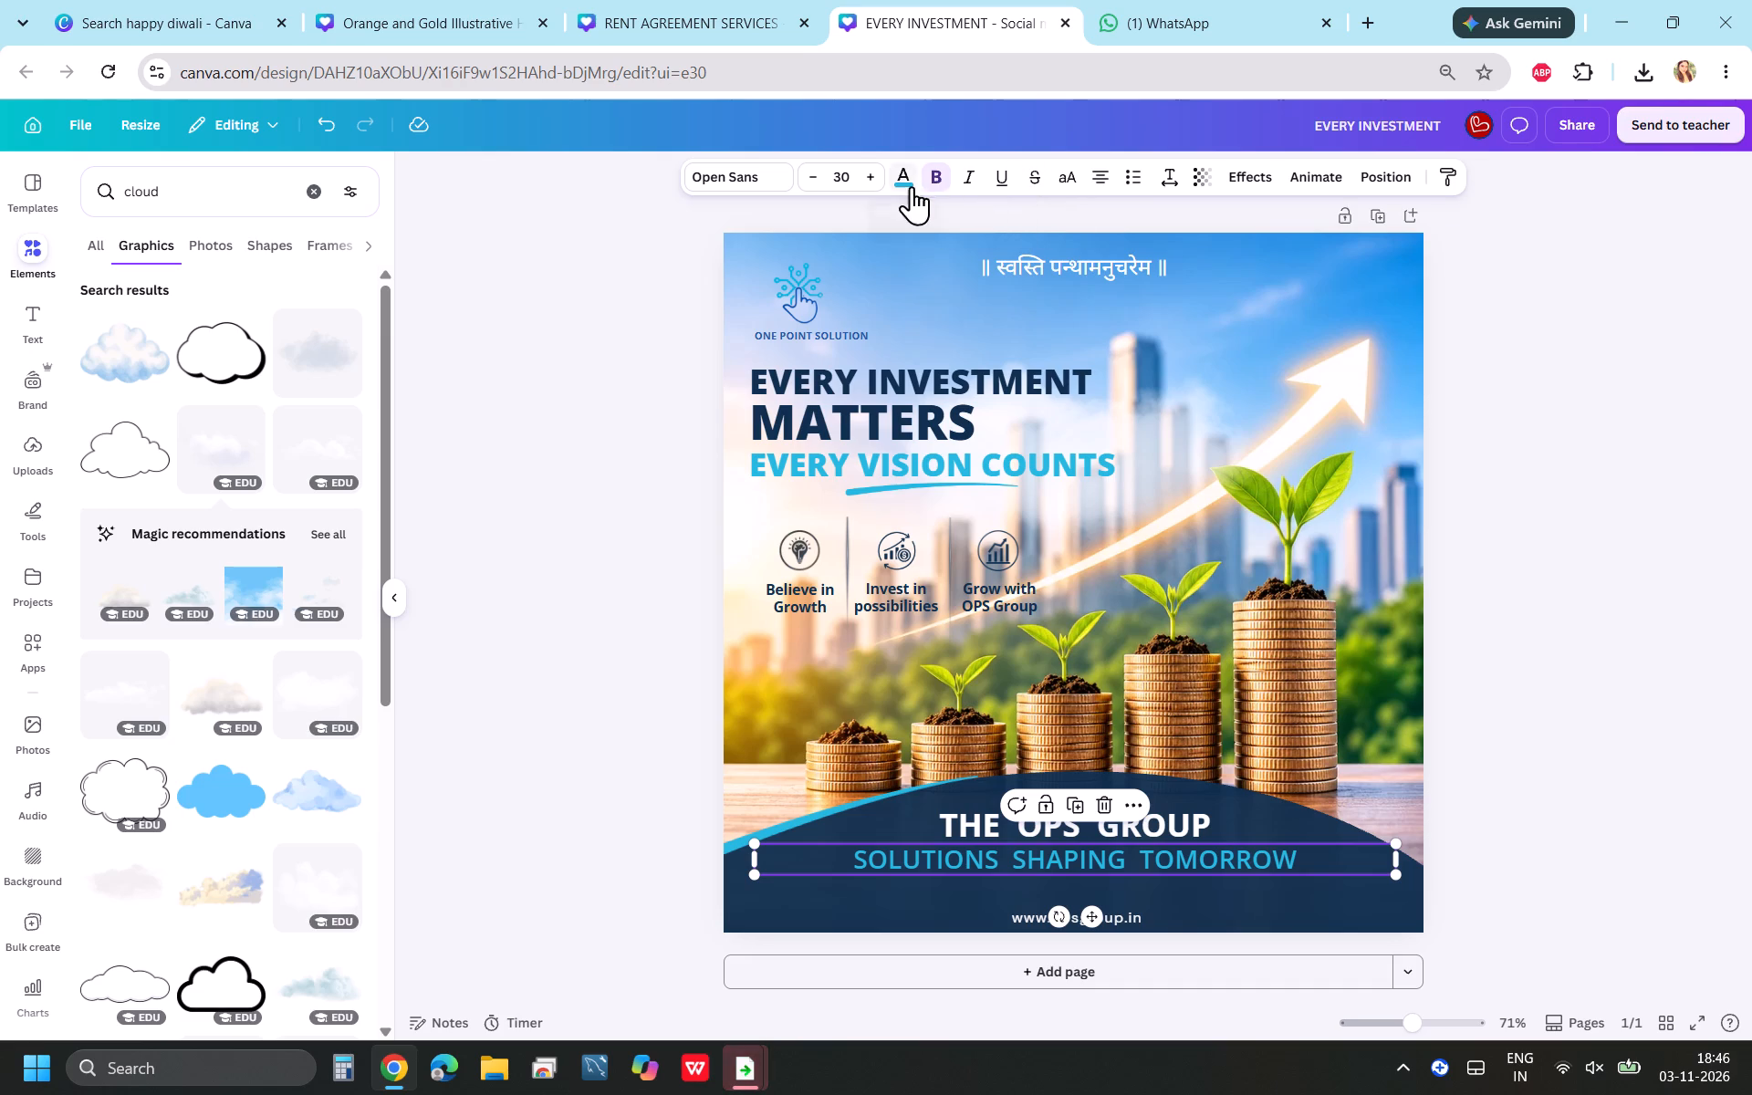
click(1168, 185)
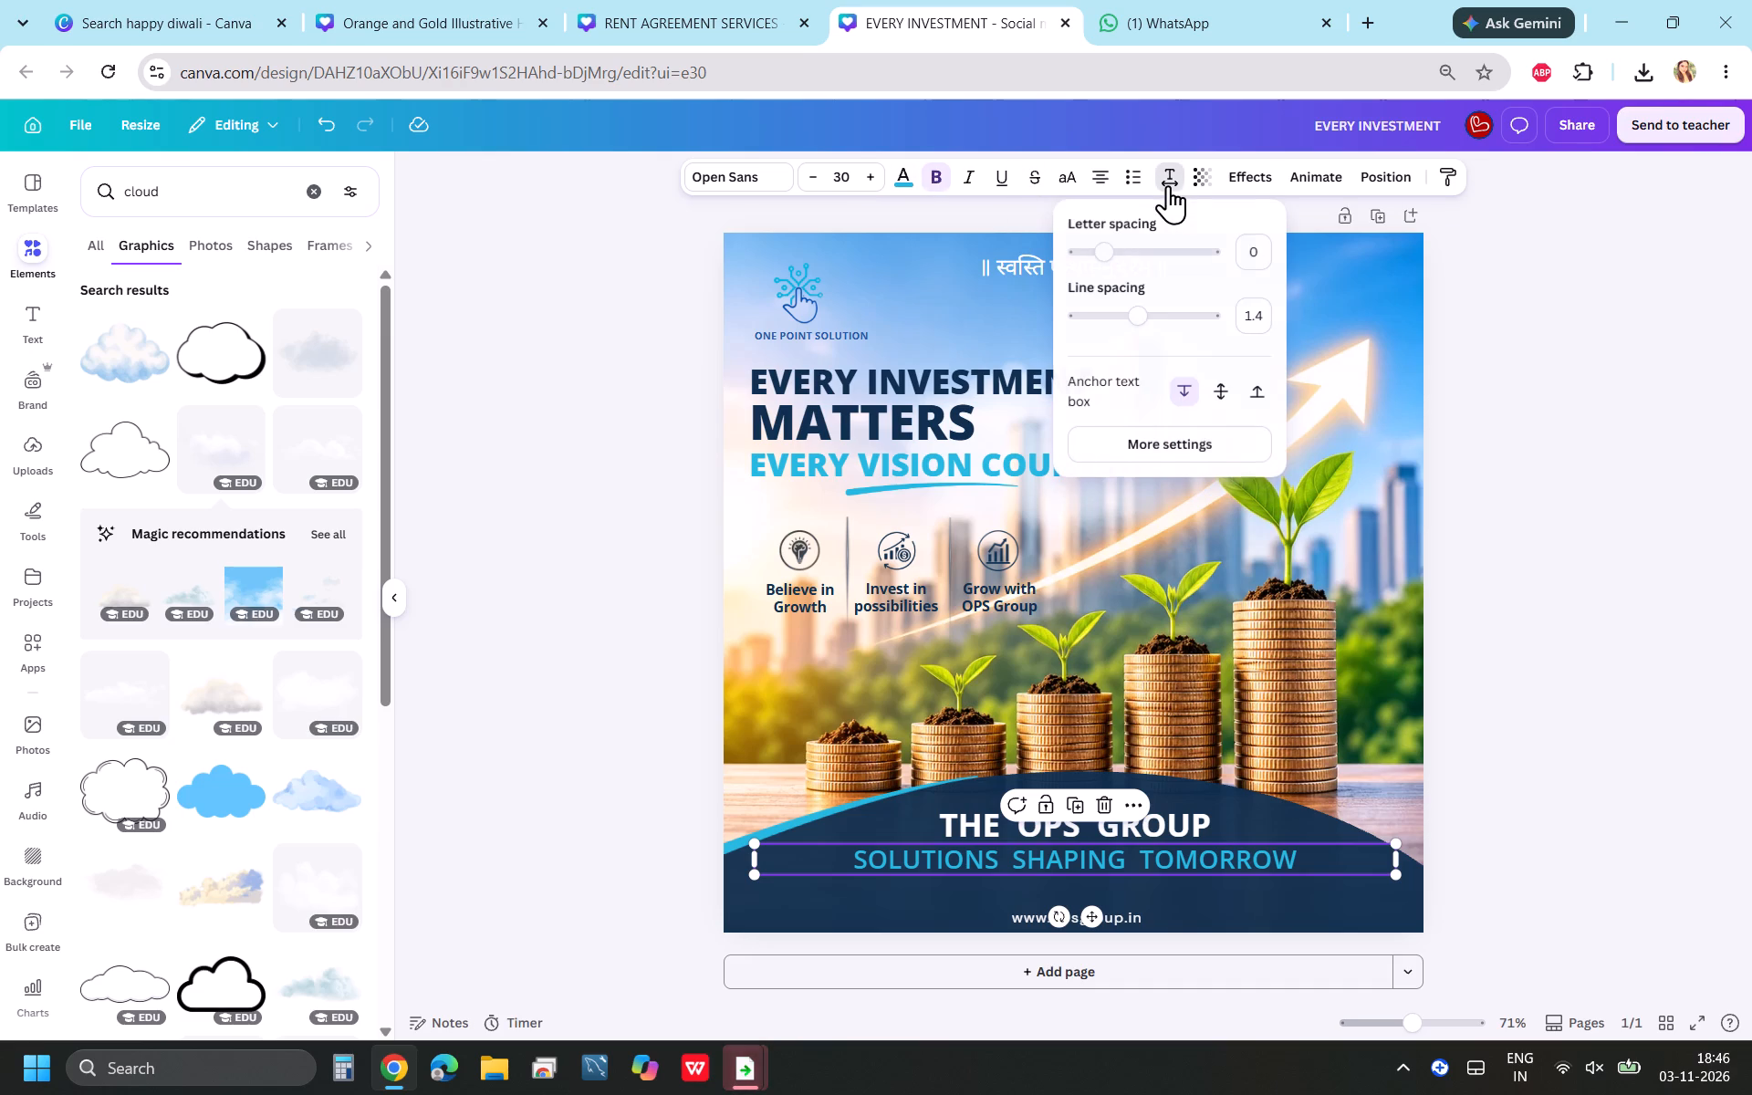
click(1168, 454)
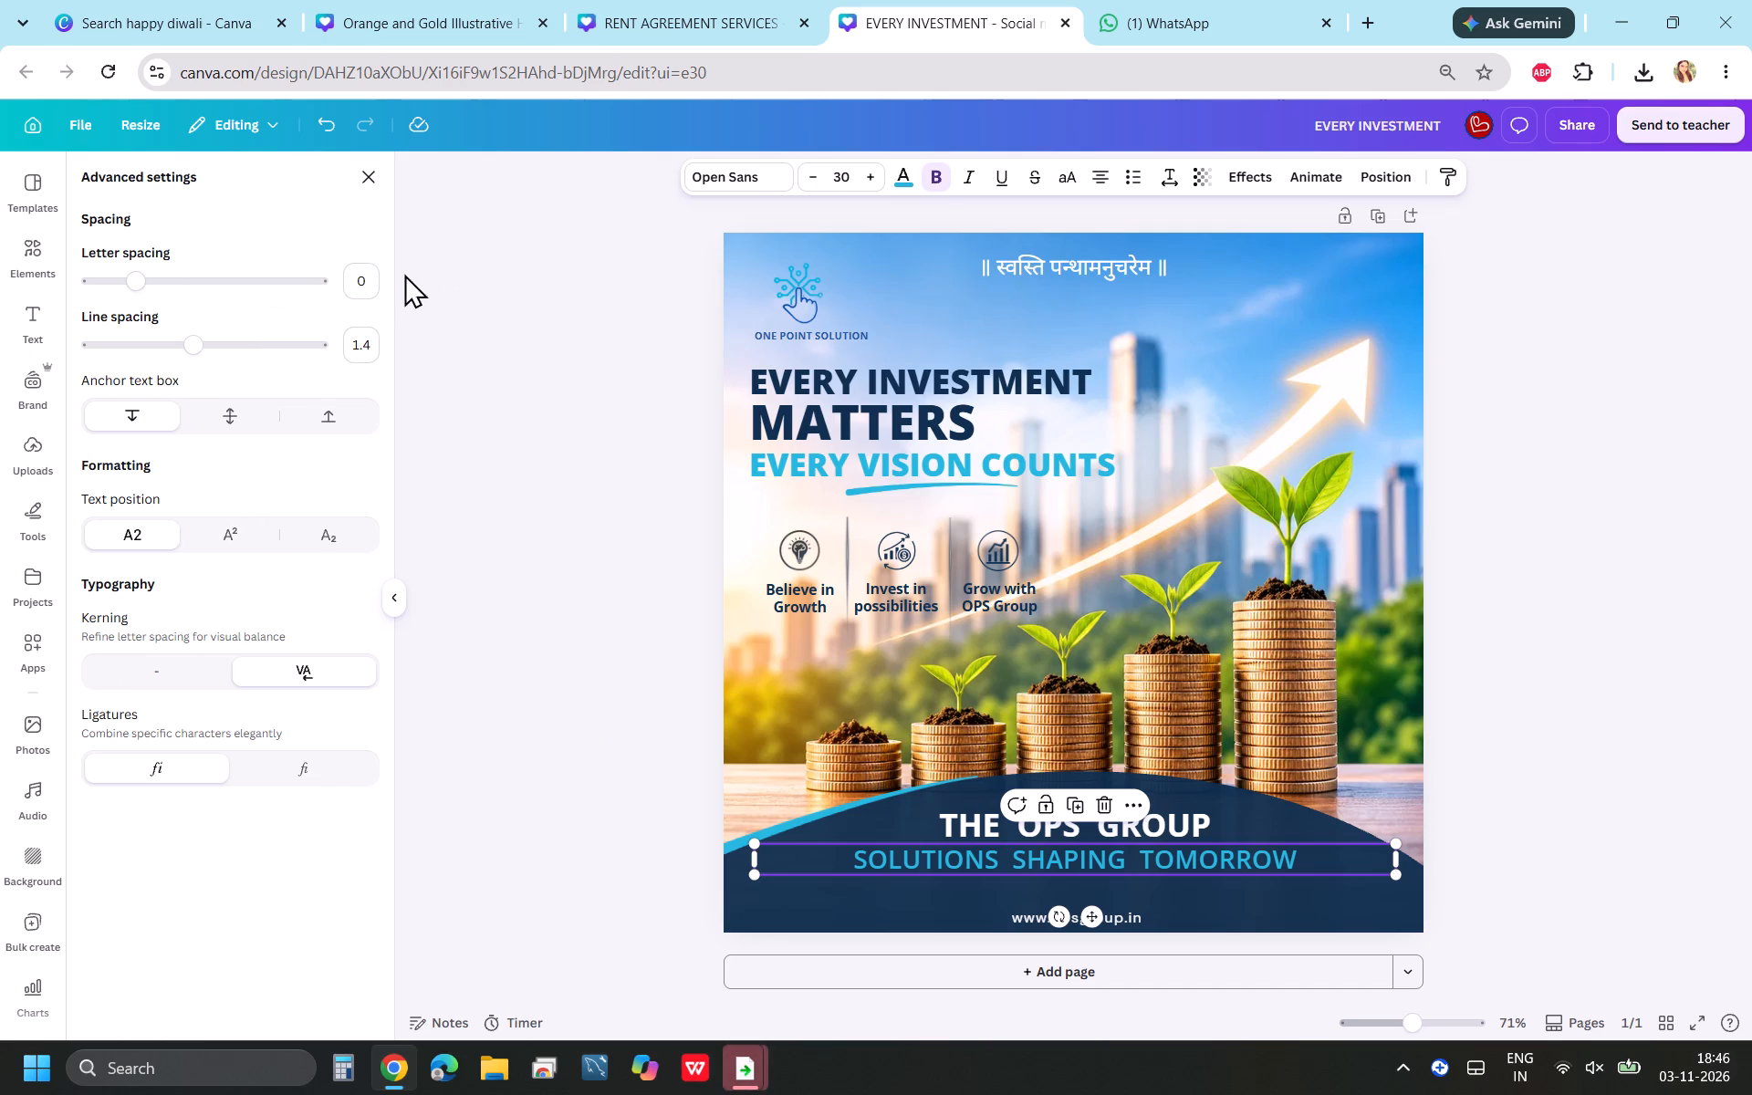
click(370, 276)
key(BackSpace)
text(1.1)
key(Return)
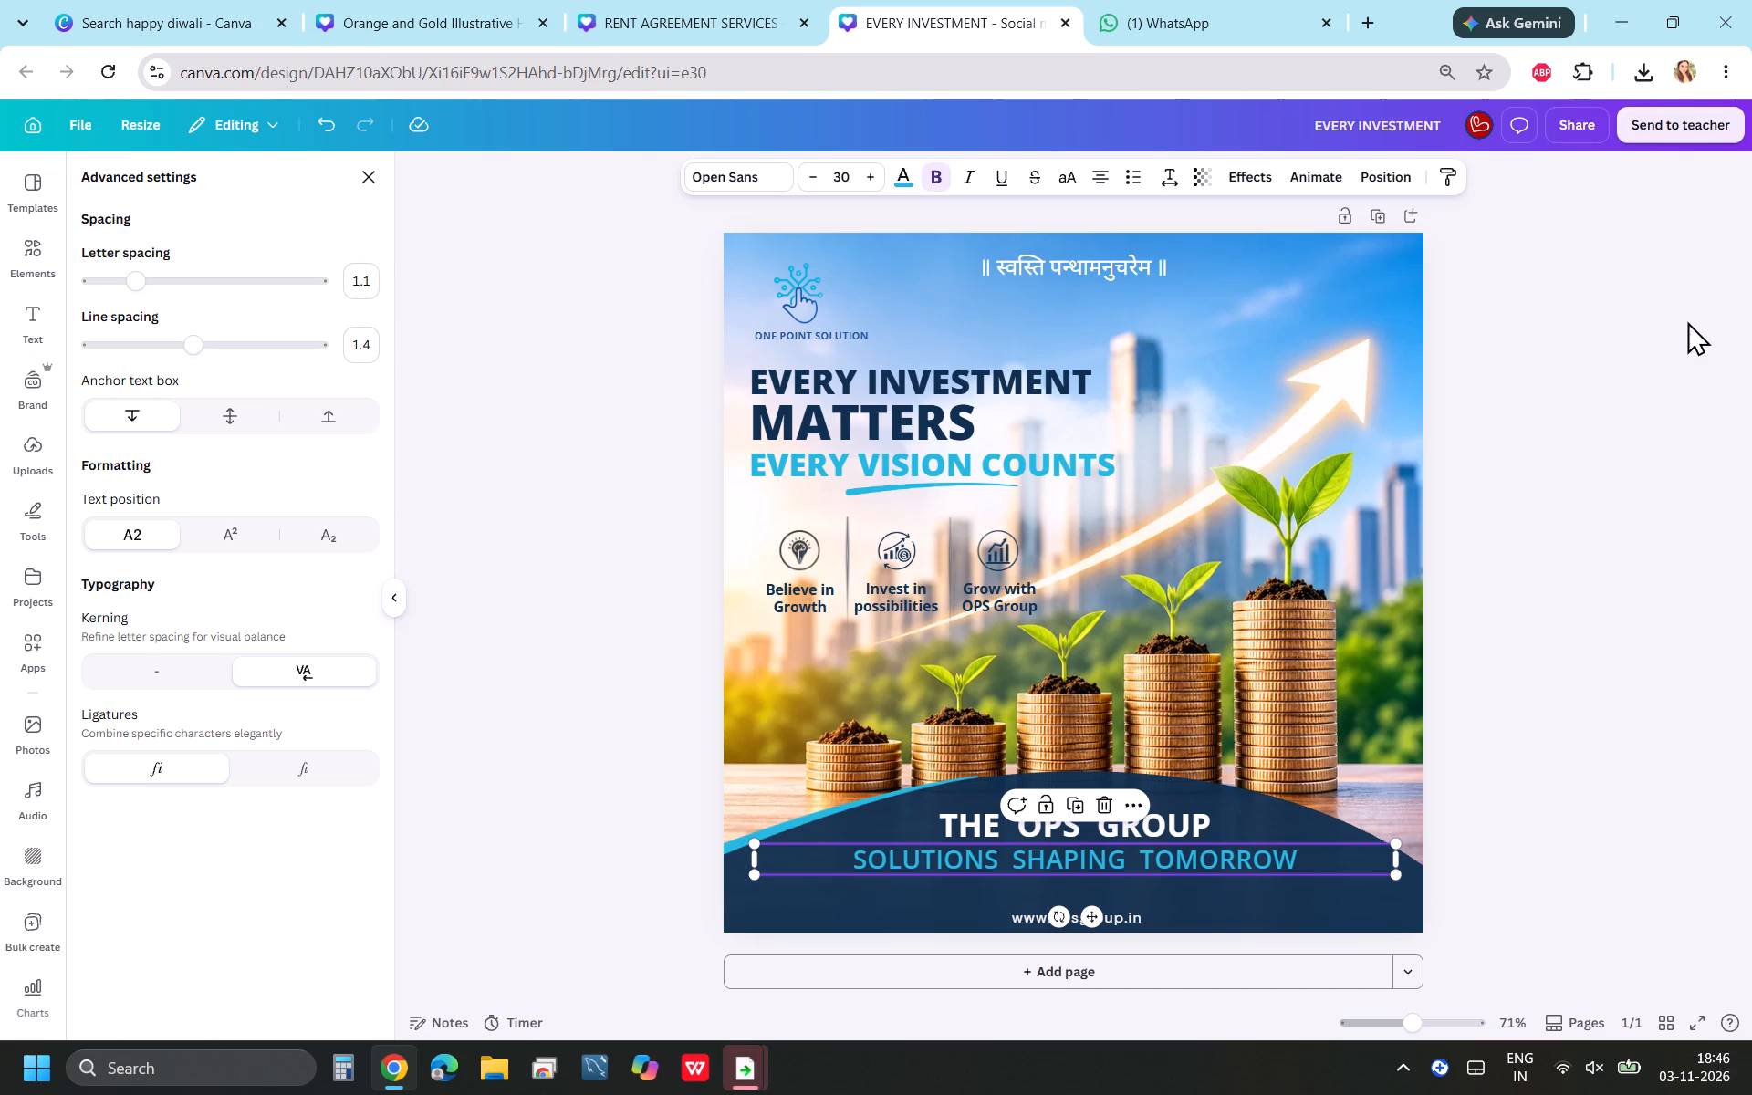
click(1578, 595)
click(1532, 608)
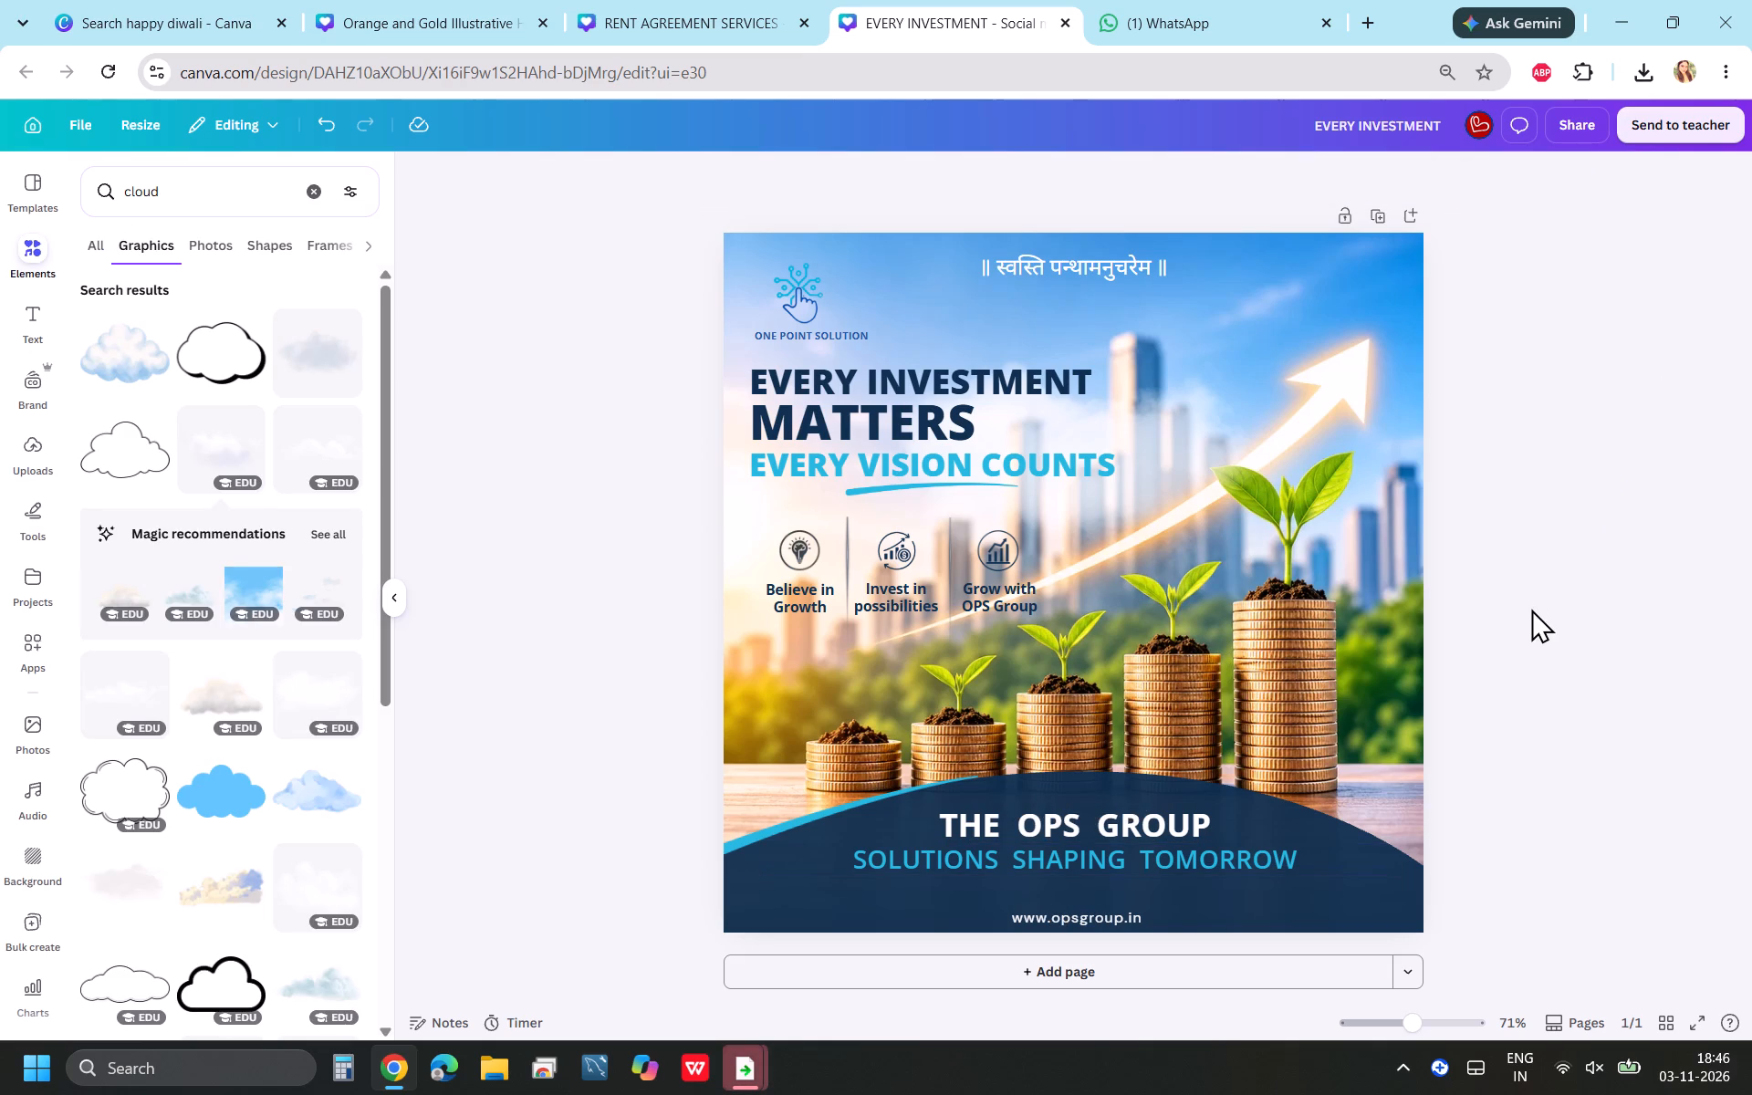
Take a rectangular screenshot framing the whole investment post, from the Sanskrit line down to the website address.
key(Print)
drag(1507, 215, 616, 922)
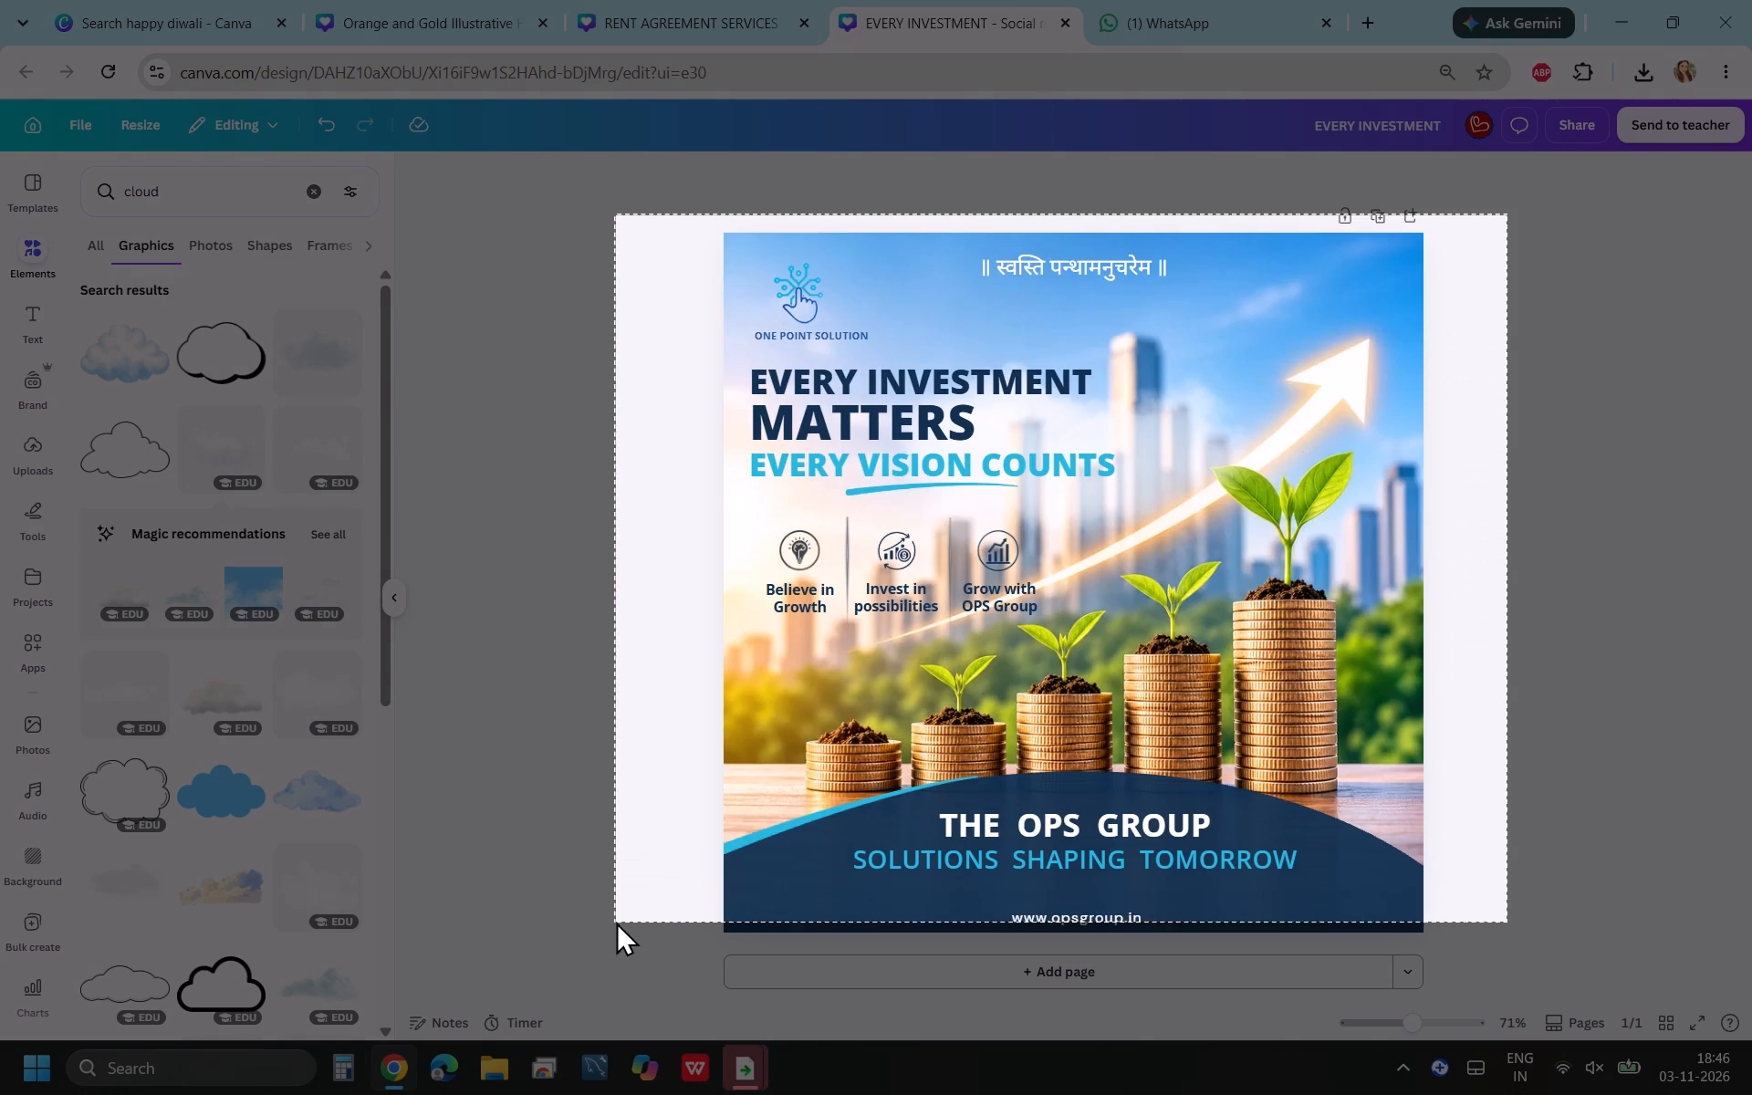
drag(616, 922, 608, 953)
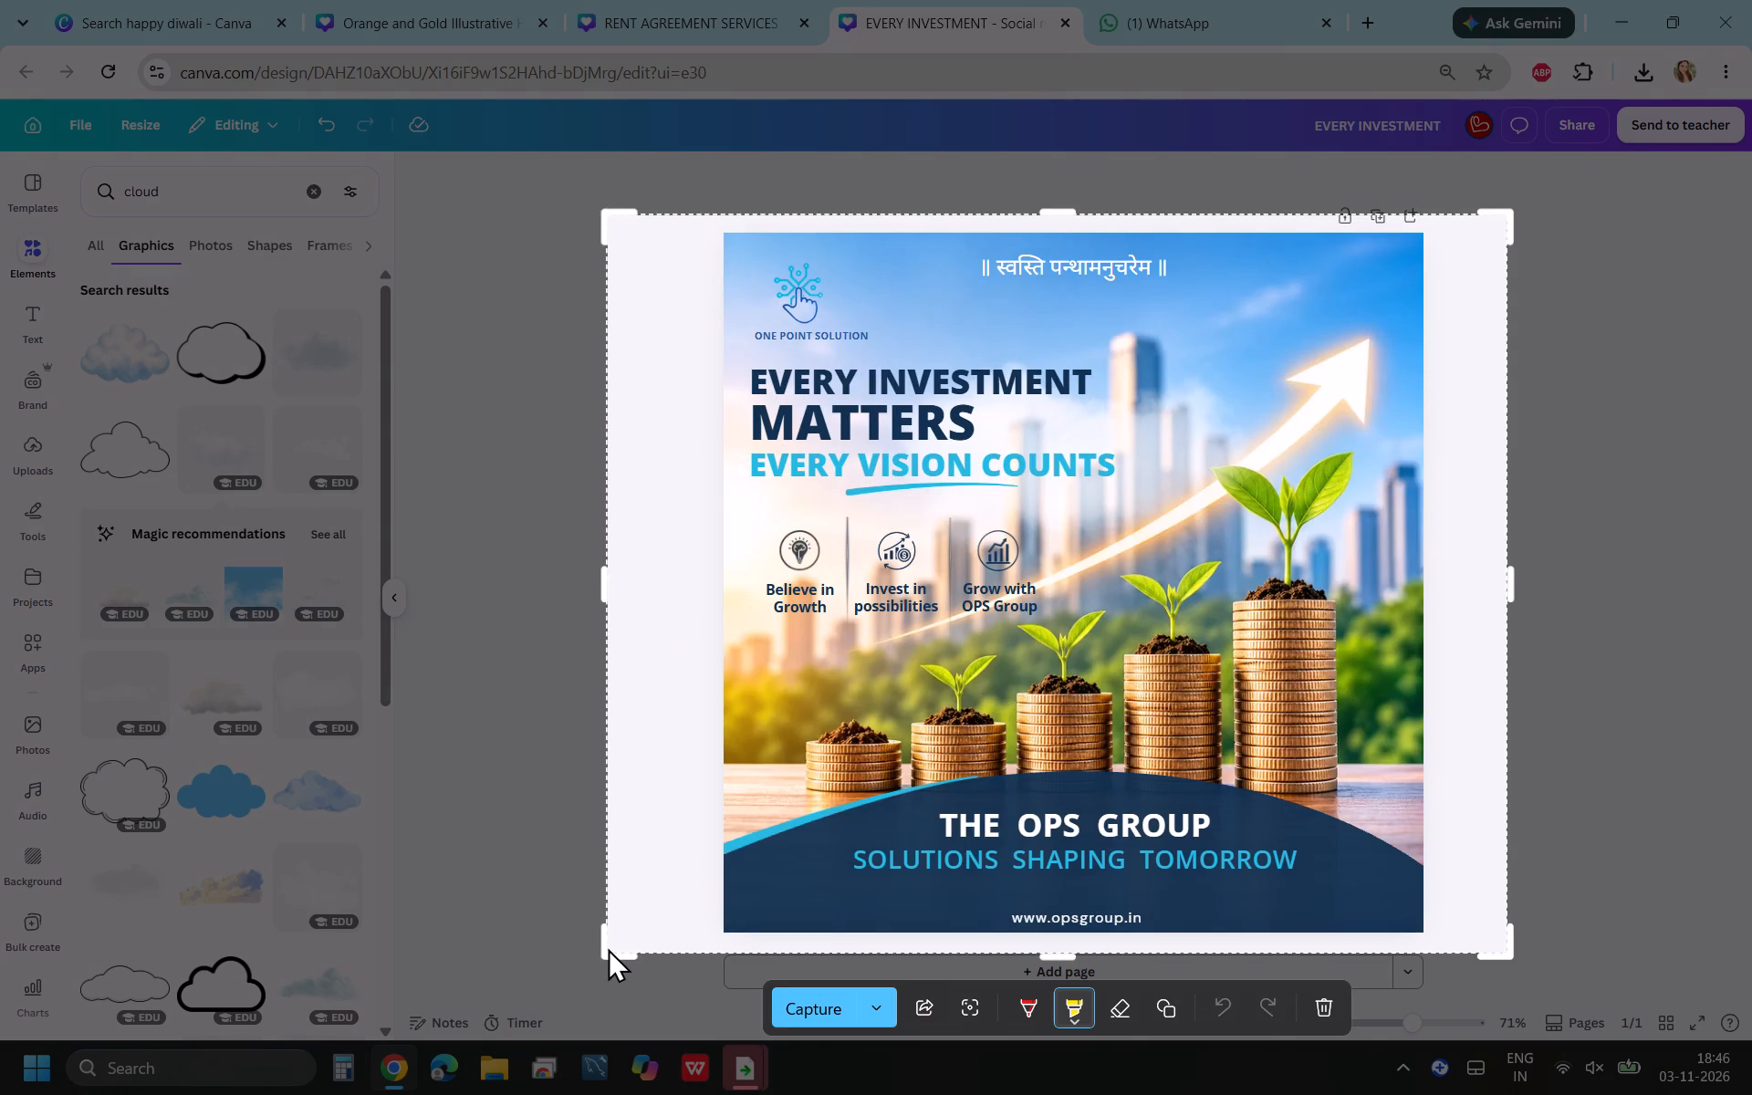
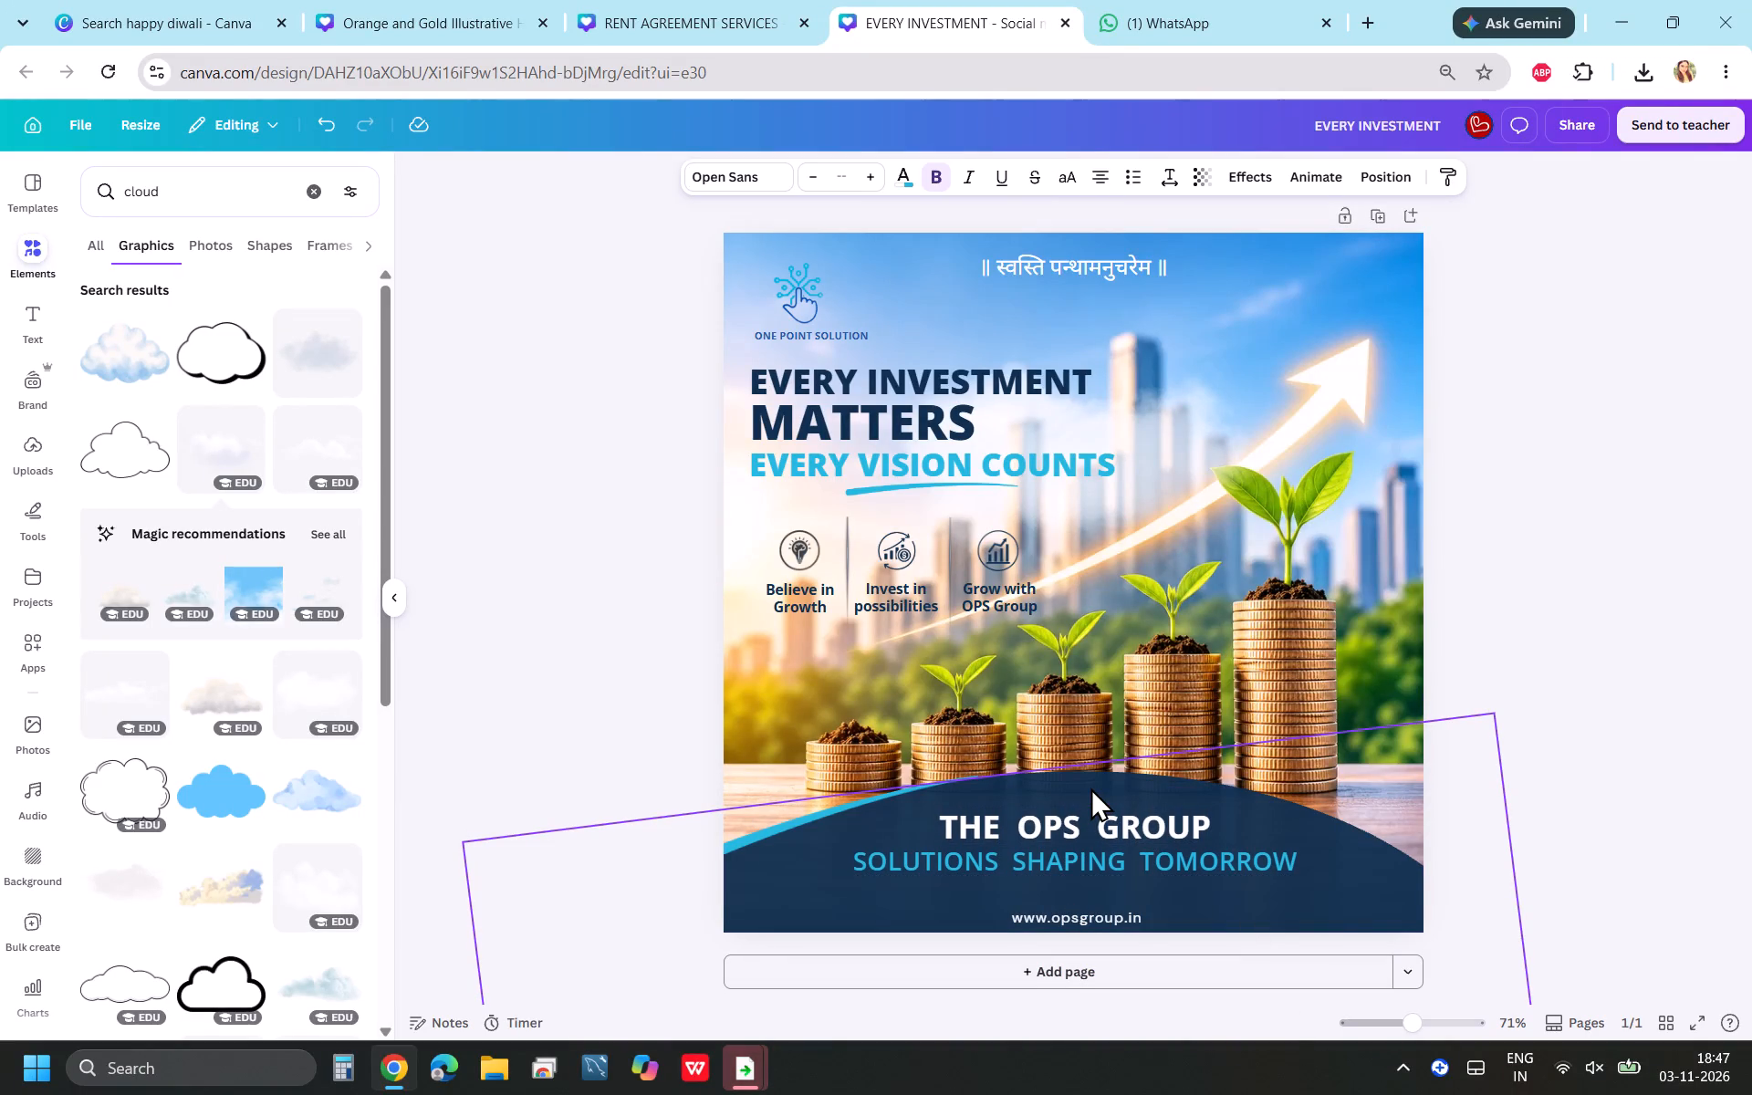
Fine-tune the vertical position of the THE OPS GROUP title and its tagline together, leaving them slightly lower on the navy curve.
key(Down)
key(Down)
key(Down)
key(Down)
key(Down)
key(Down)
key(Down)
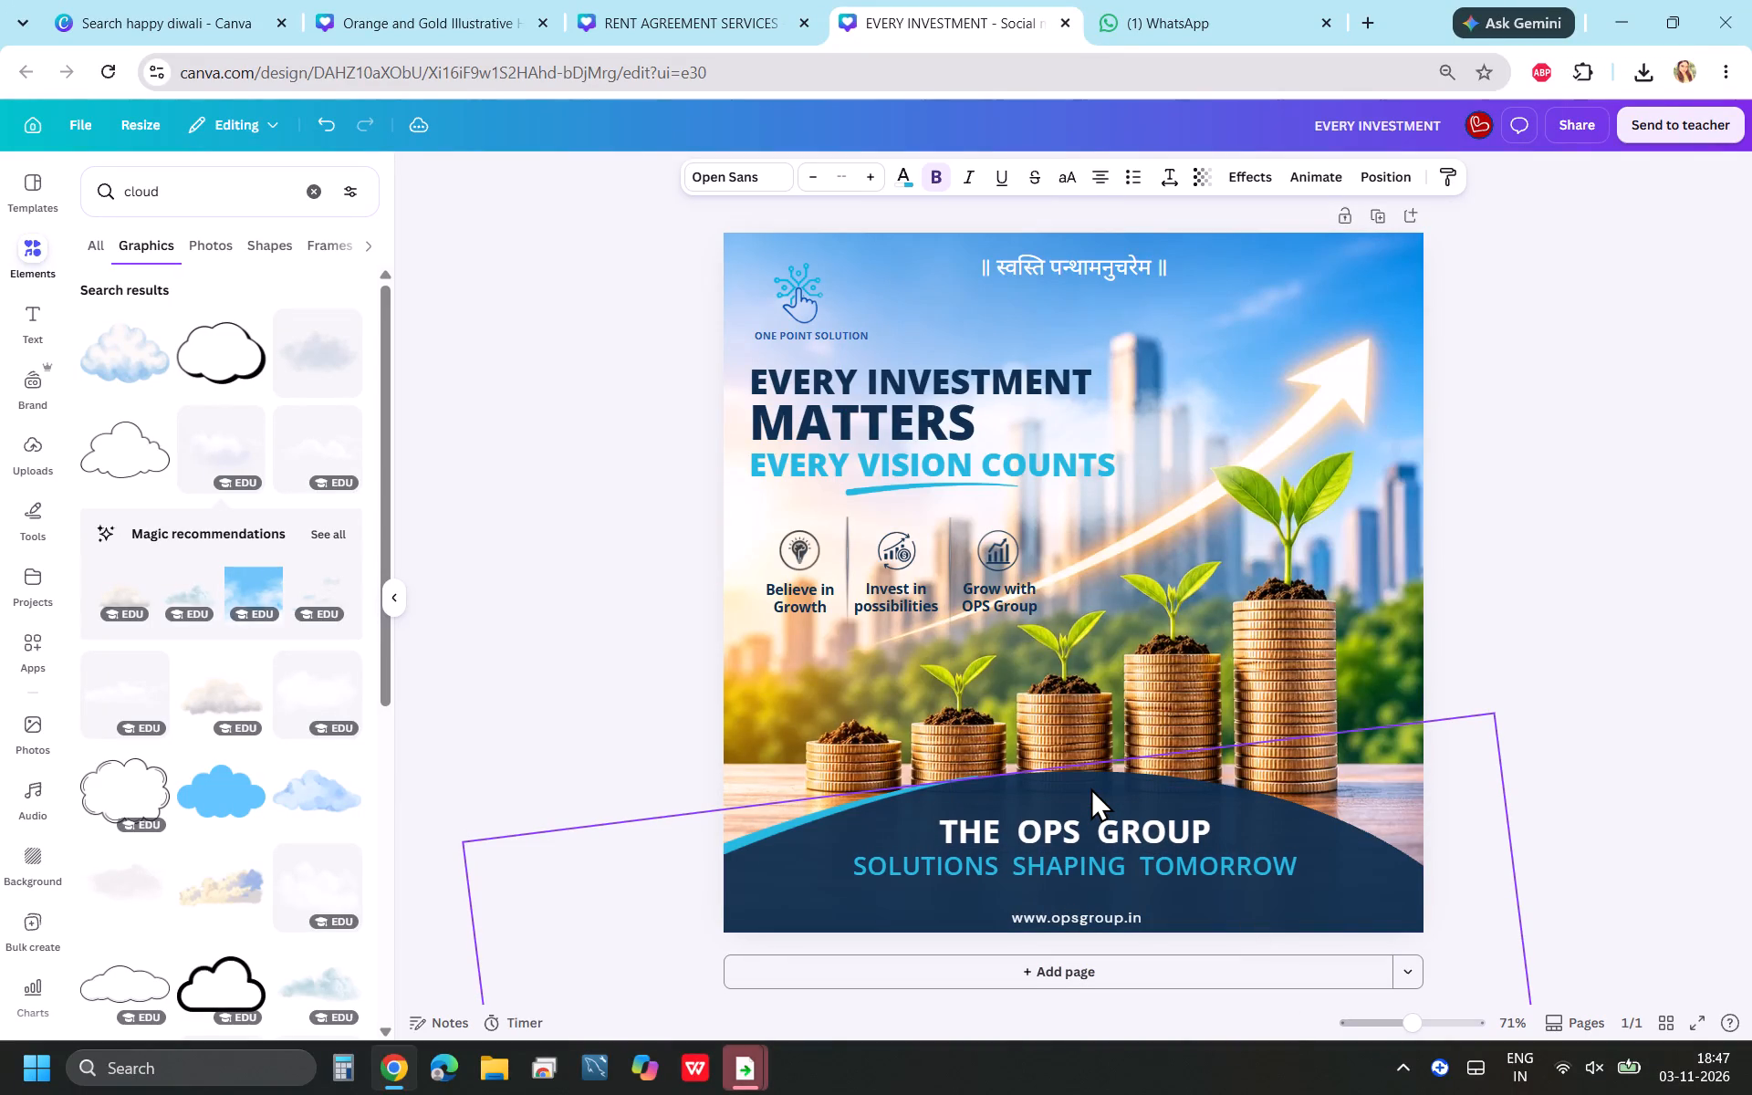
key(Up)
key(Up)
key(Up)
key(Up)
key(Up)
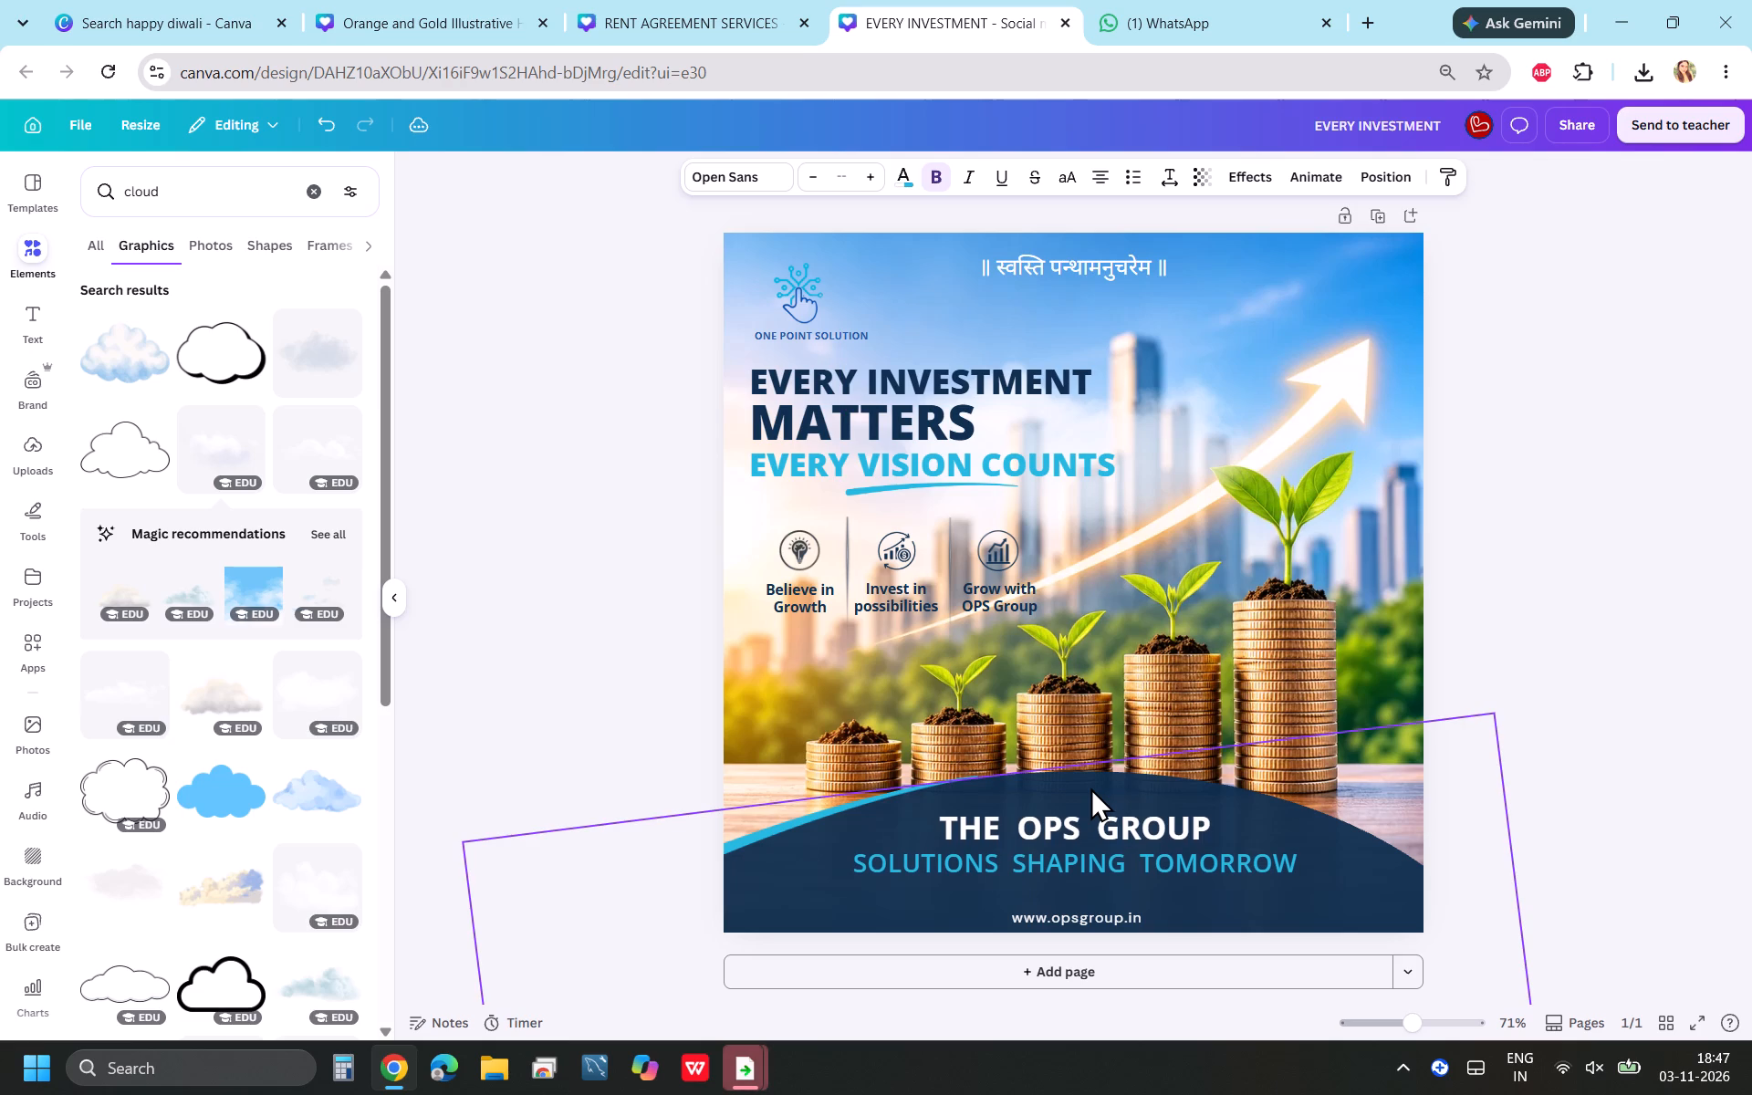
key(Up)
click(1565, 758)
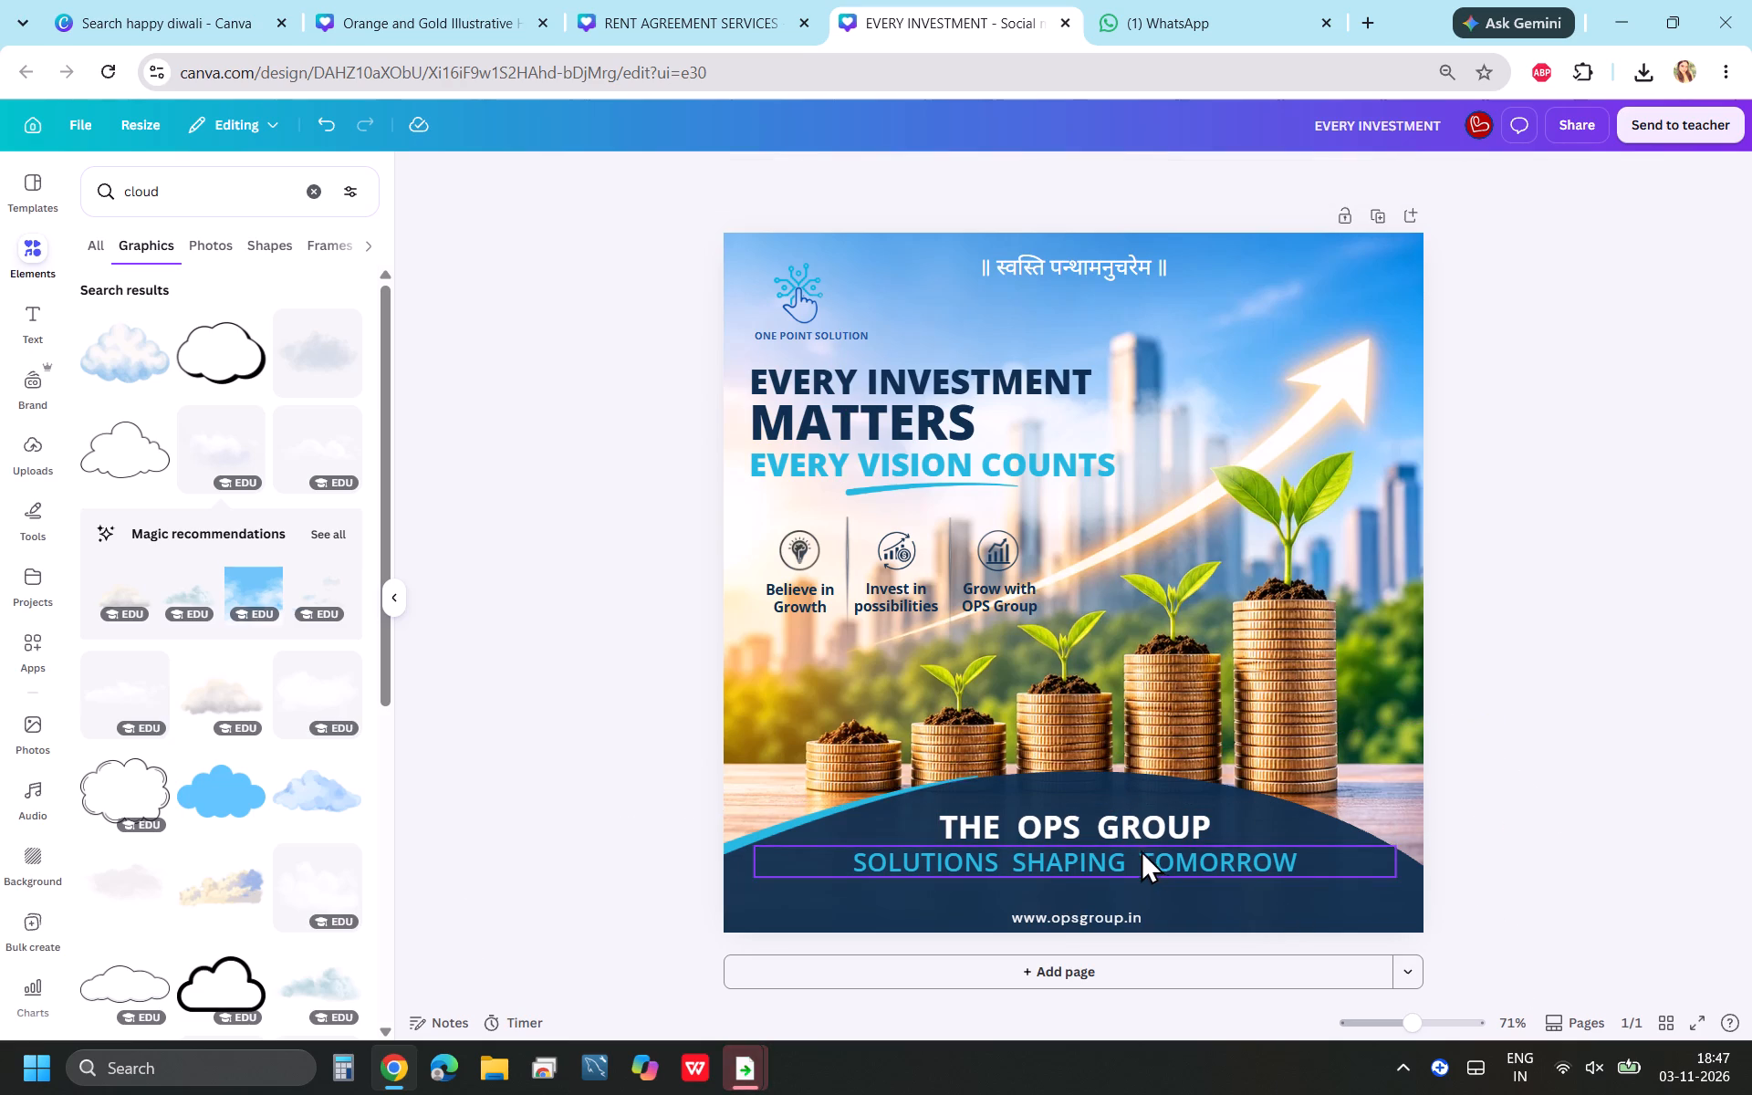
drag(1211, 903, 1077, 810)
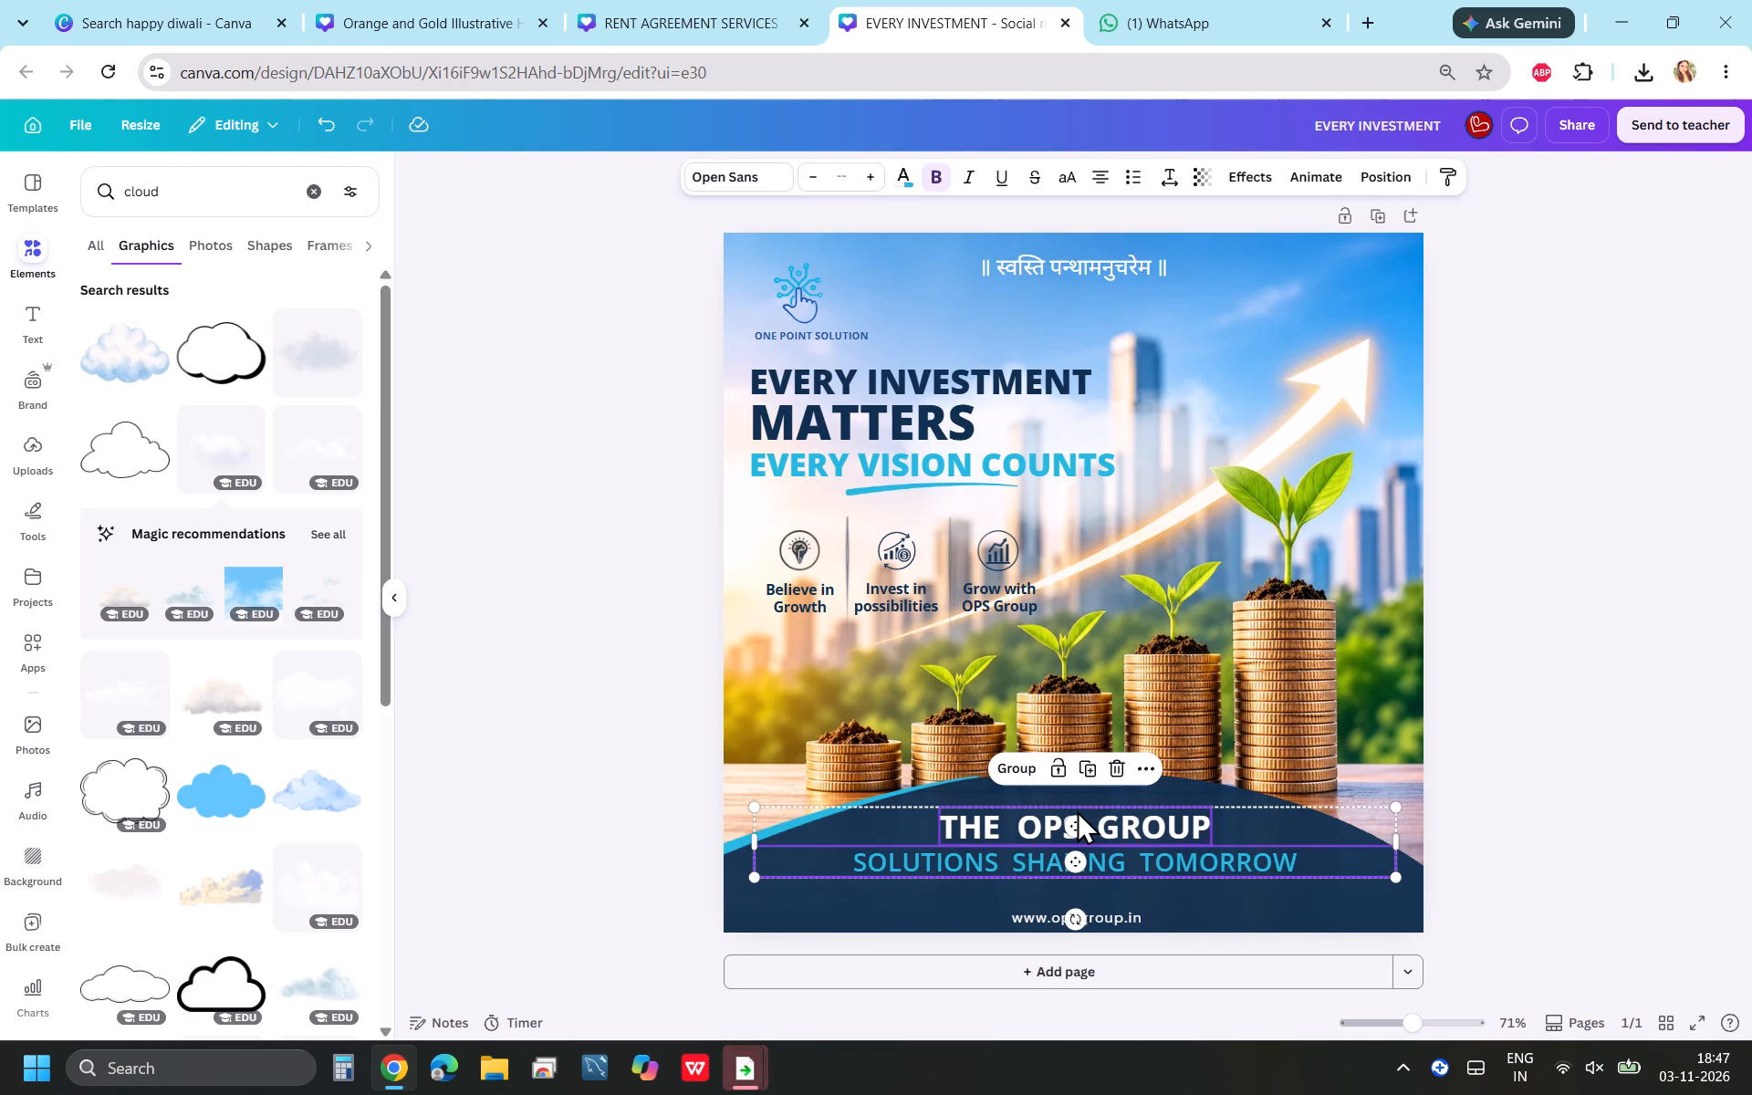
key(Down)
key(Down)
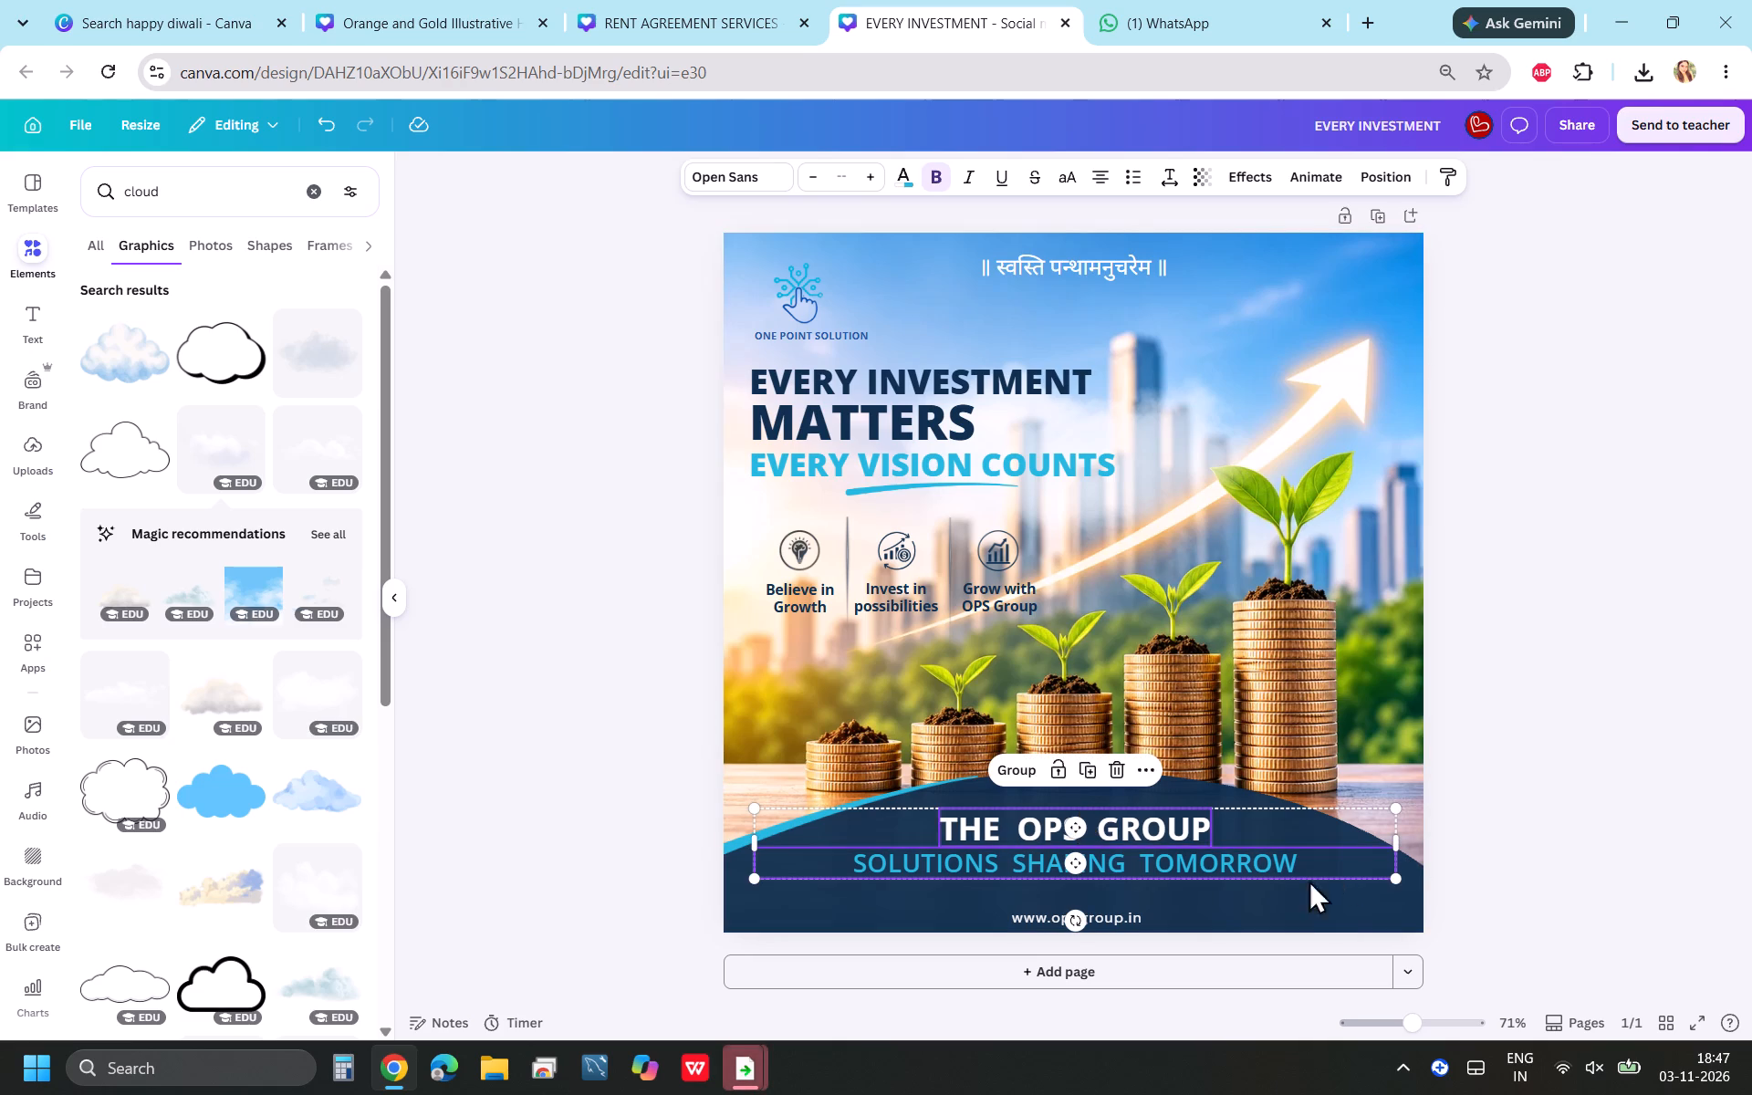
click(1301, 908)
click(1117, 909)
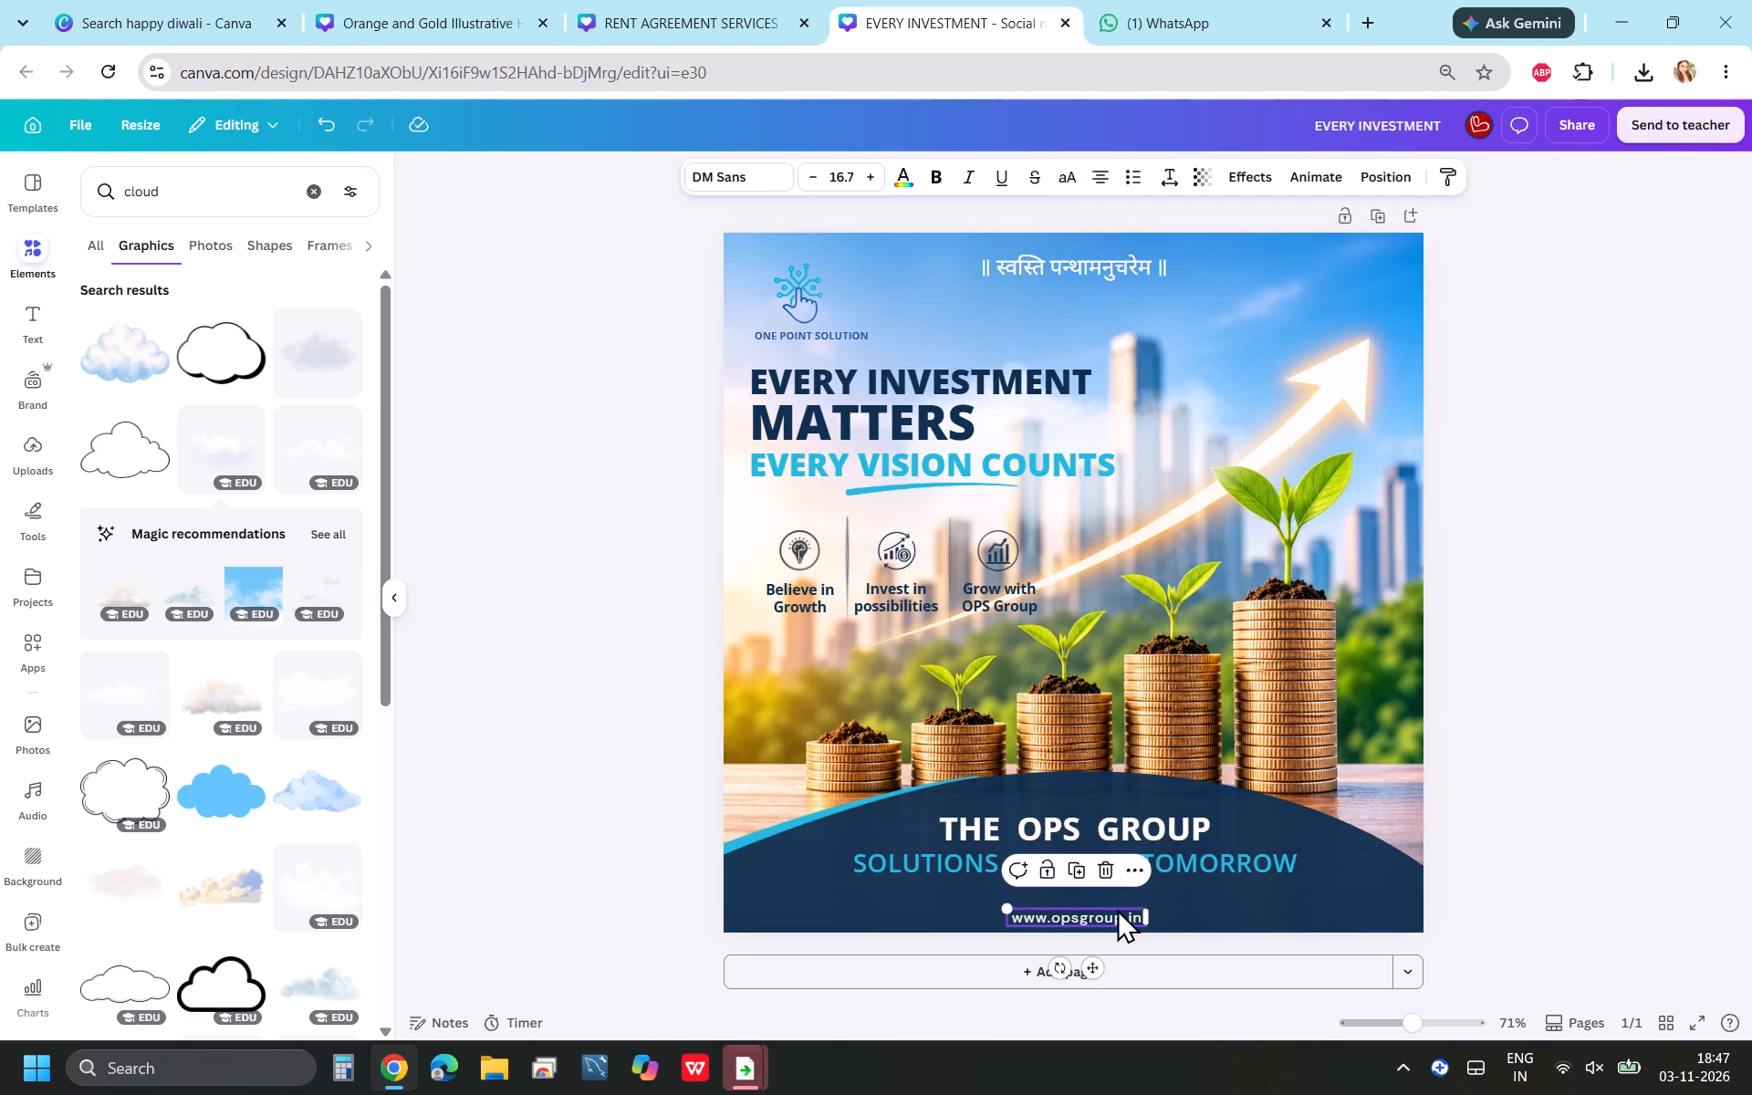
key(Up)
key(Up)
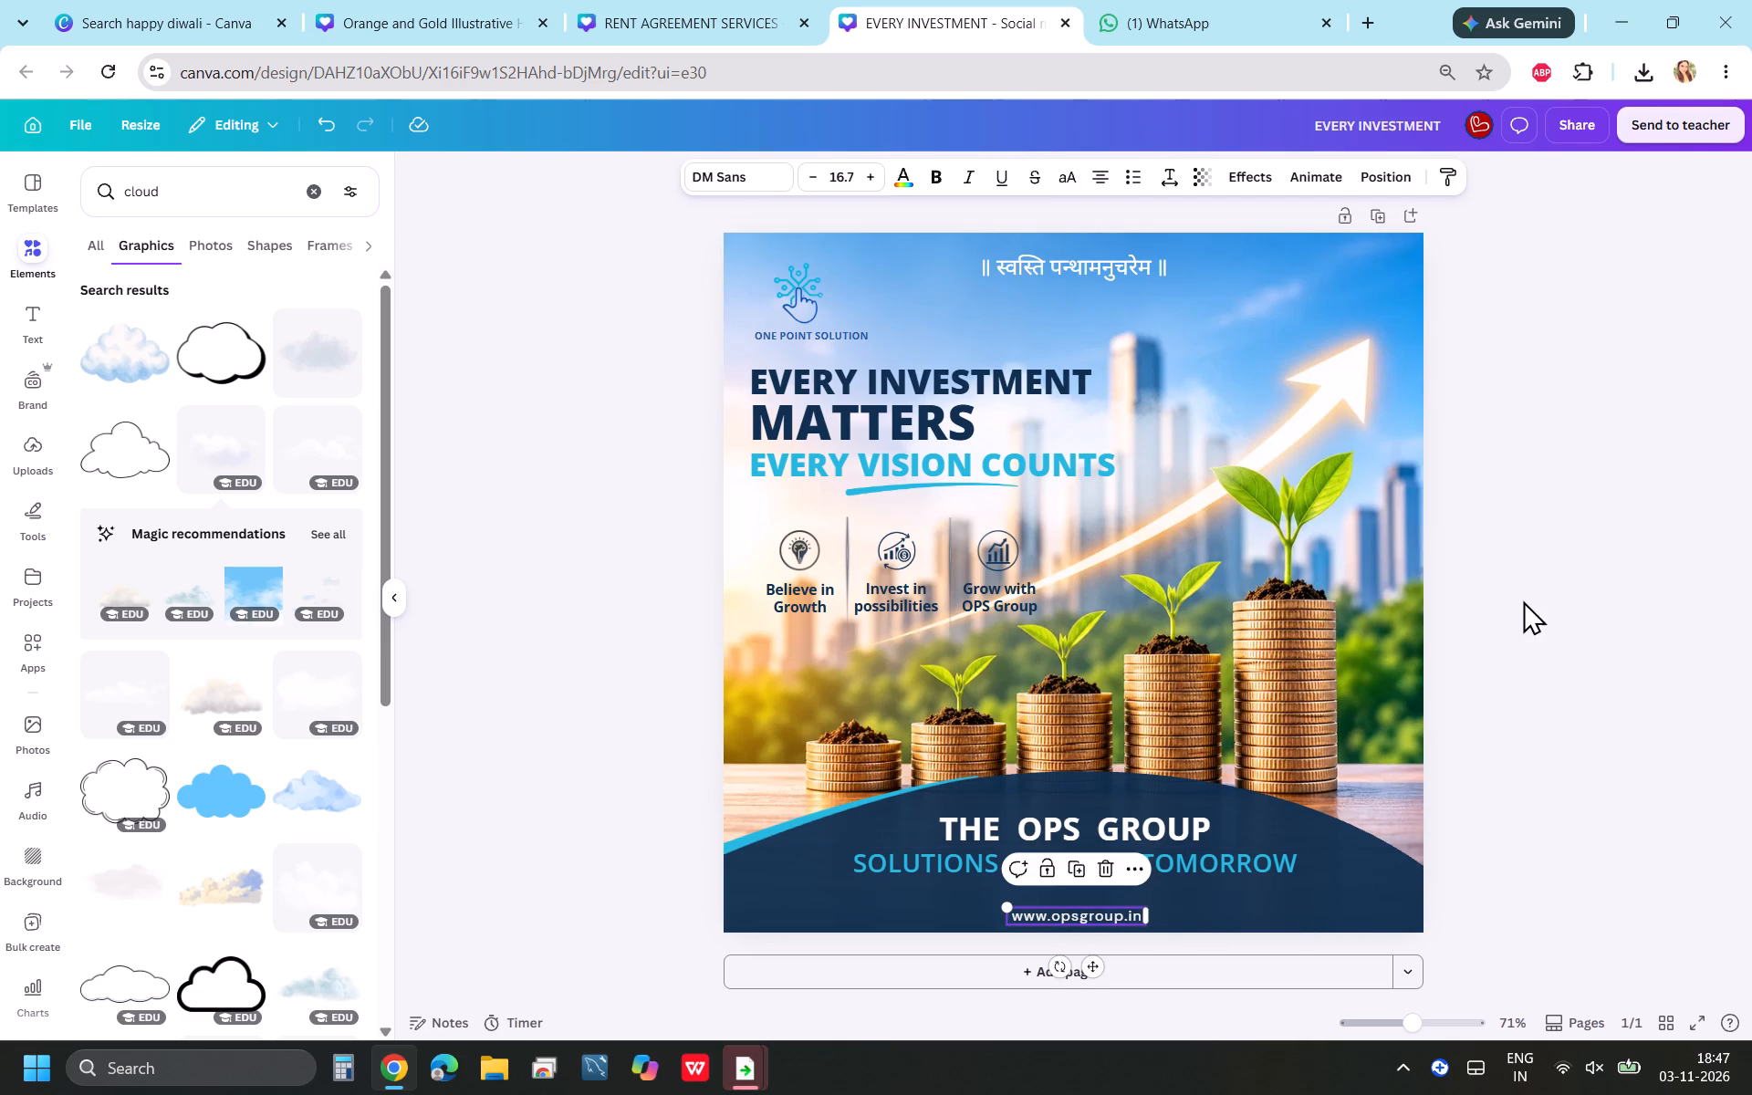
click(1523, 600)
Take a rectangular screenshot framing the whole investment post, from above the Sanskrit line to below the website address, and copy it.
key(Print)
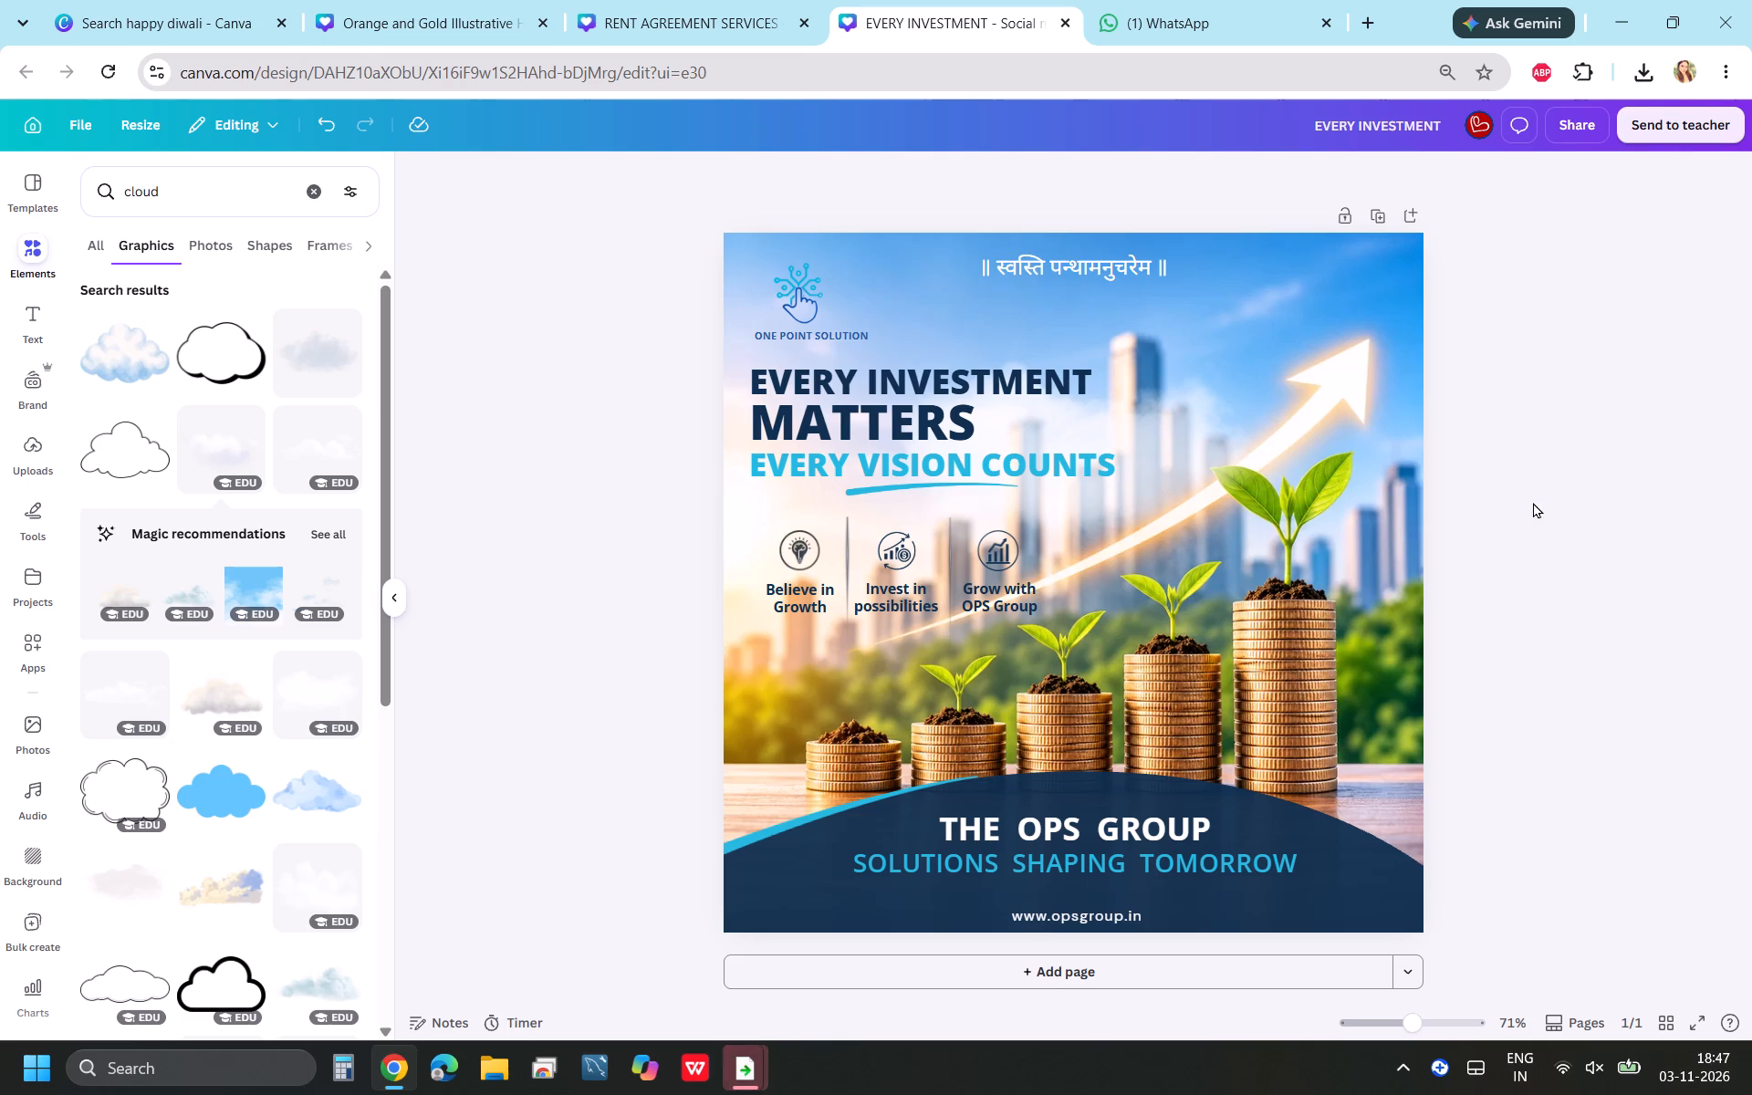
drag(1520, 281, 598, 777)
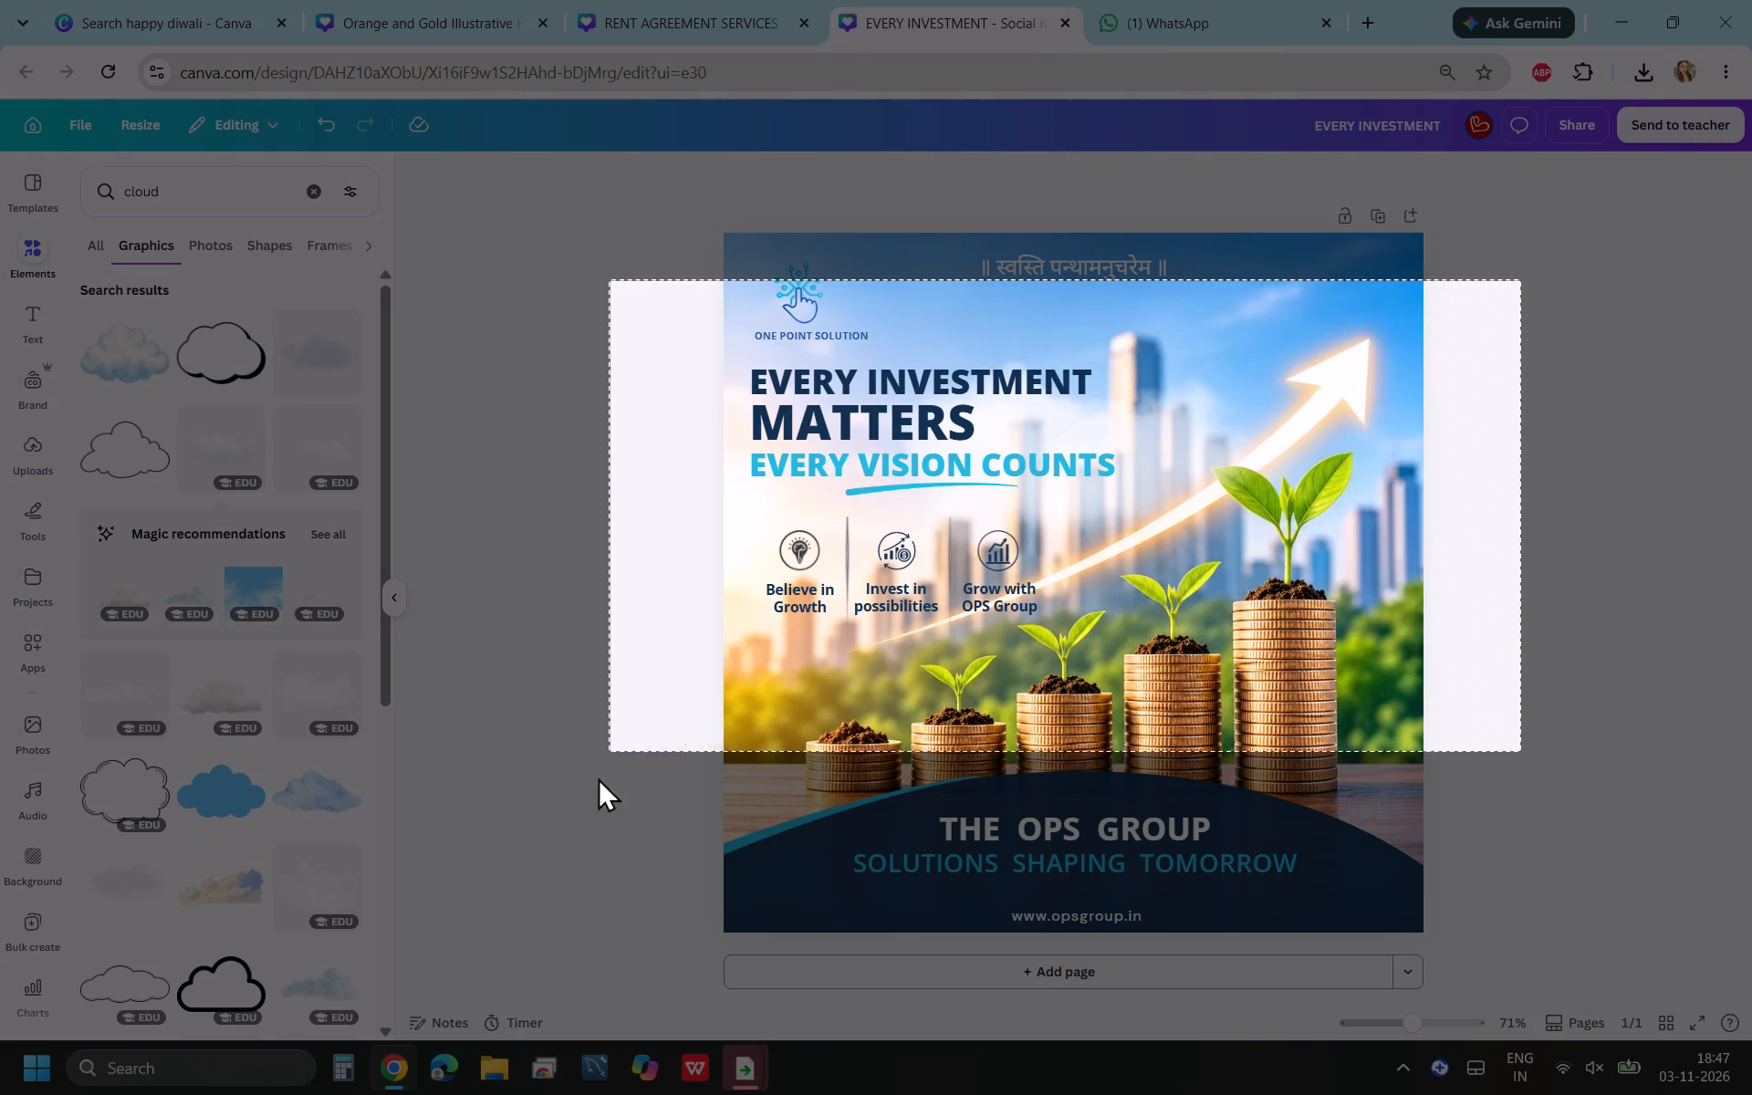
drag(598, 777, 566, 944)
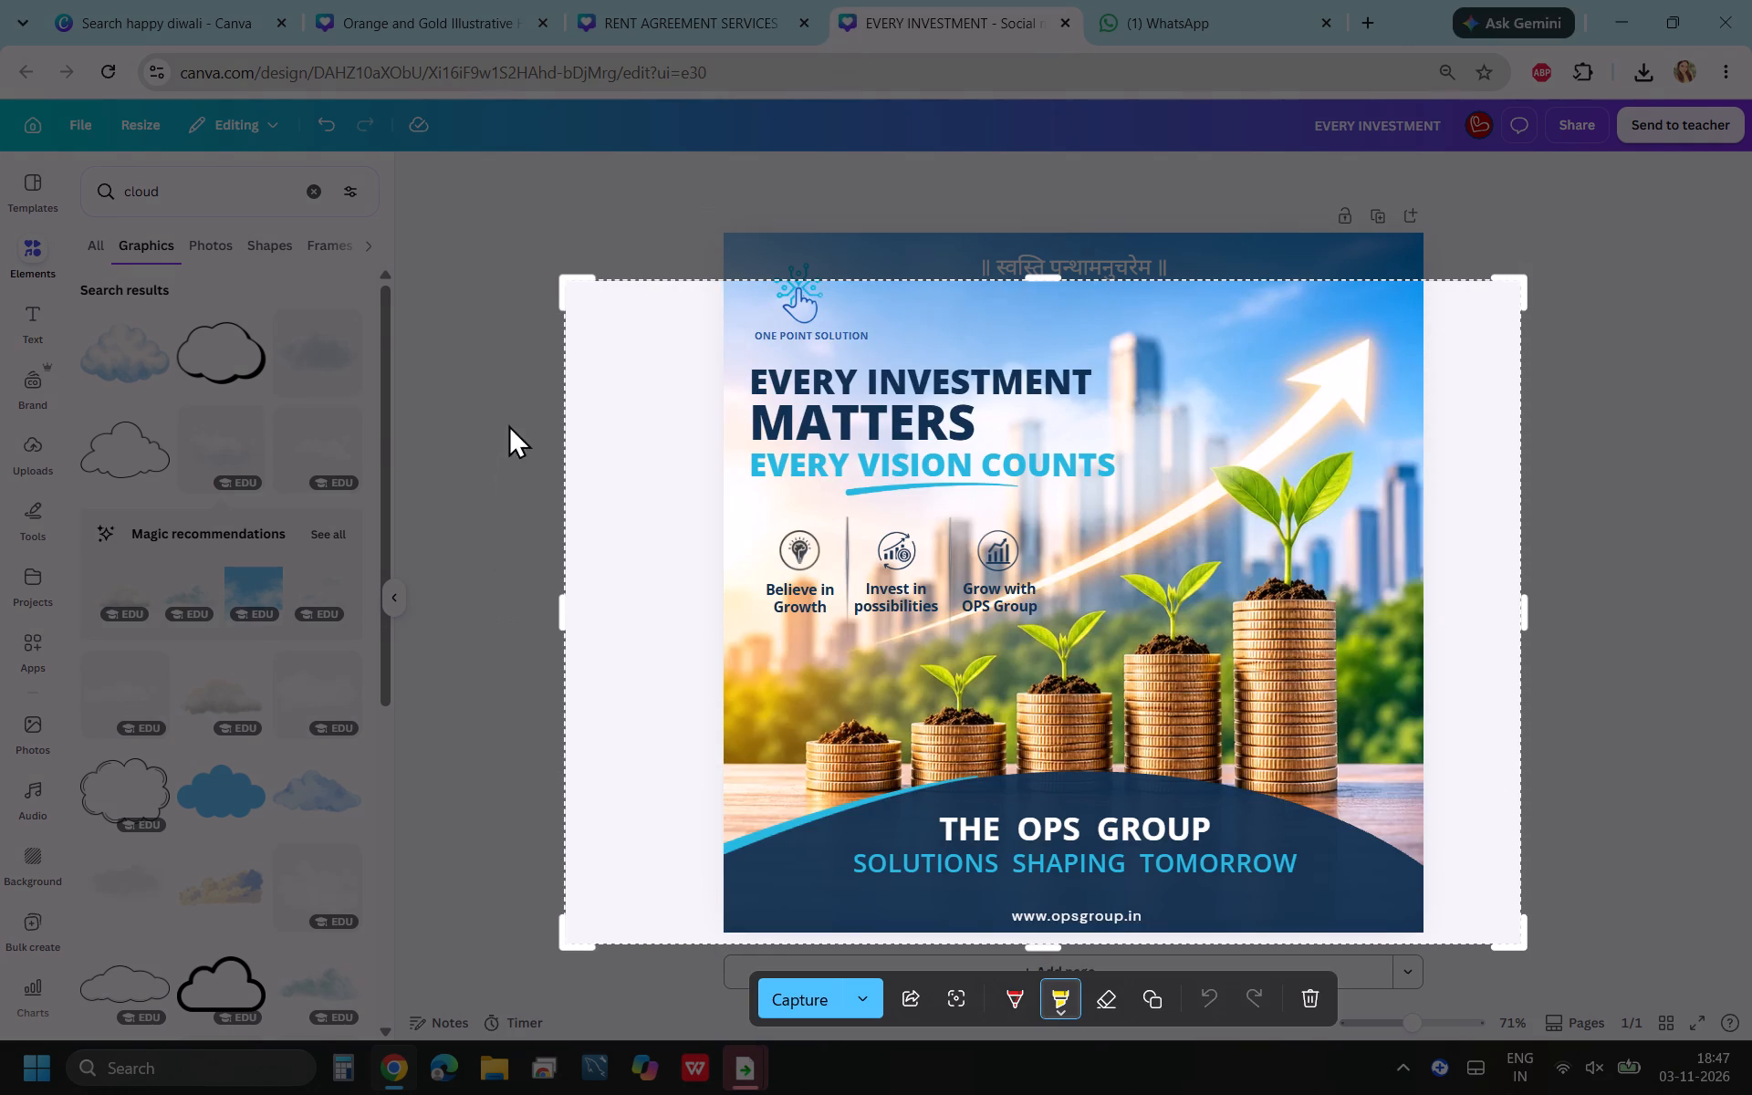
drag(558, 276, 551, 220)
drag(551, 220, 551, 223)
click(566, 283)
drag(564, 276, 557, 266)
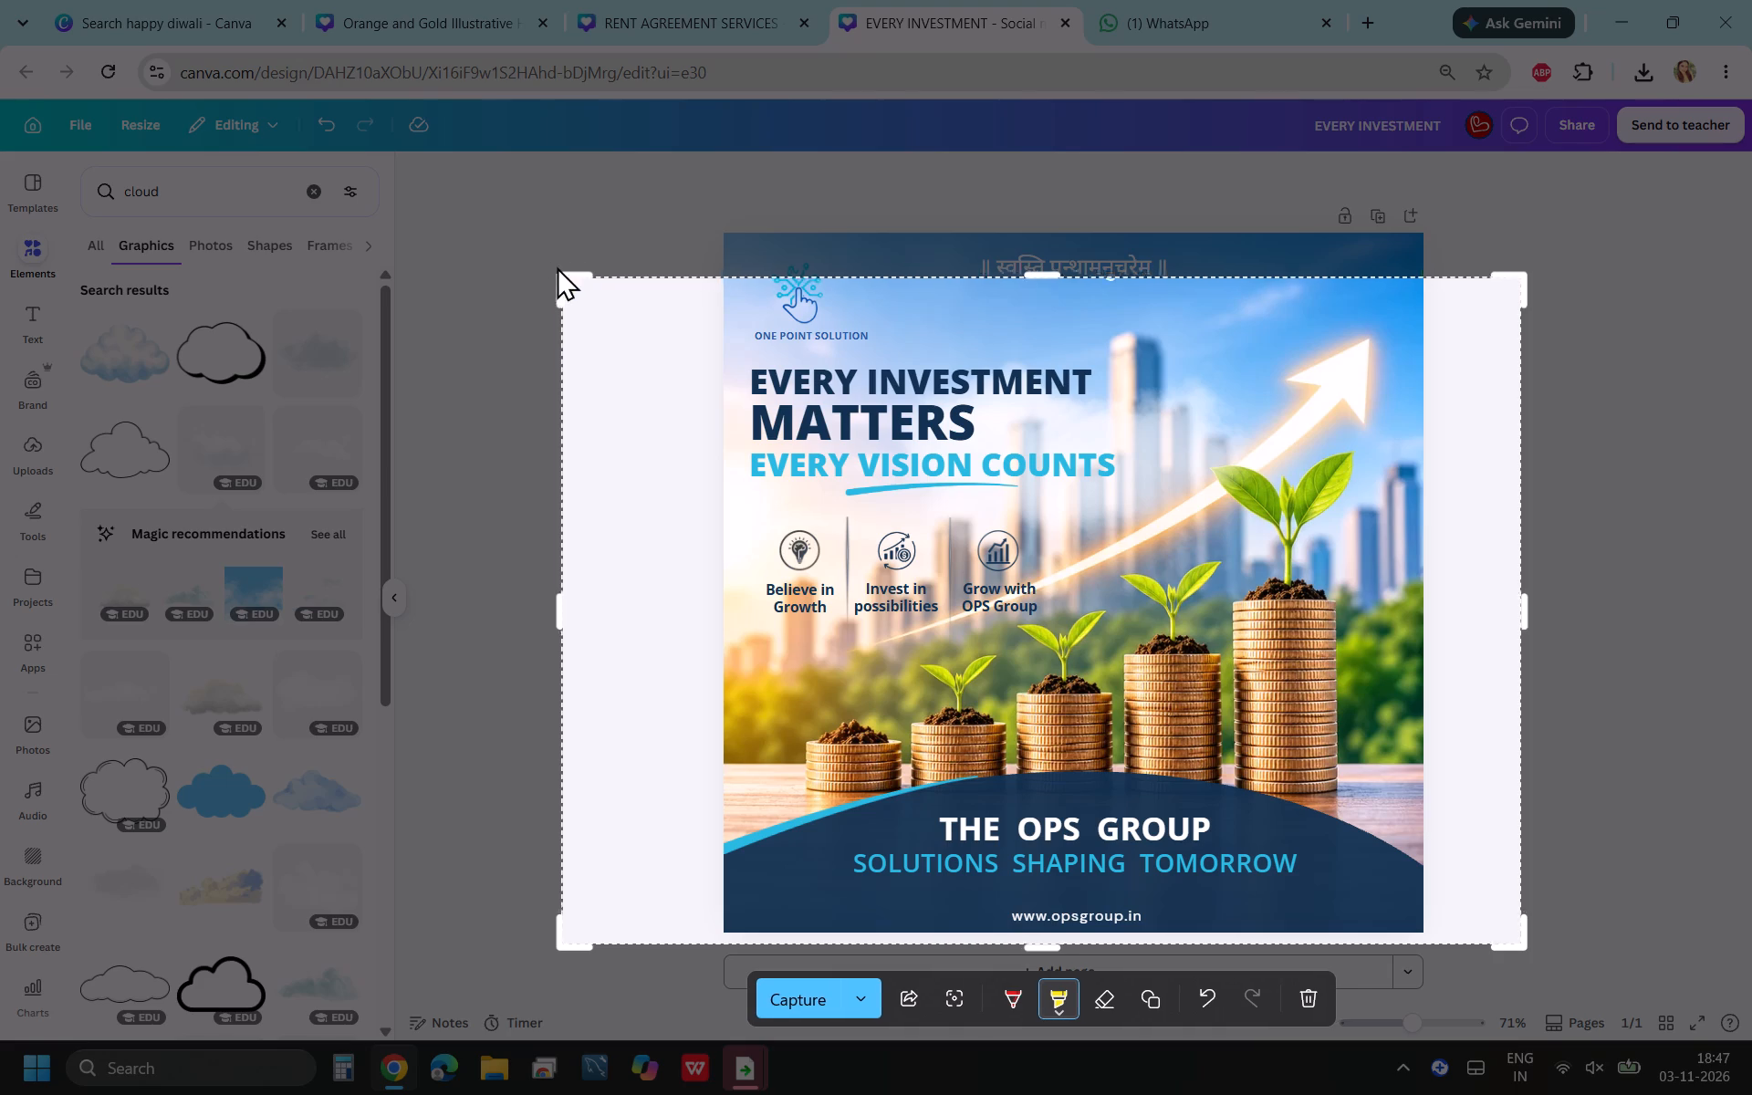
drag(557, 266, 550, 214)
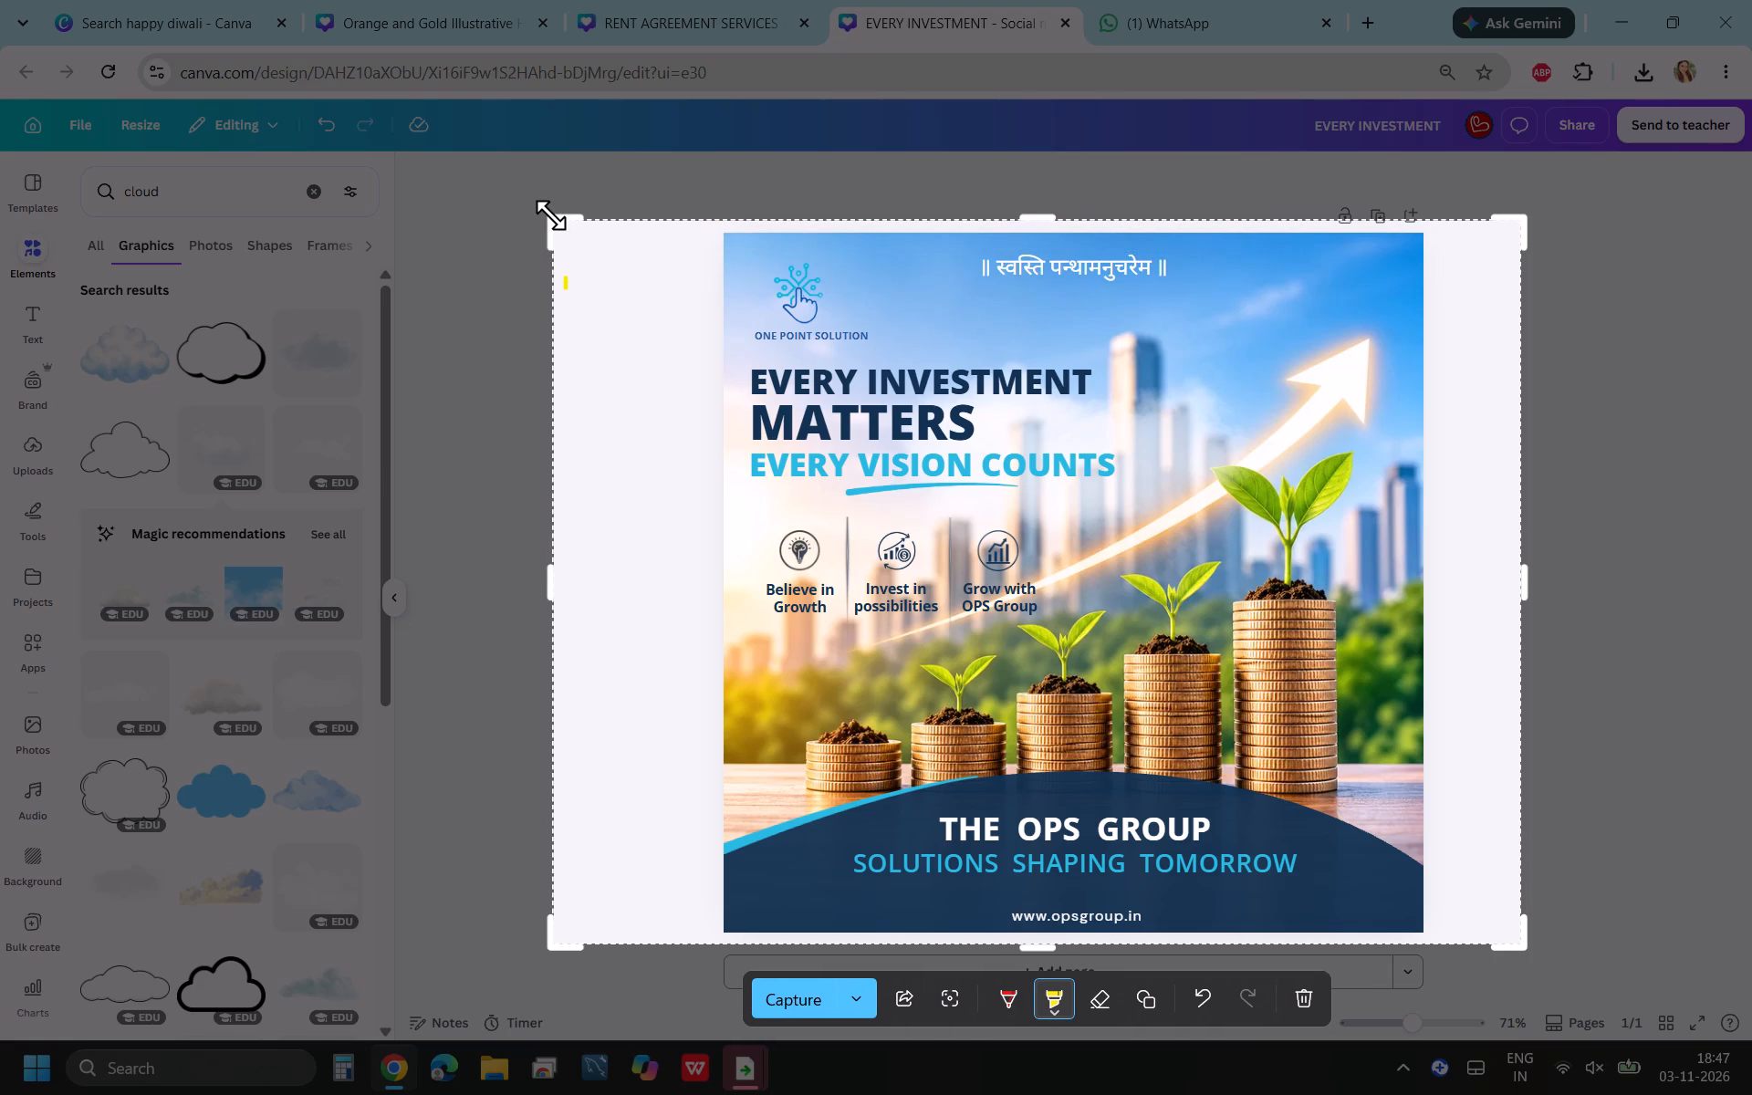
key(ctrl+c)
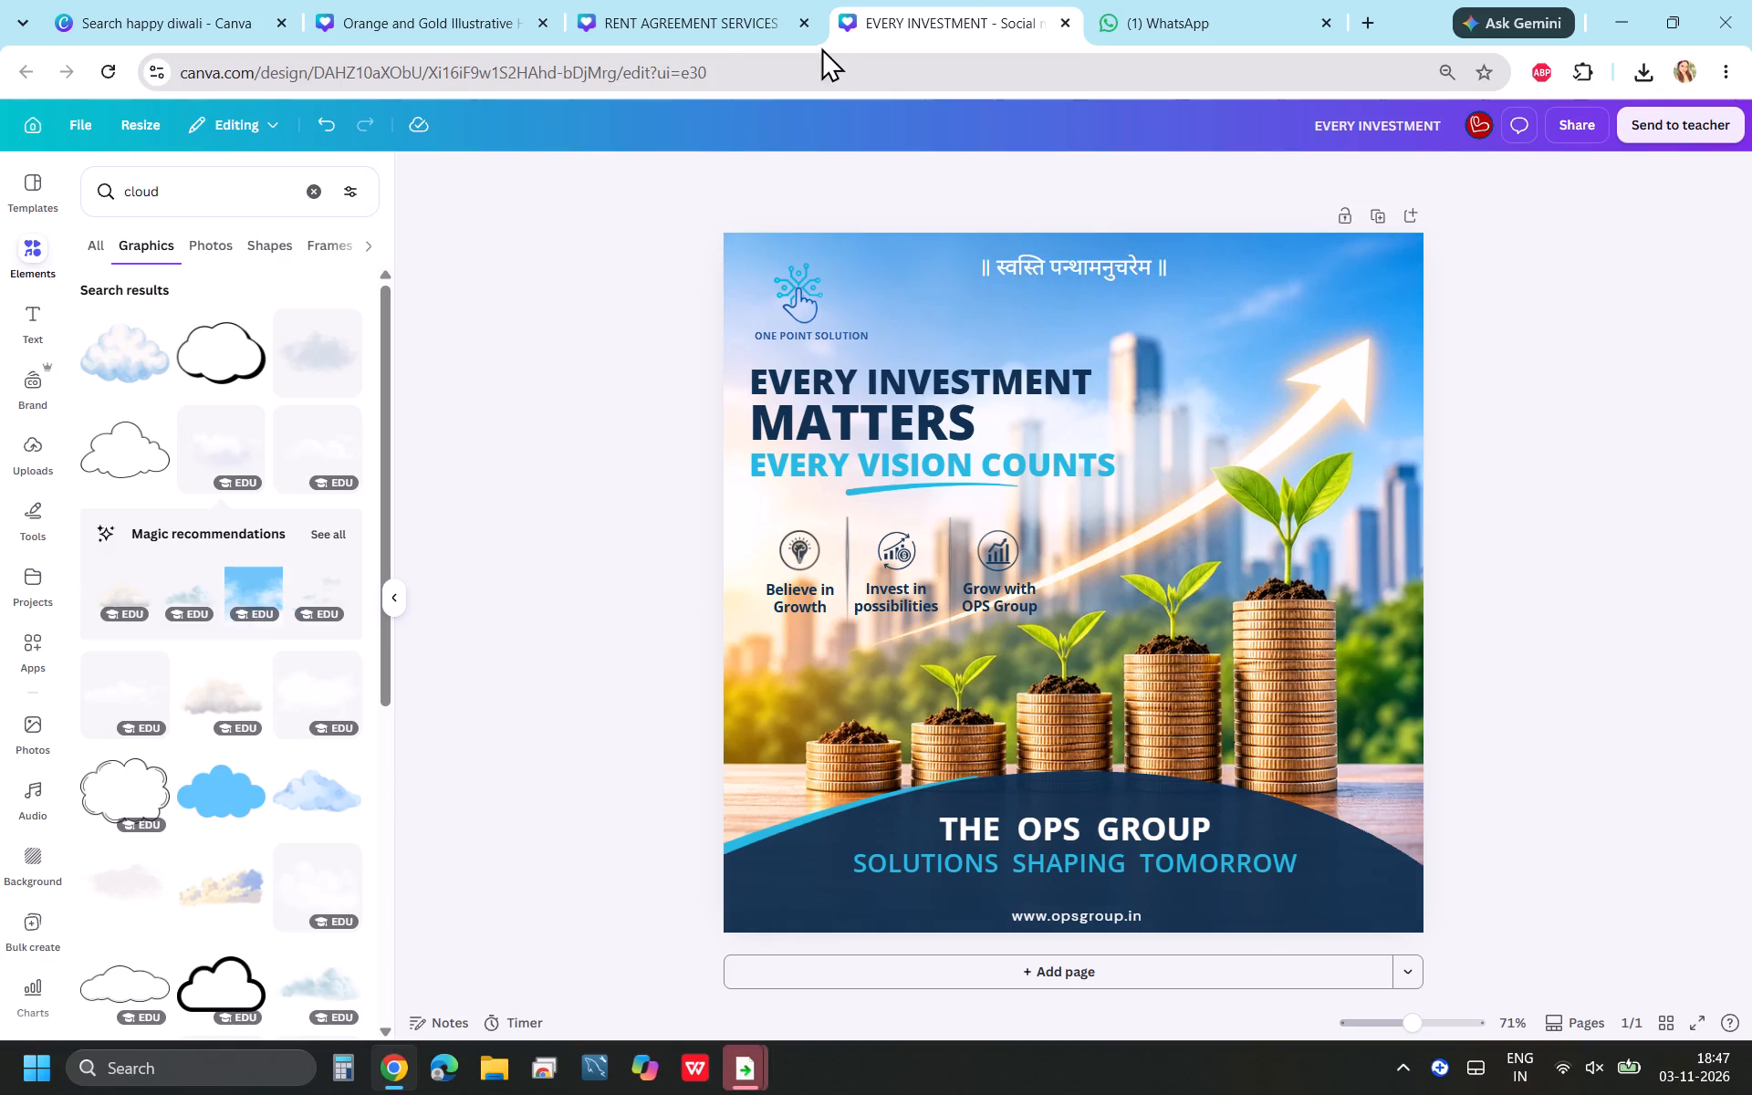
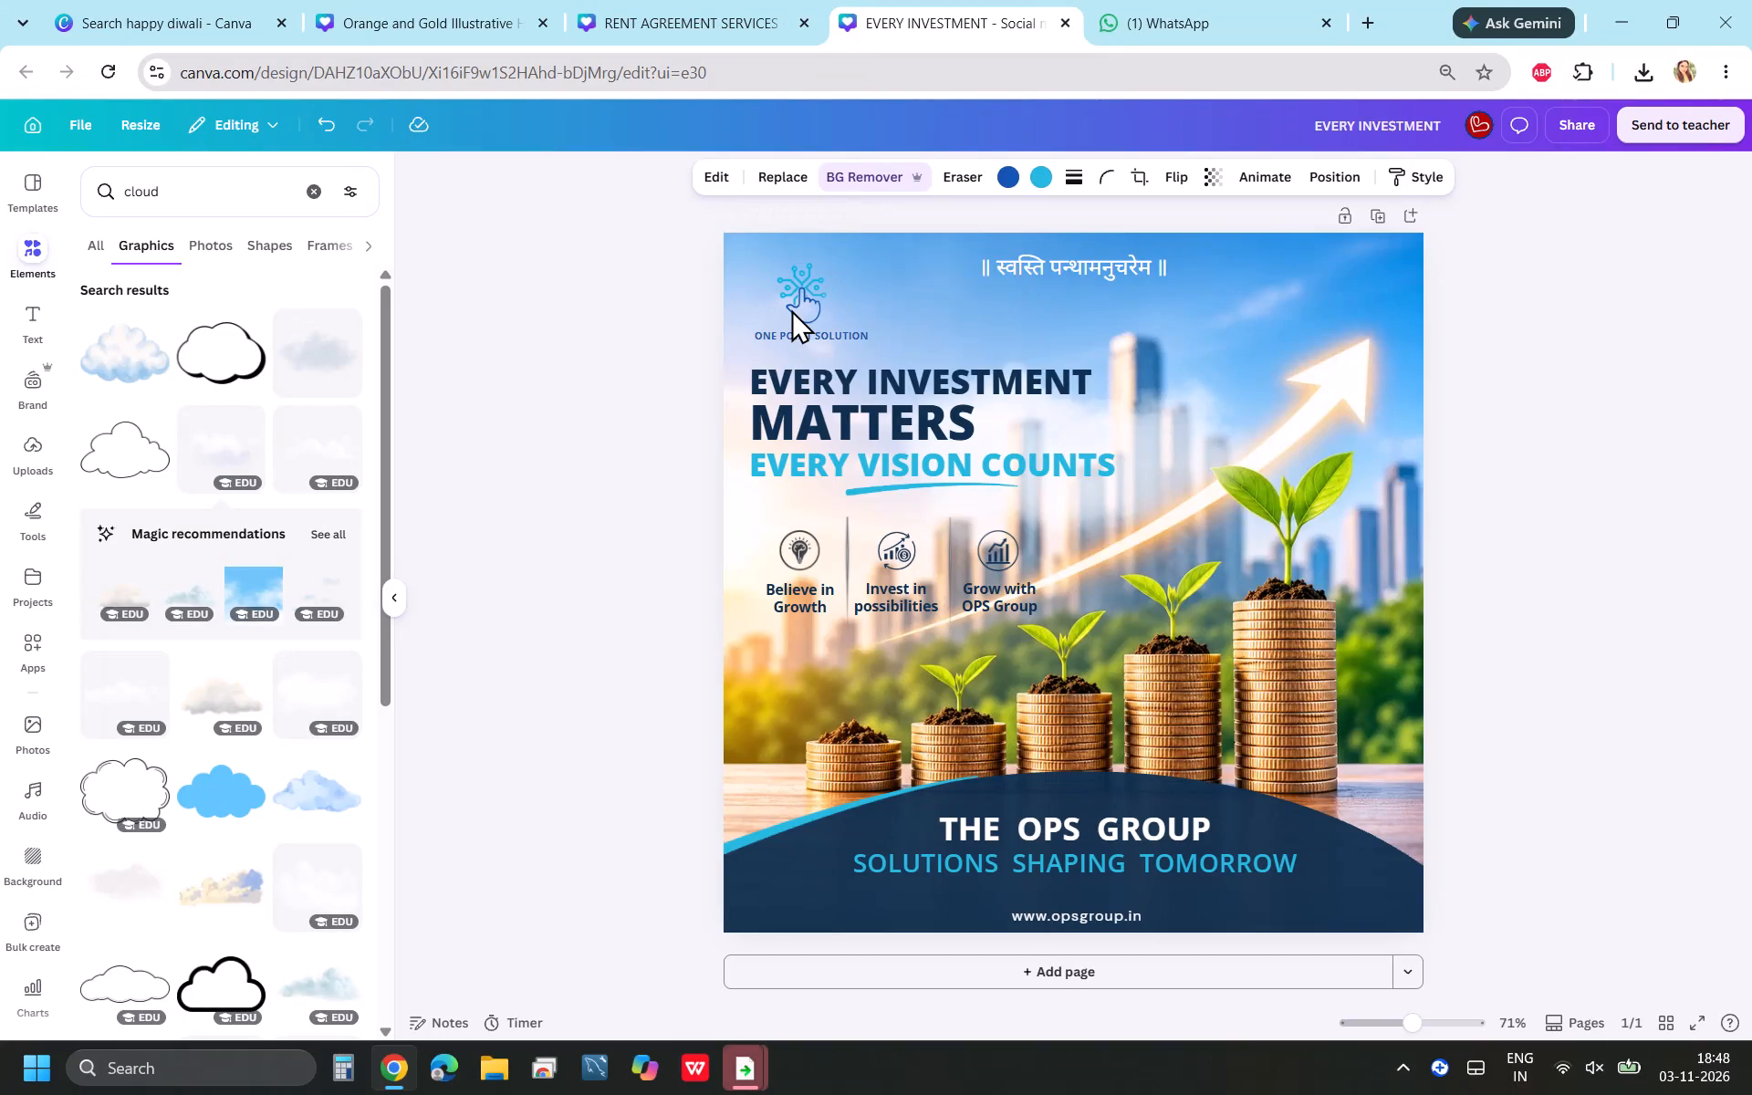
Nudge the hand logo icon above the ONE POINT SOLUTION caption slightly to the right.
key(Right)
key(Right)
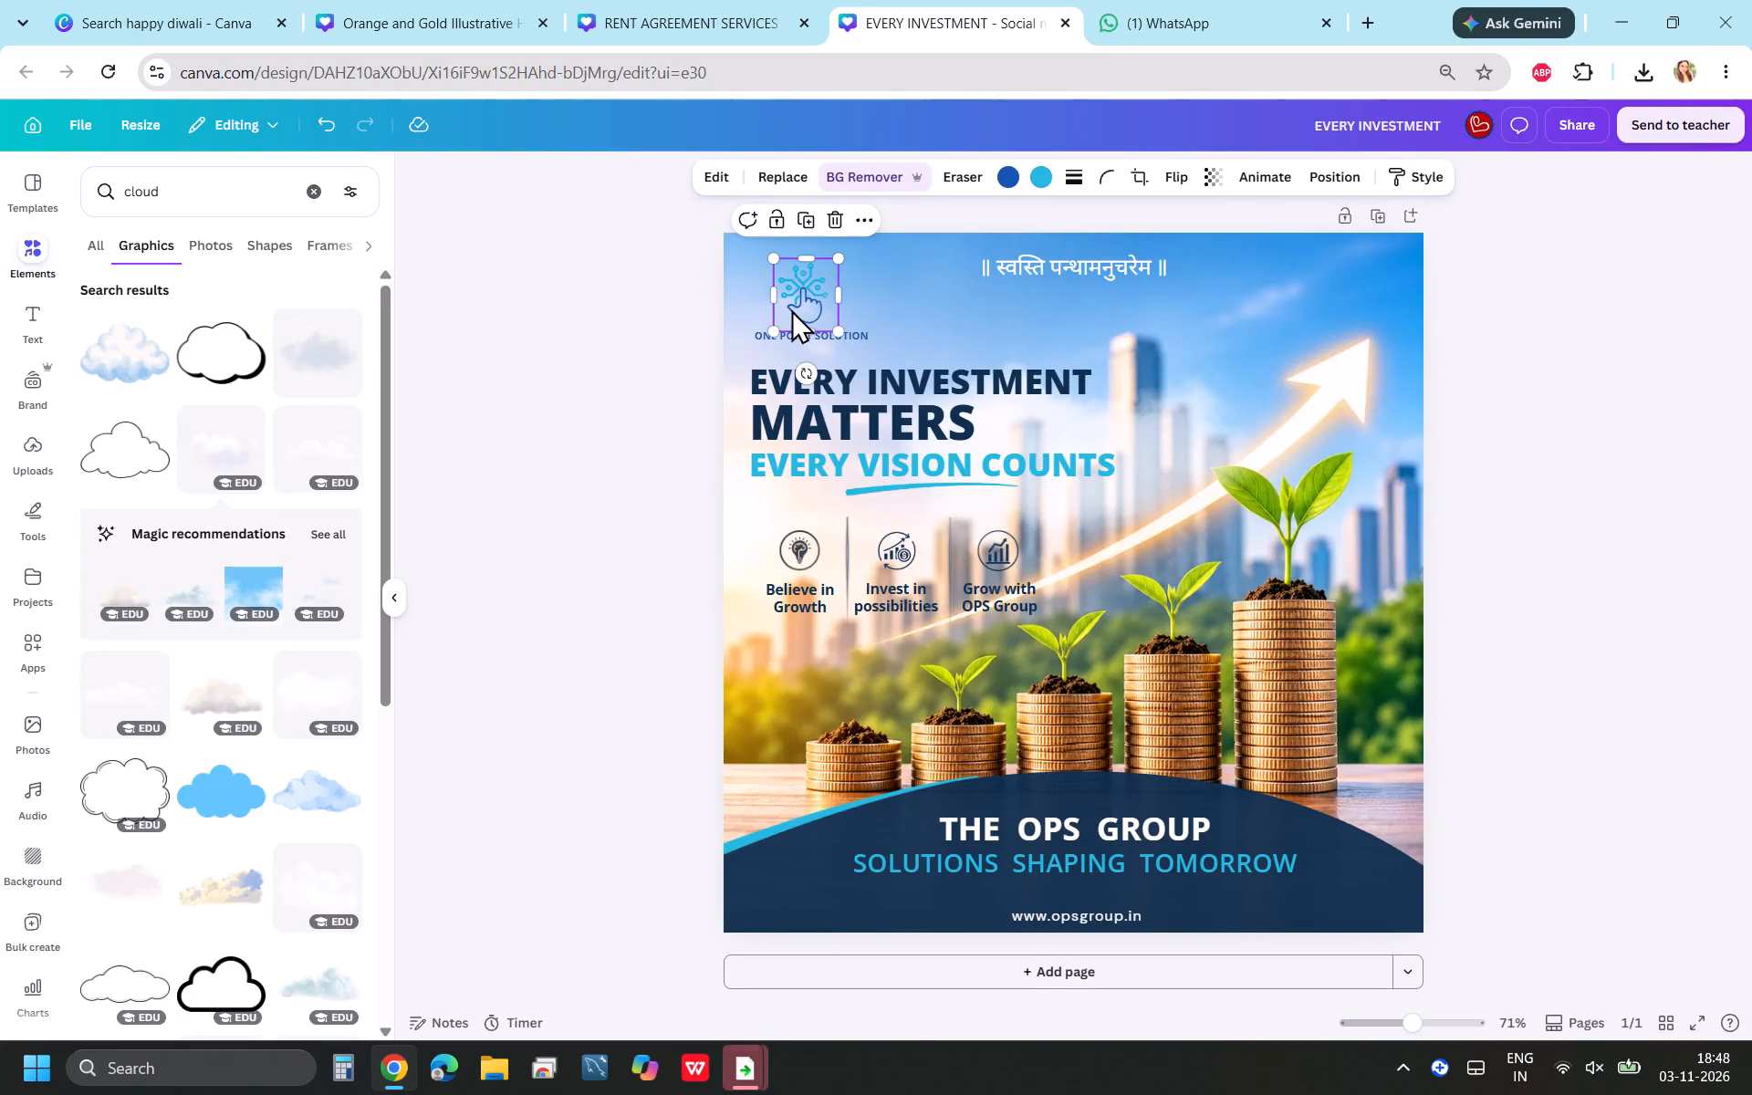
click(1590, 441)
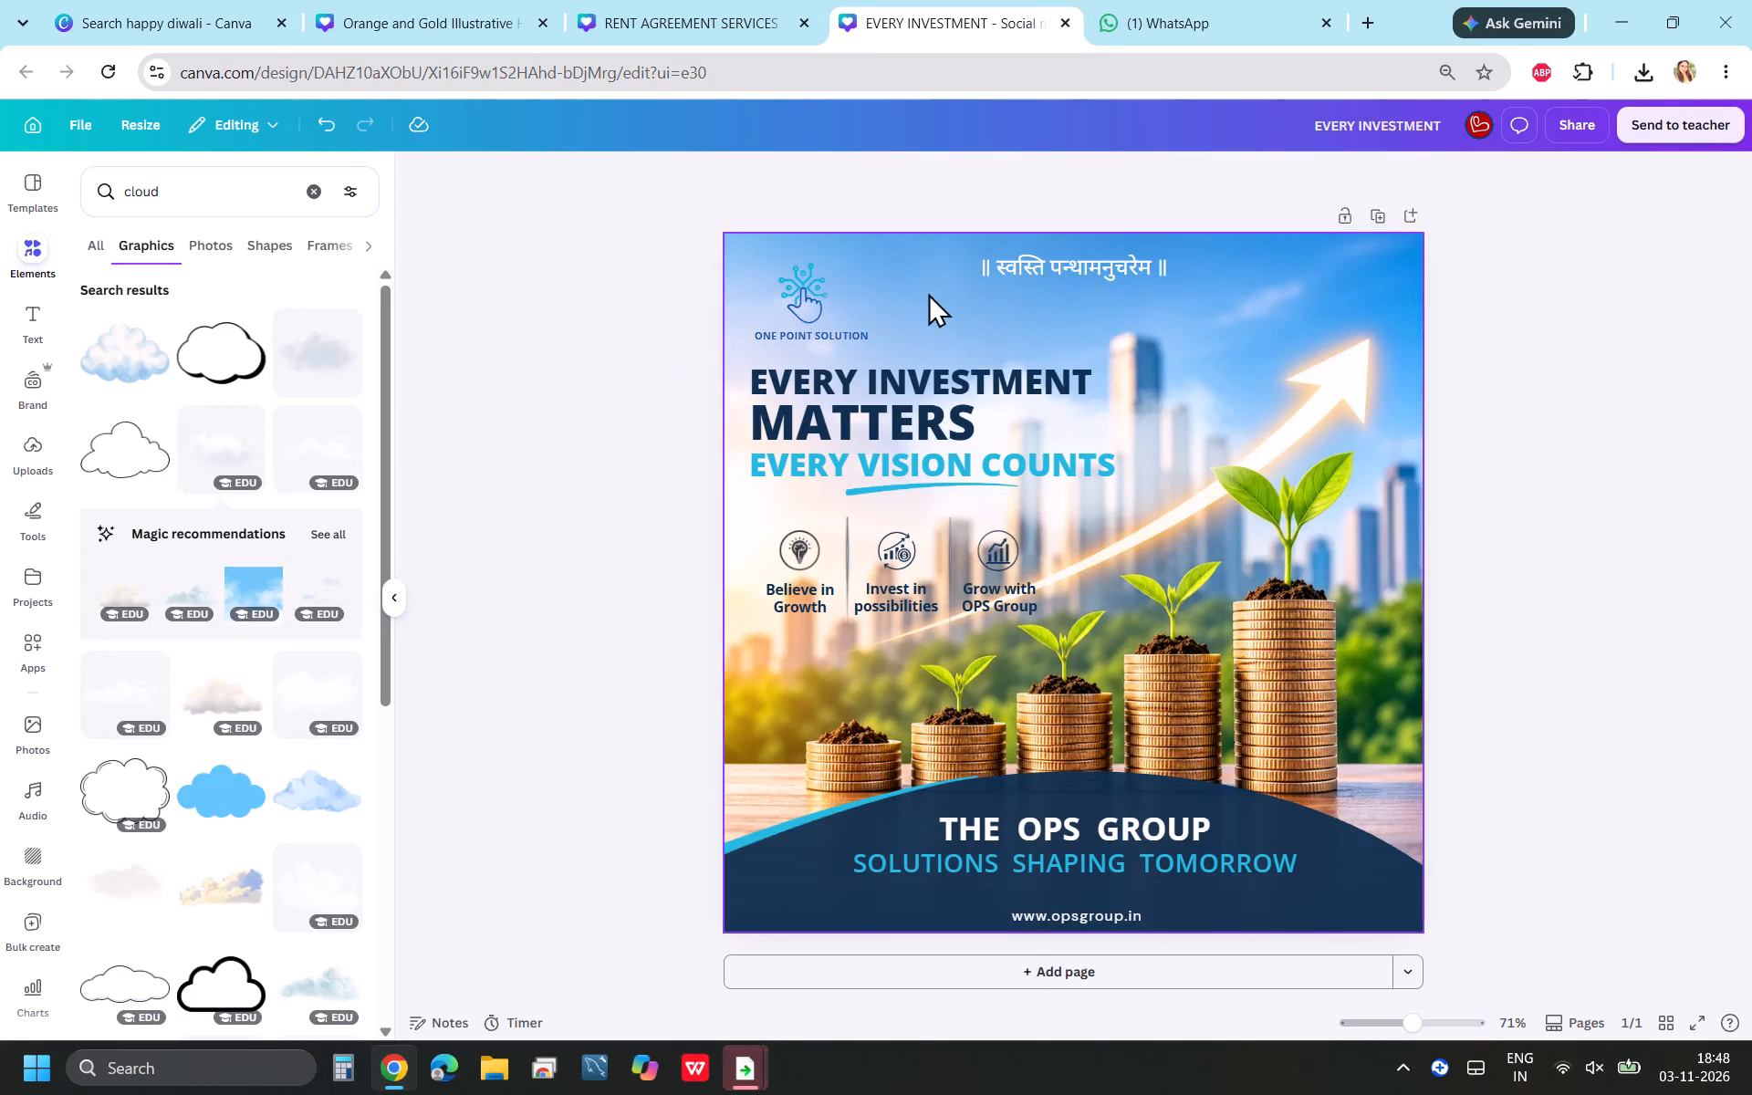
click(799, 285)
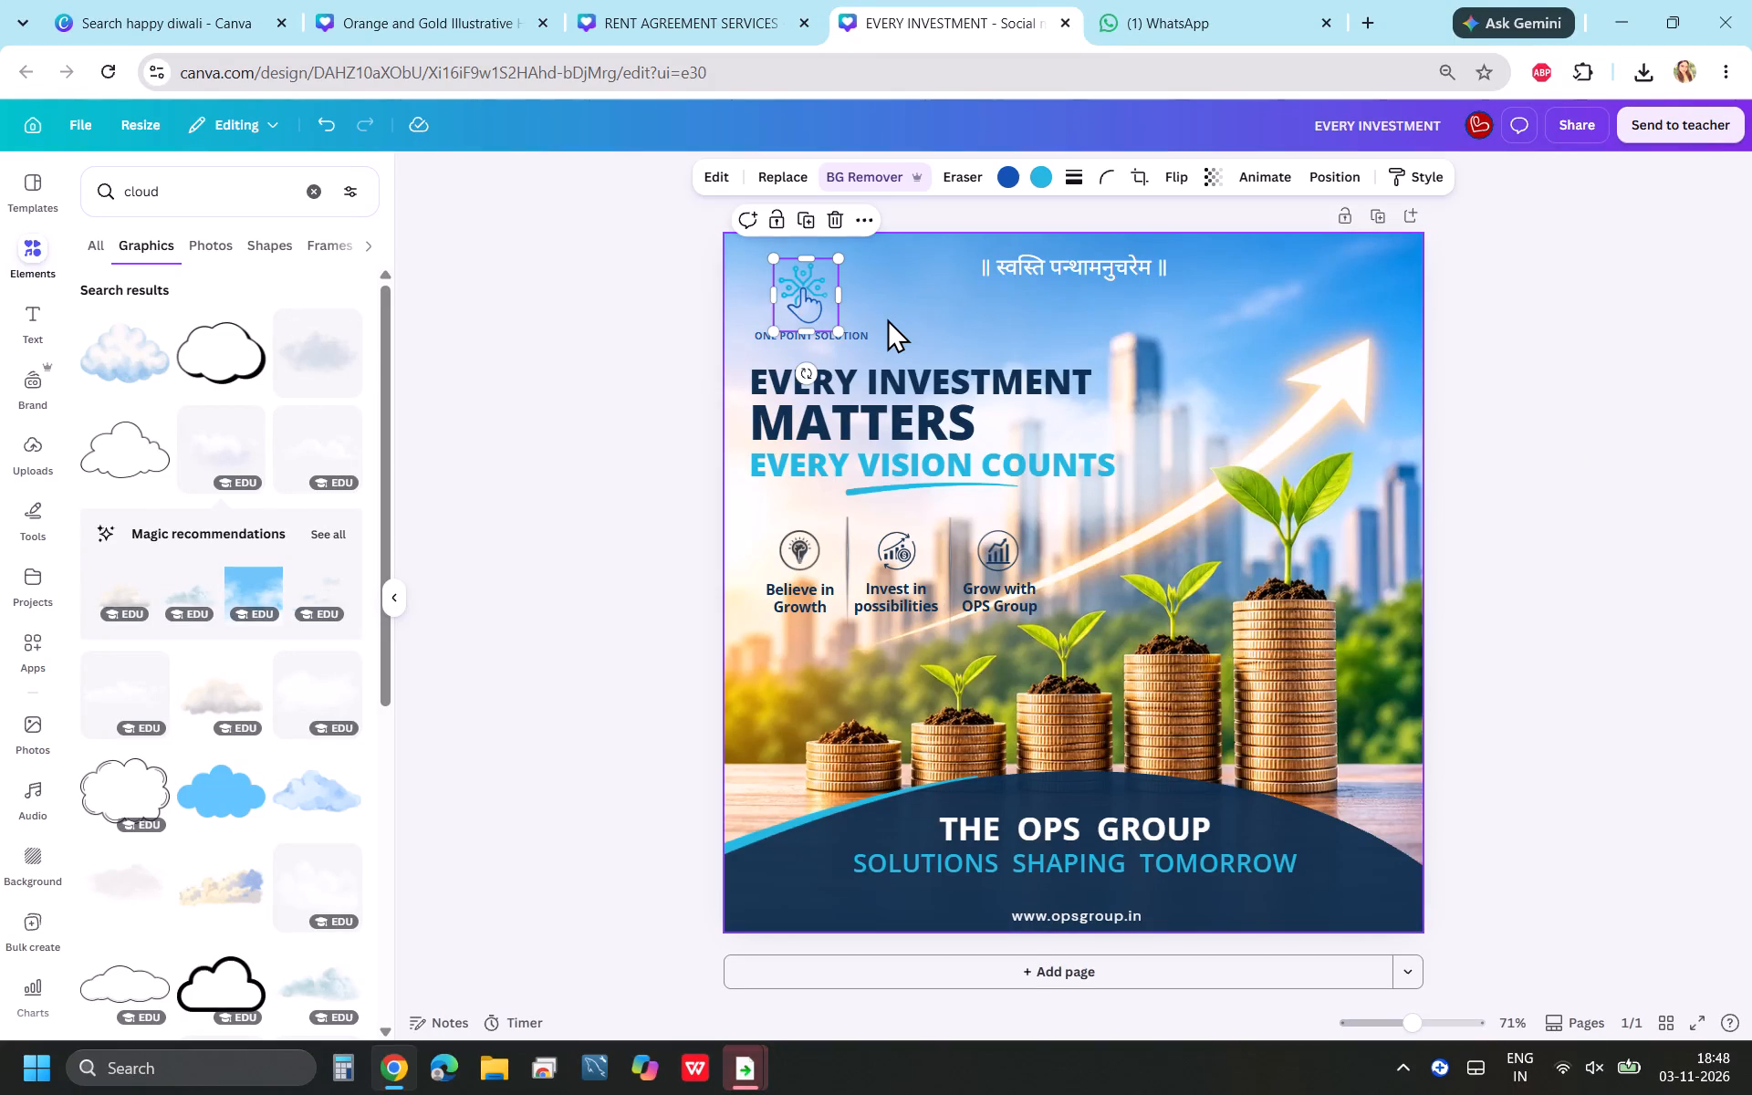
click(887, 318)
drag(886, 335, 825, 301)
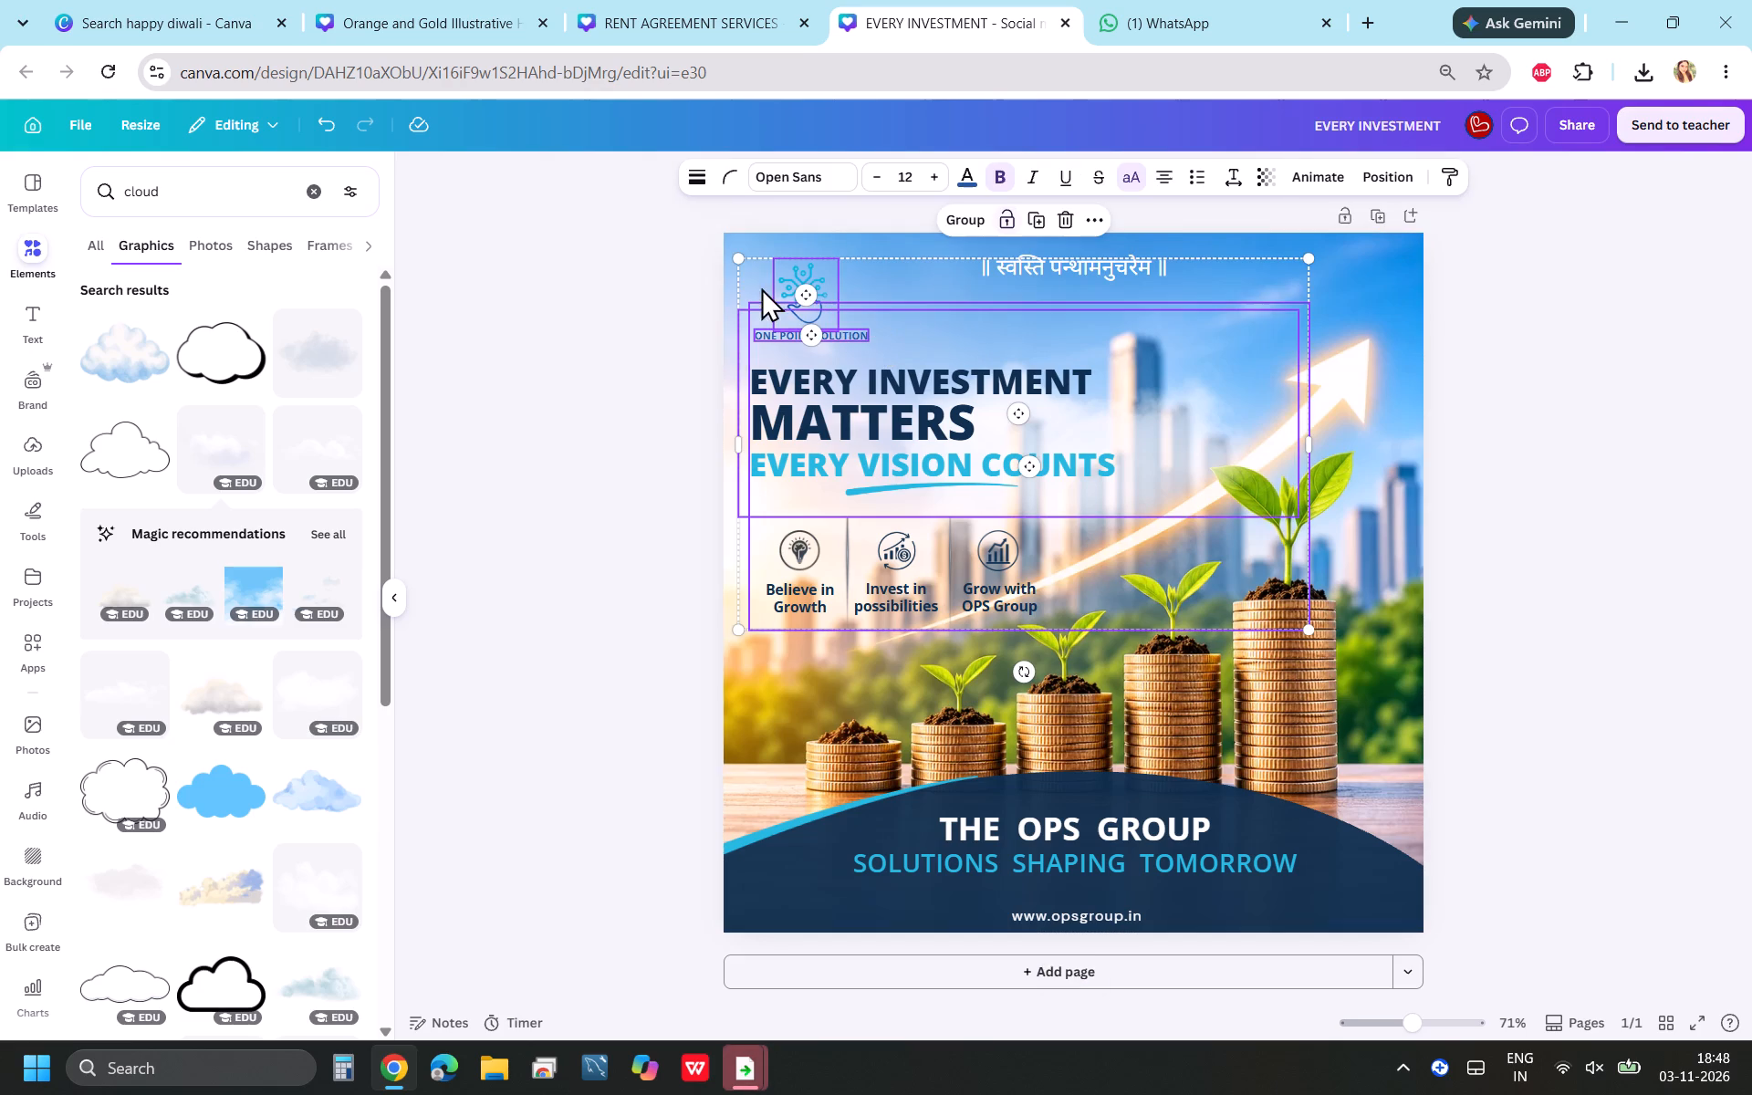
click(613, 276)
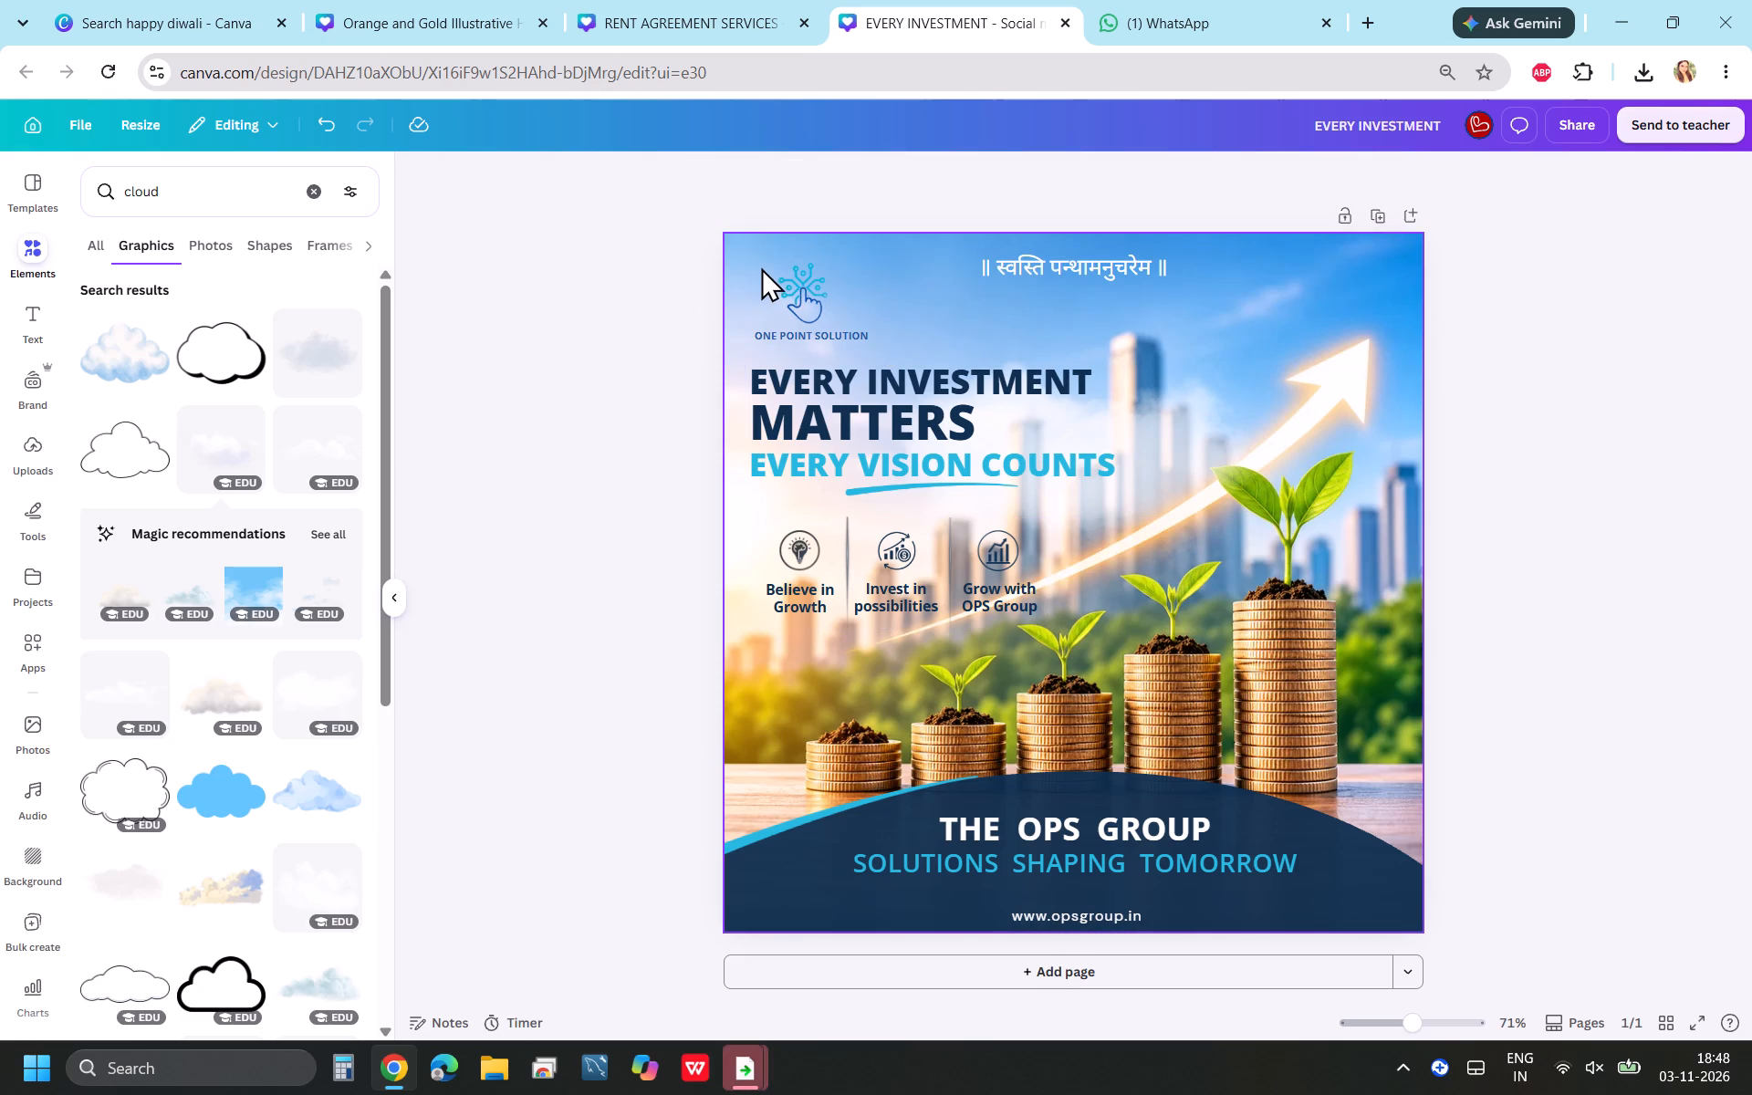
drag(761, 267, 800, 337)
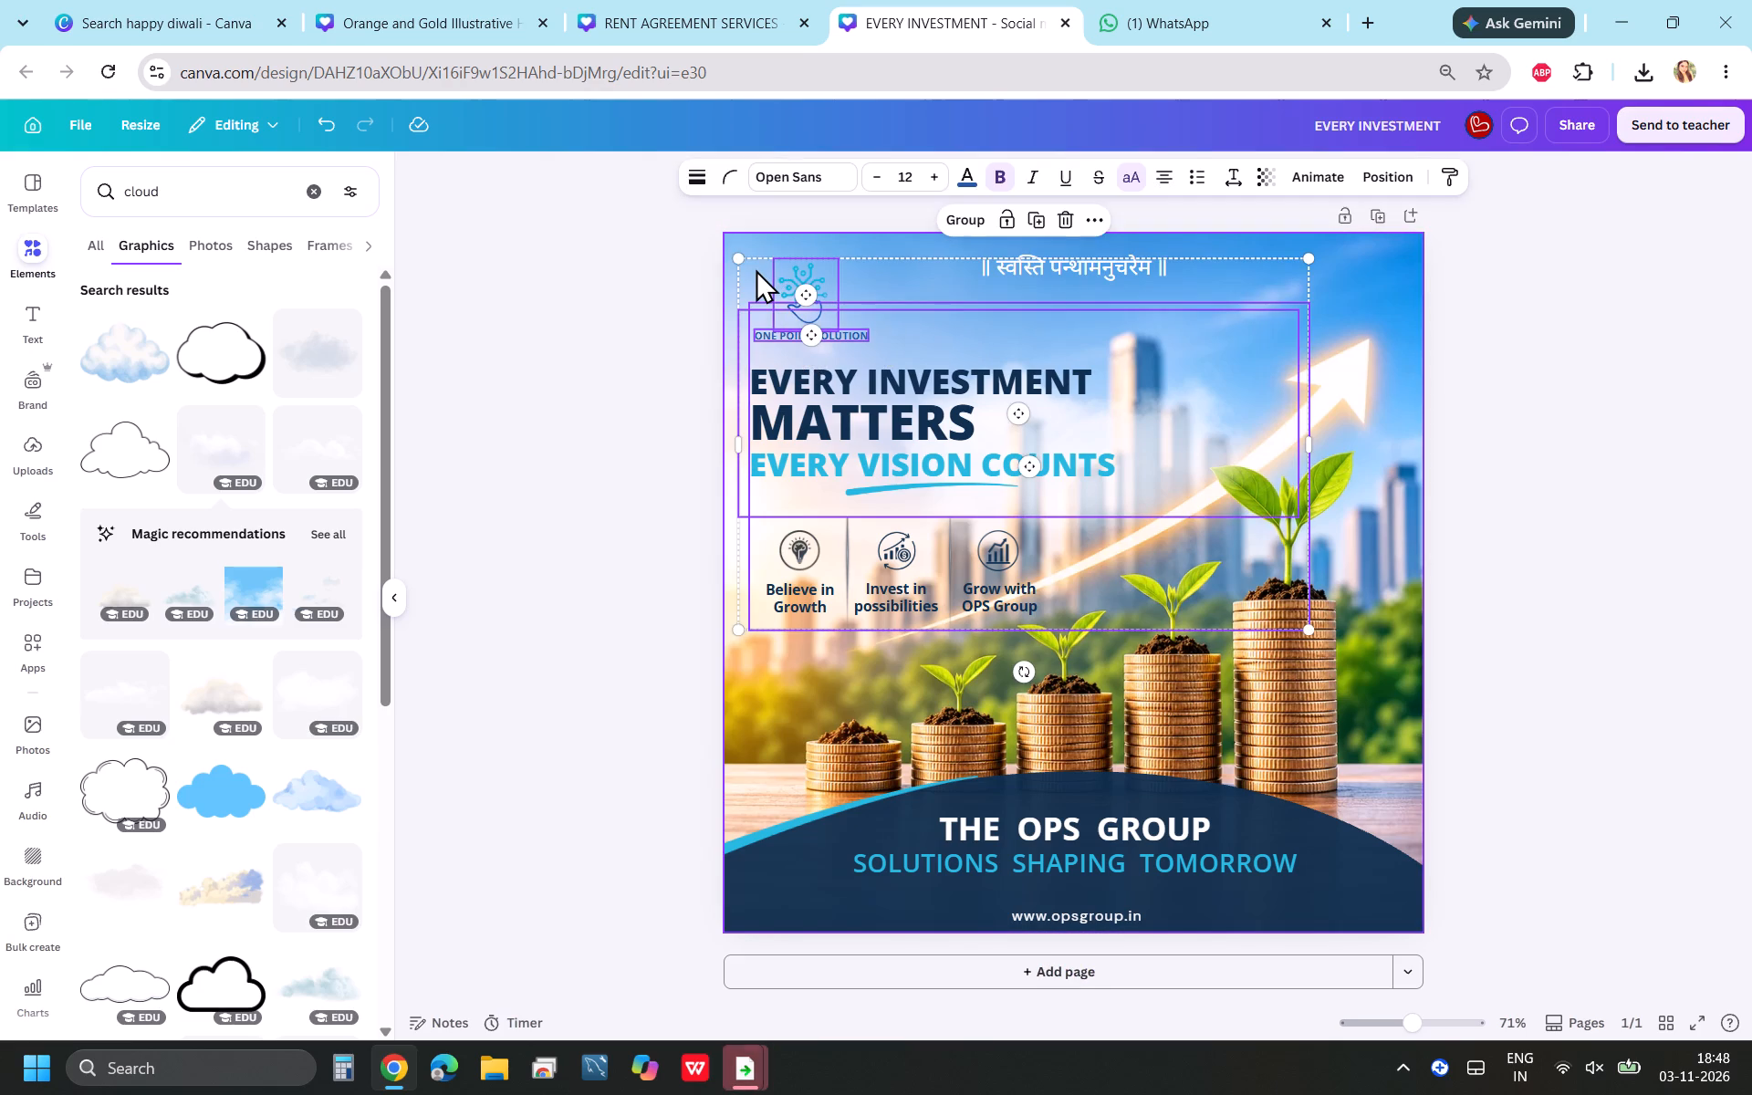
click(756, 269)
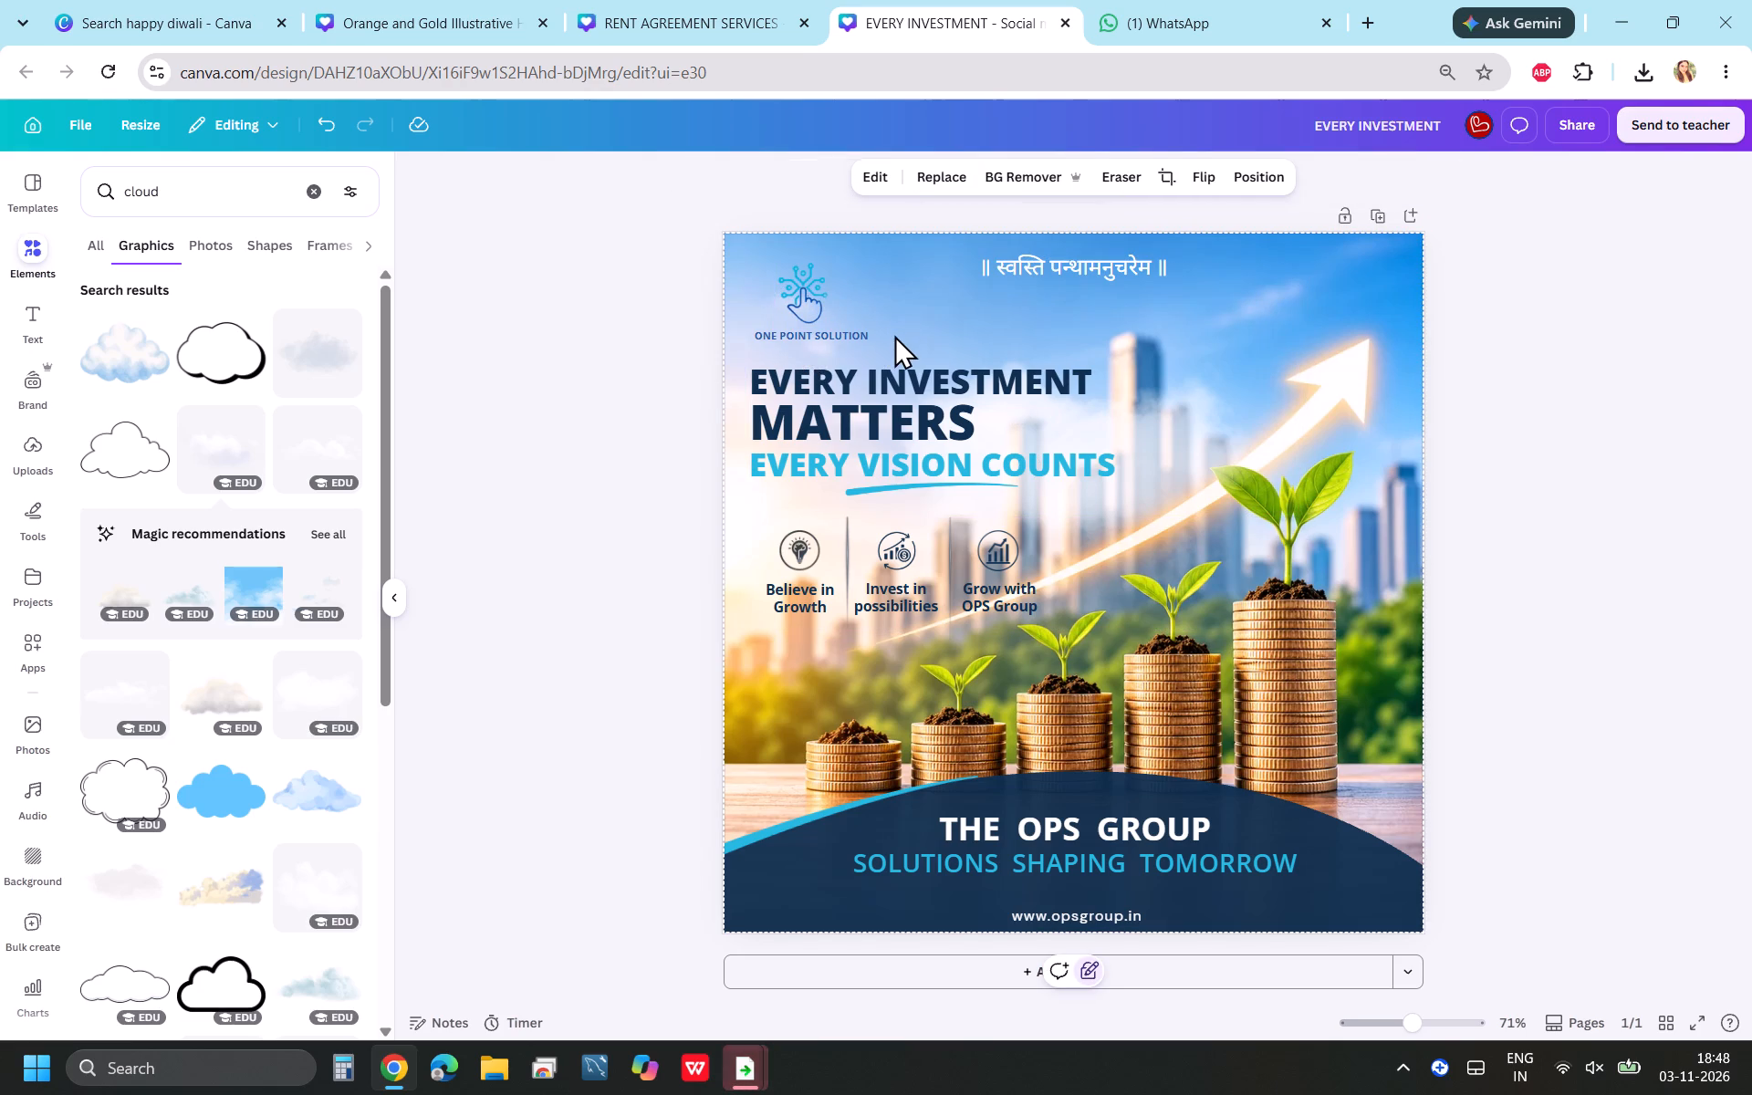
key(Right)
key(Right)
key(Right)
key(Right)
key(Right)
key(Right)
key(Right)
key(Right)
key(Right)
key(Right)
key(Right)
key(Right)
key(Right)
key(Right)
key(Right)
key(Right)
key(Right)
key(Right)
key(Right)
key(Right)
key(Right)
Fine-tune the hand logo icon's horizontal position, leaving it slightly farther right above the ONE POINT SOLUTION caption.
click(779, 306)
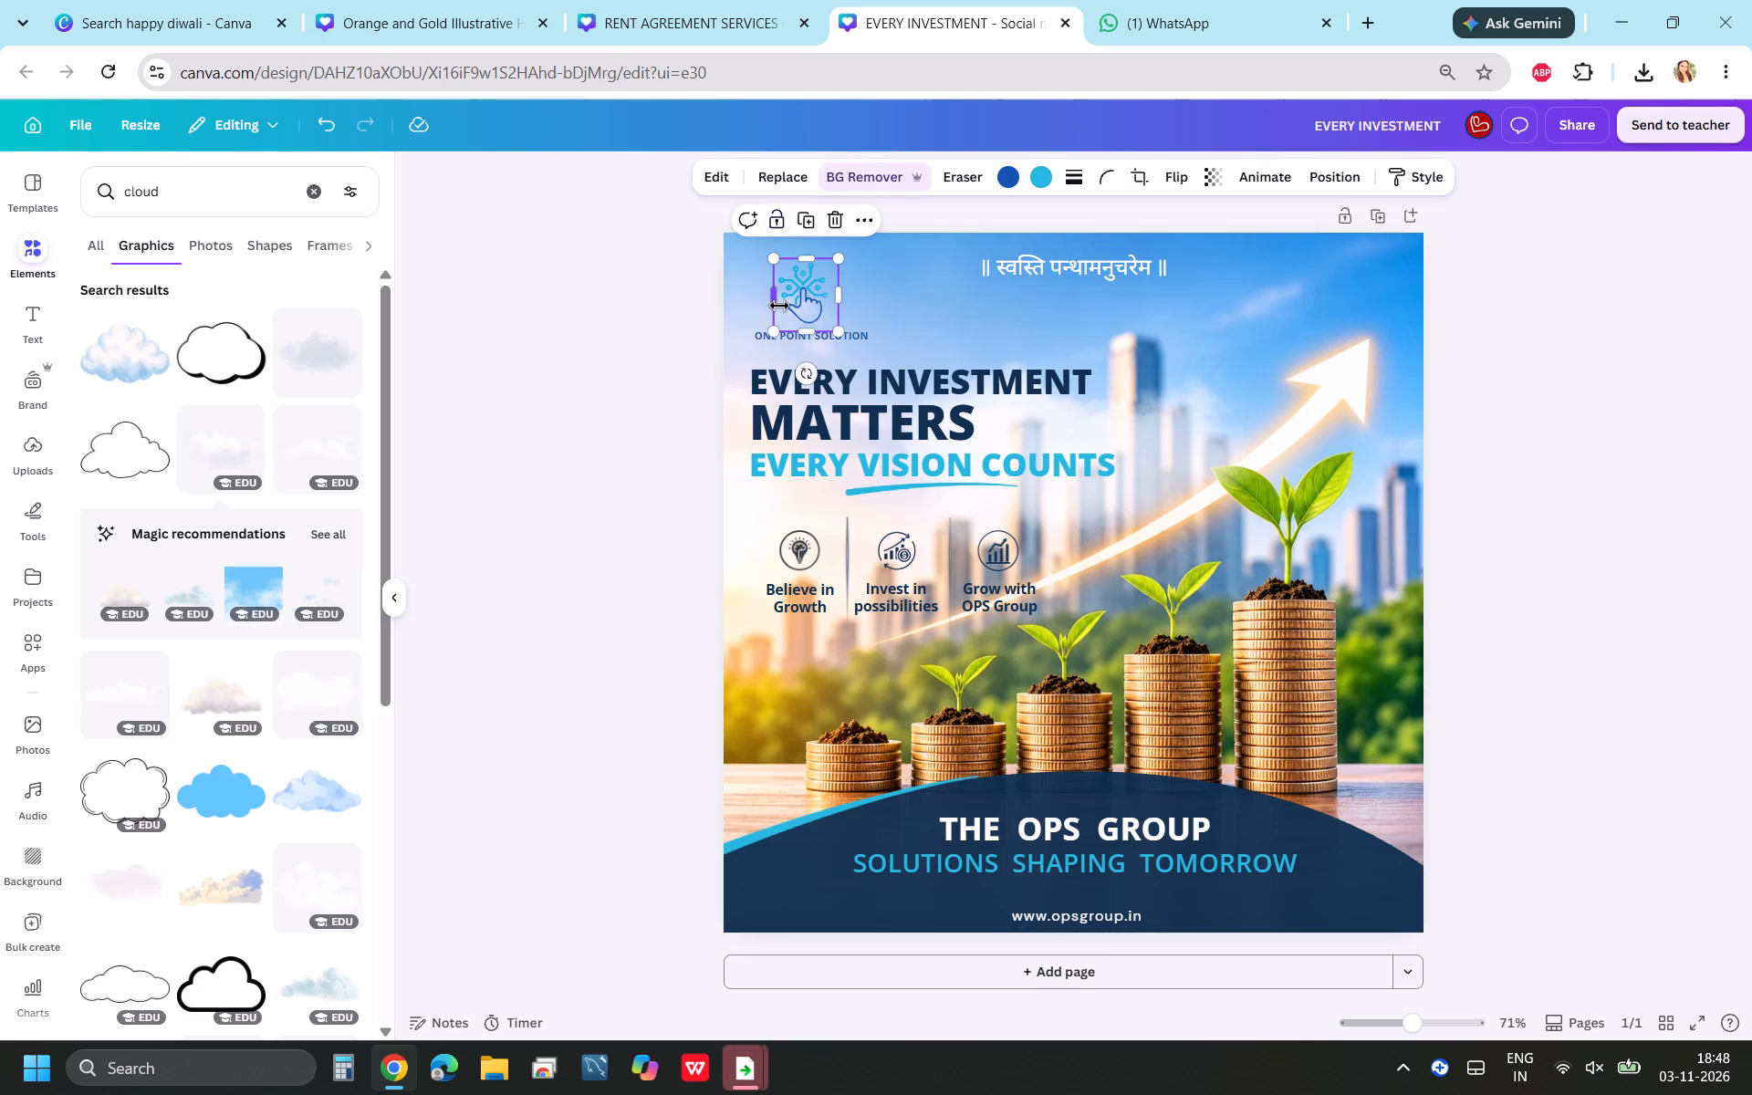
key(Right)
key(Right)
key(Right)
key(Right)
key(Right)
key(Right)
key(Right)
key(Right)
key(Right)
key(Right)
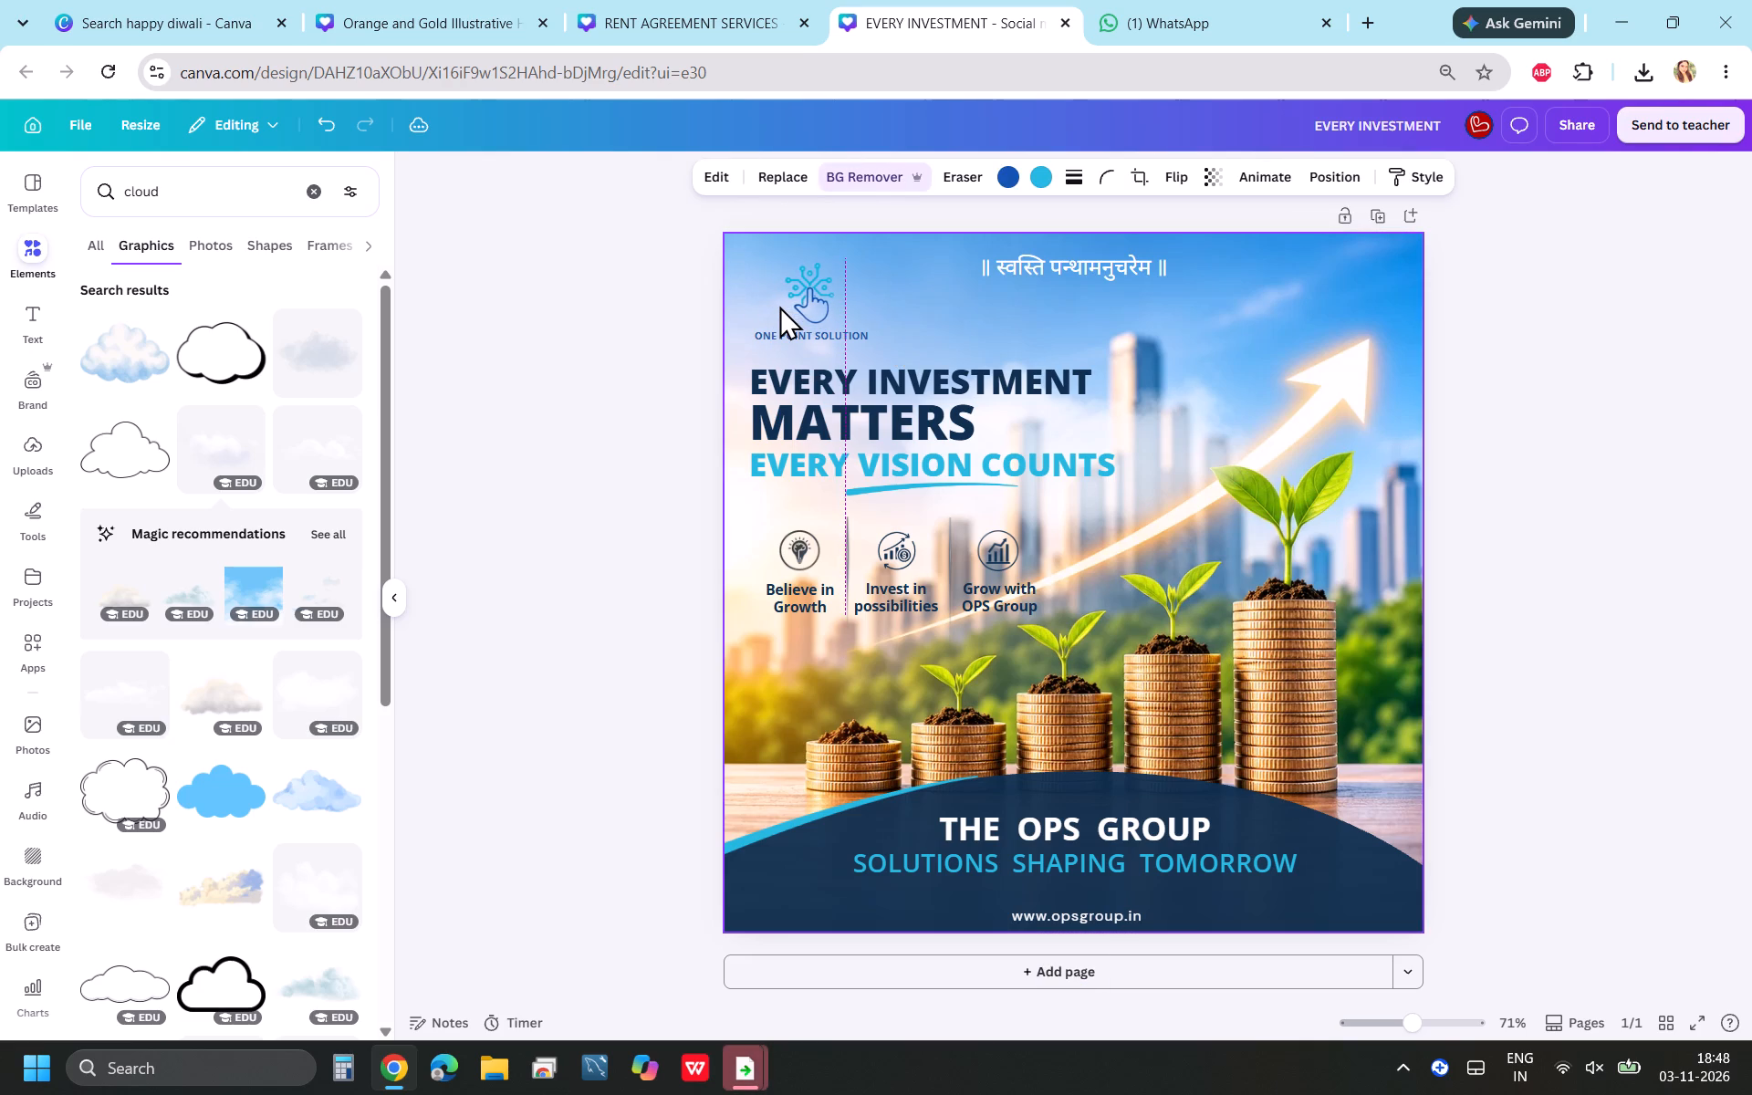
key(Right)
key(Right)
key(Right)
key(Left)
key(Left)
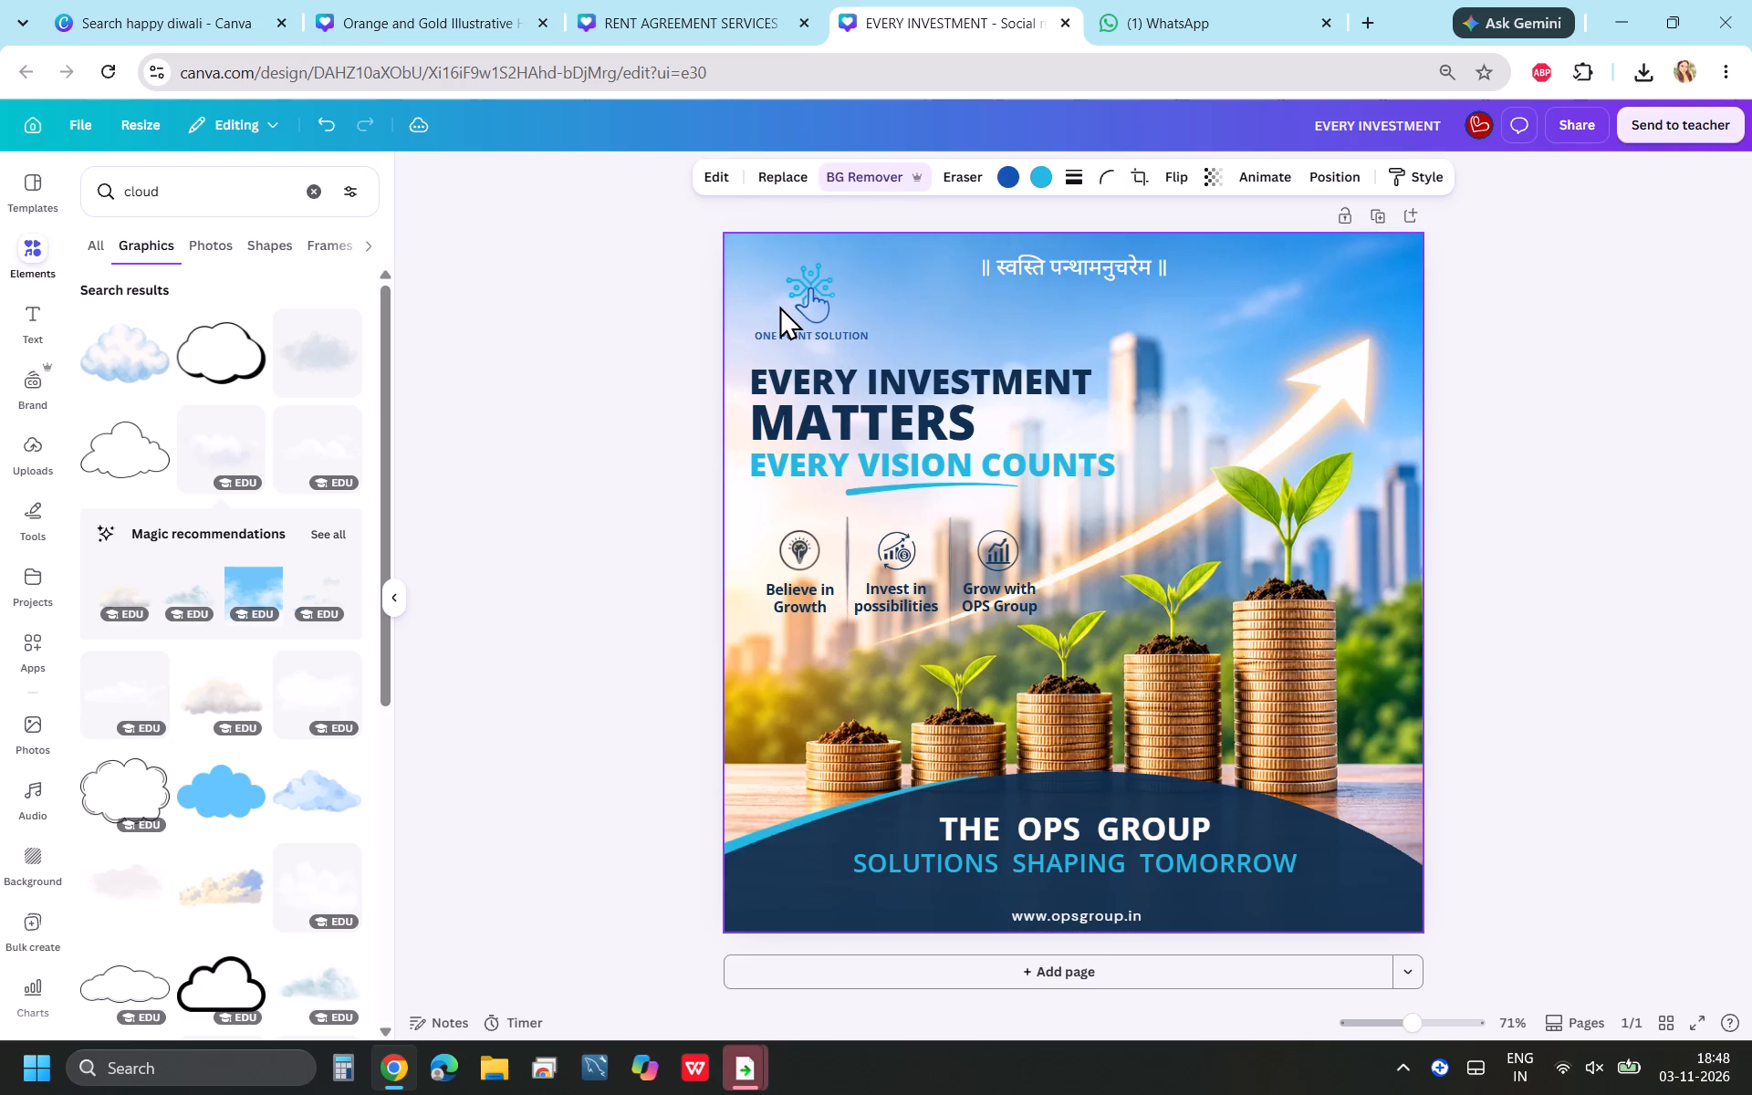
key(Left)
key(Left)
key(Left)
key(Left)
key(Right)
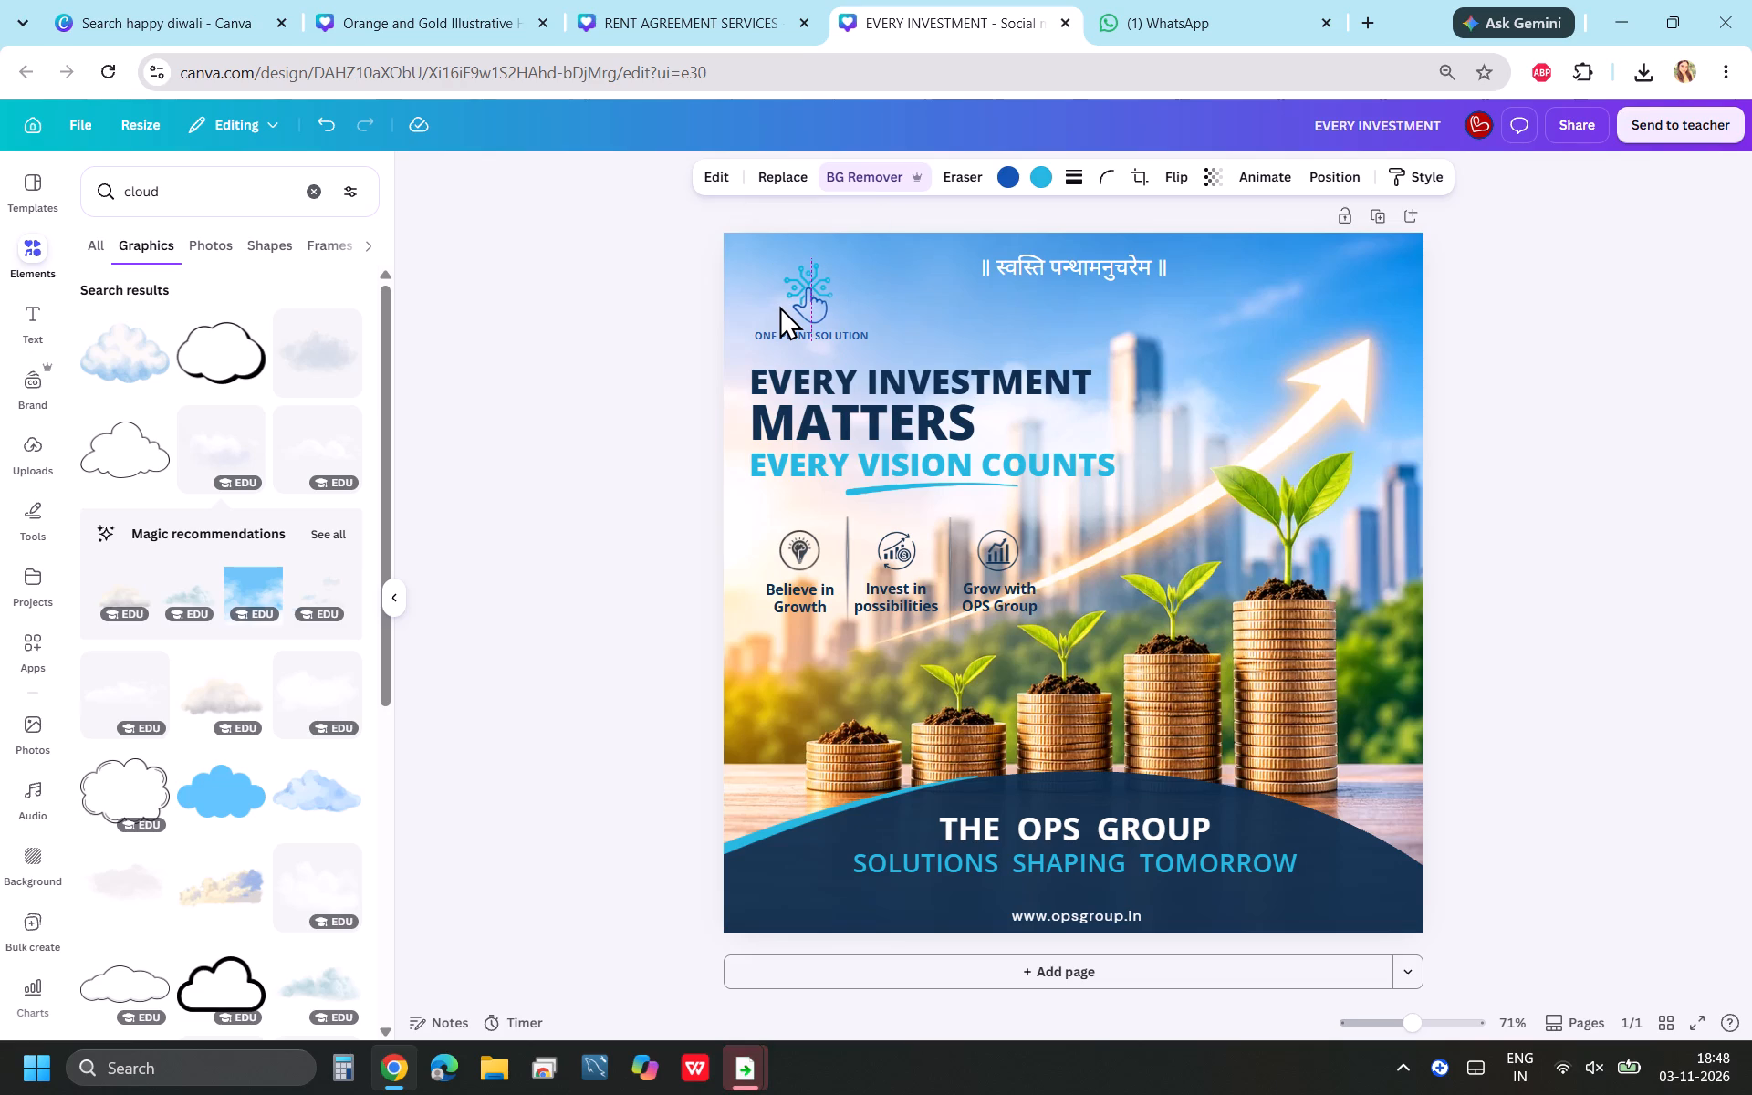
click(582, 362)
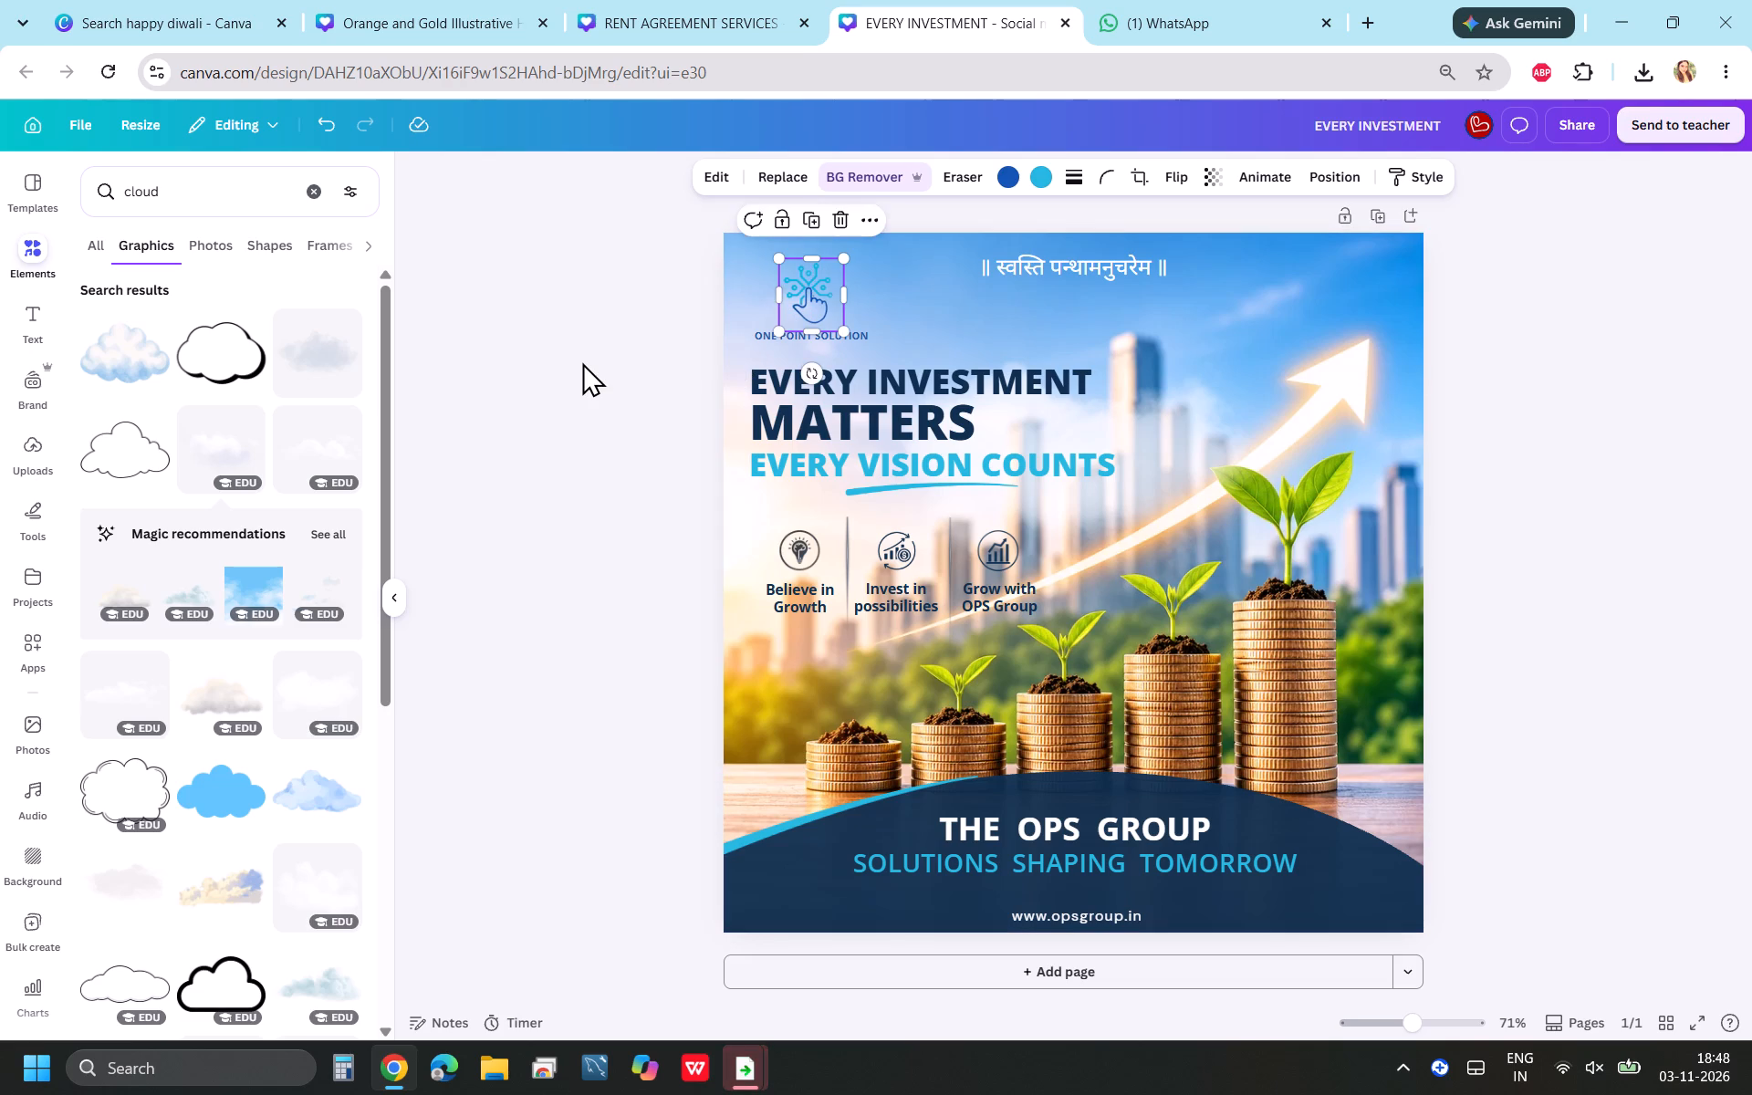
Nudge the ONE POINT SOLUTION caption slightly to the right so it sits centred beneath the hand logo icon.
click(850, 339)
key(Right)
key(Right)
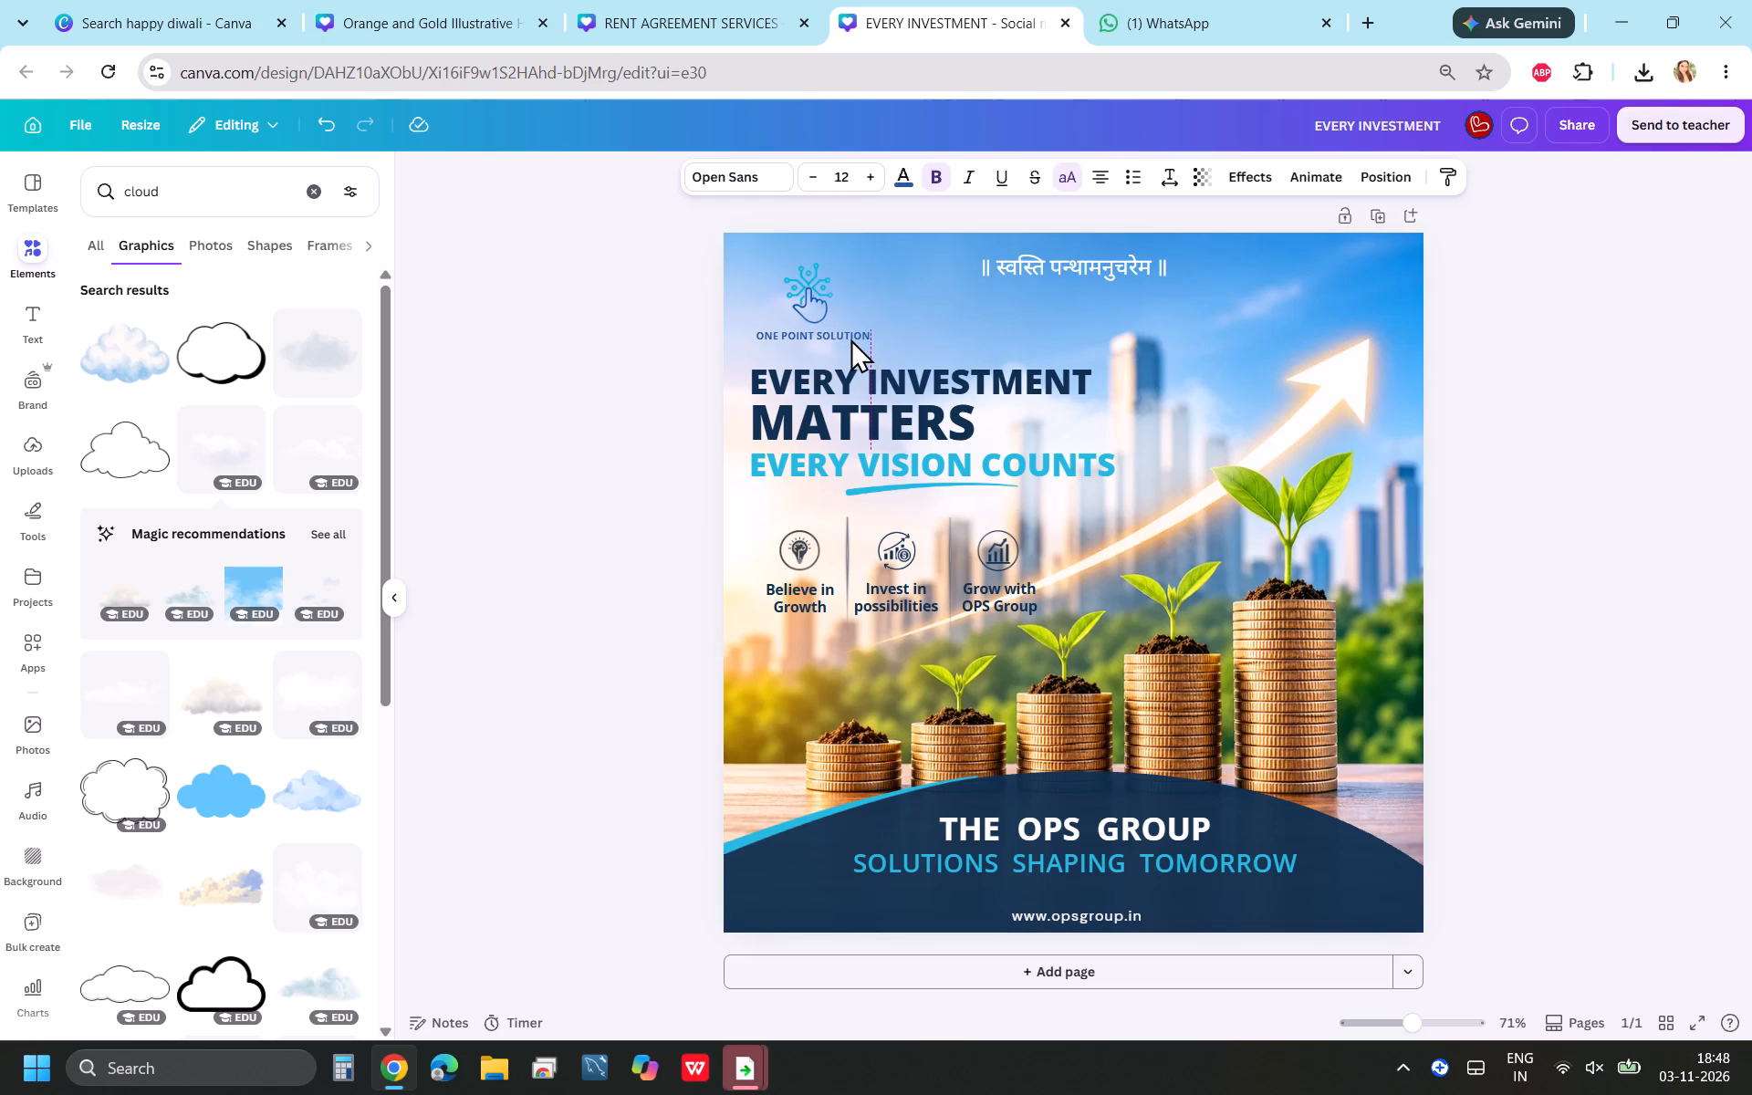
key(Right)
key(Right)
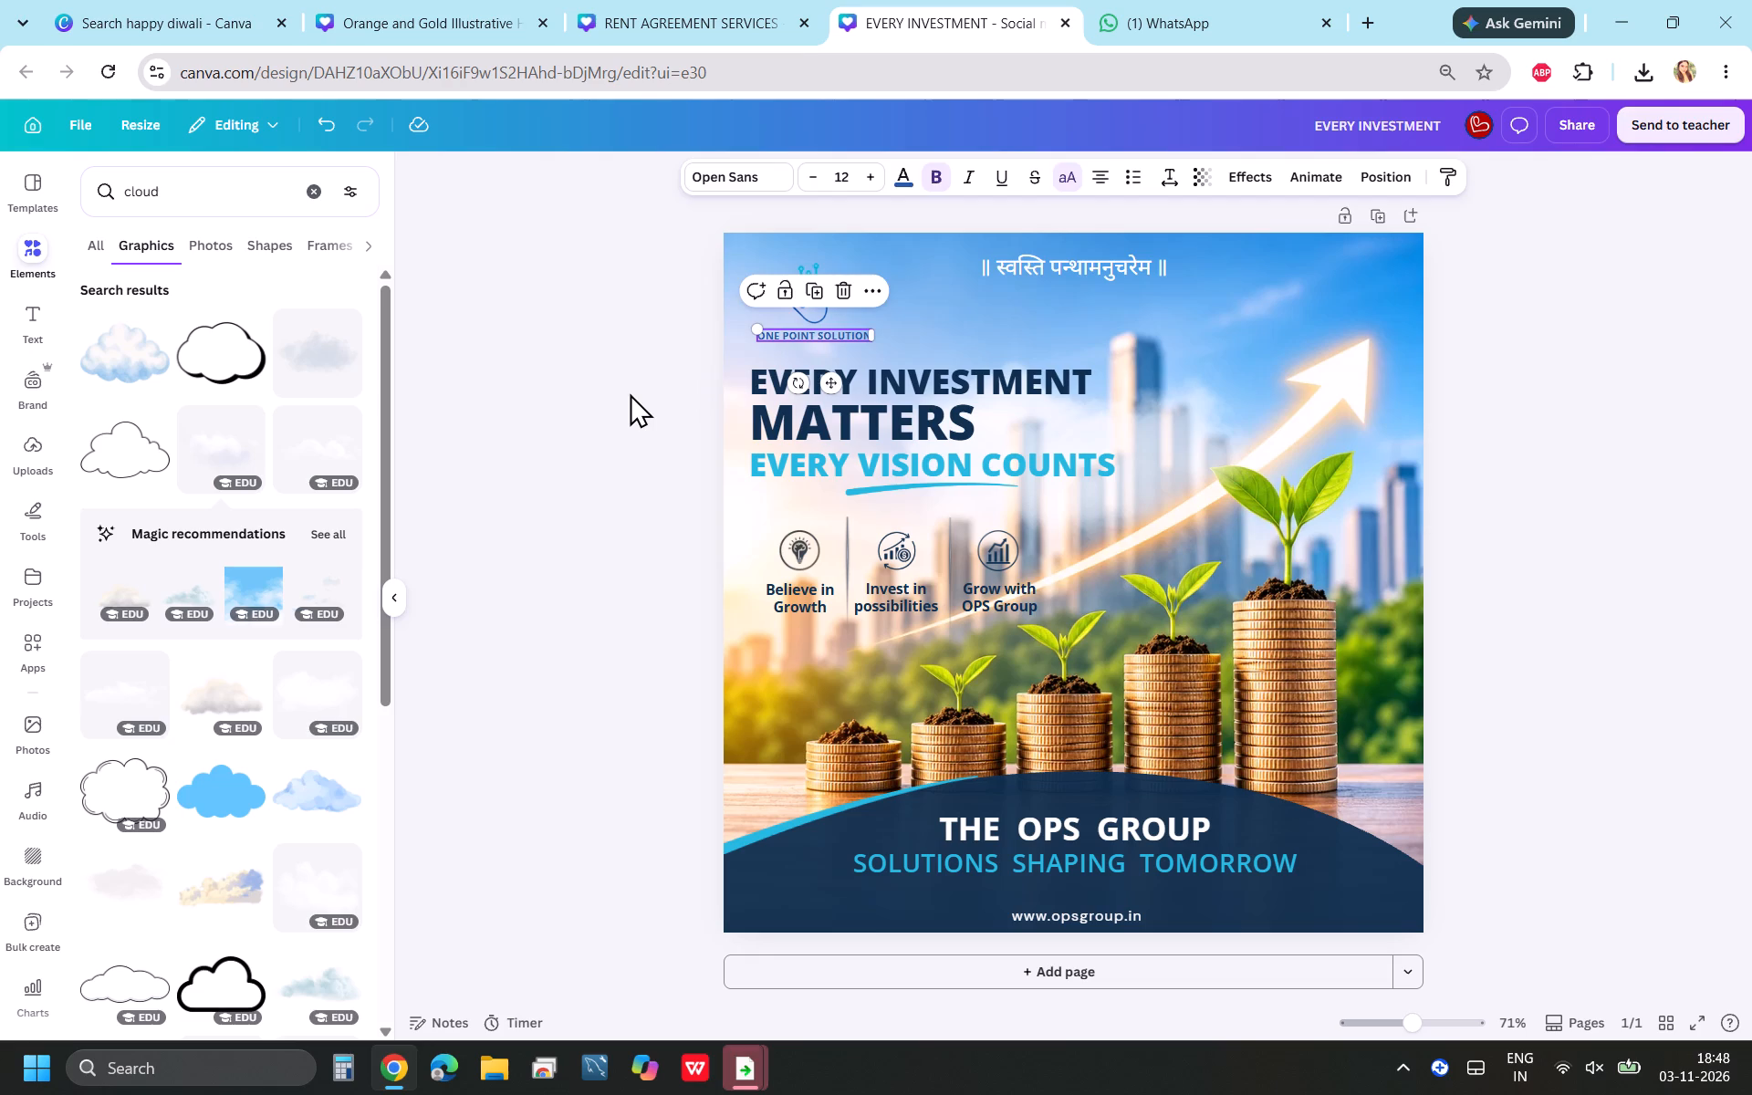
click(630, 393)
Move the hand logo icon and its ONE POINT SOLUTION caption together slightly upward, away from the EVERY INVESTMENT headline.
click(794, 332)
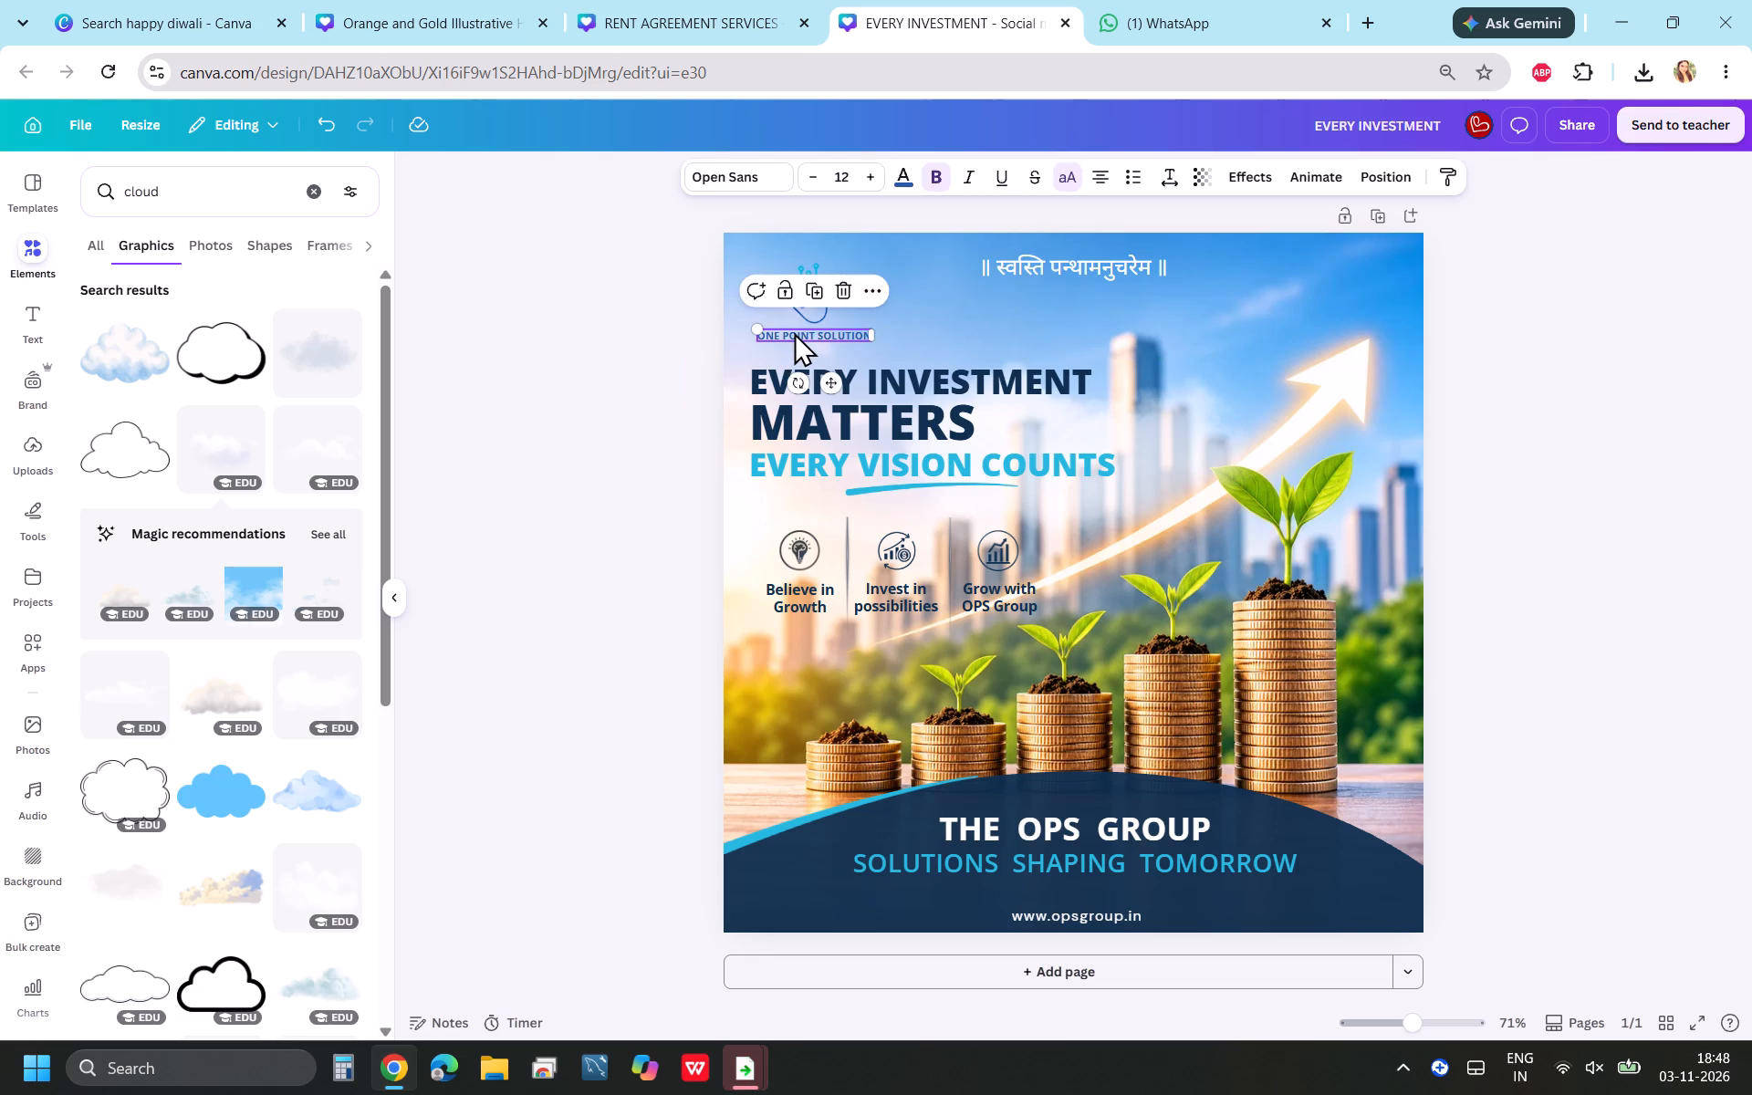
shift+click(799, 313)
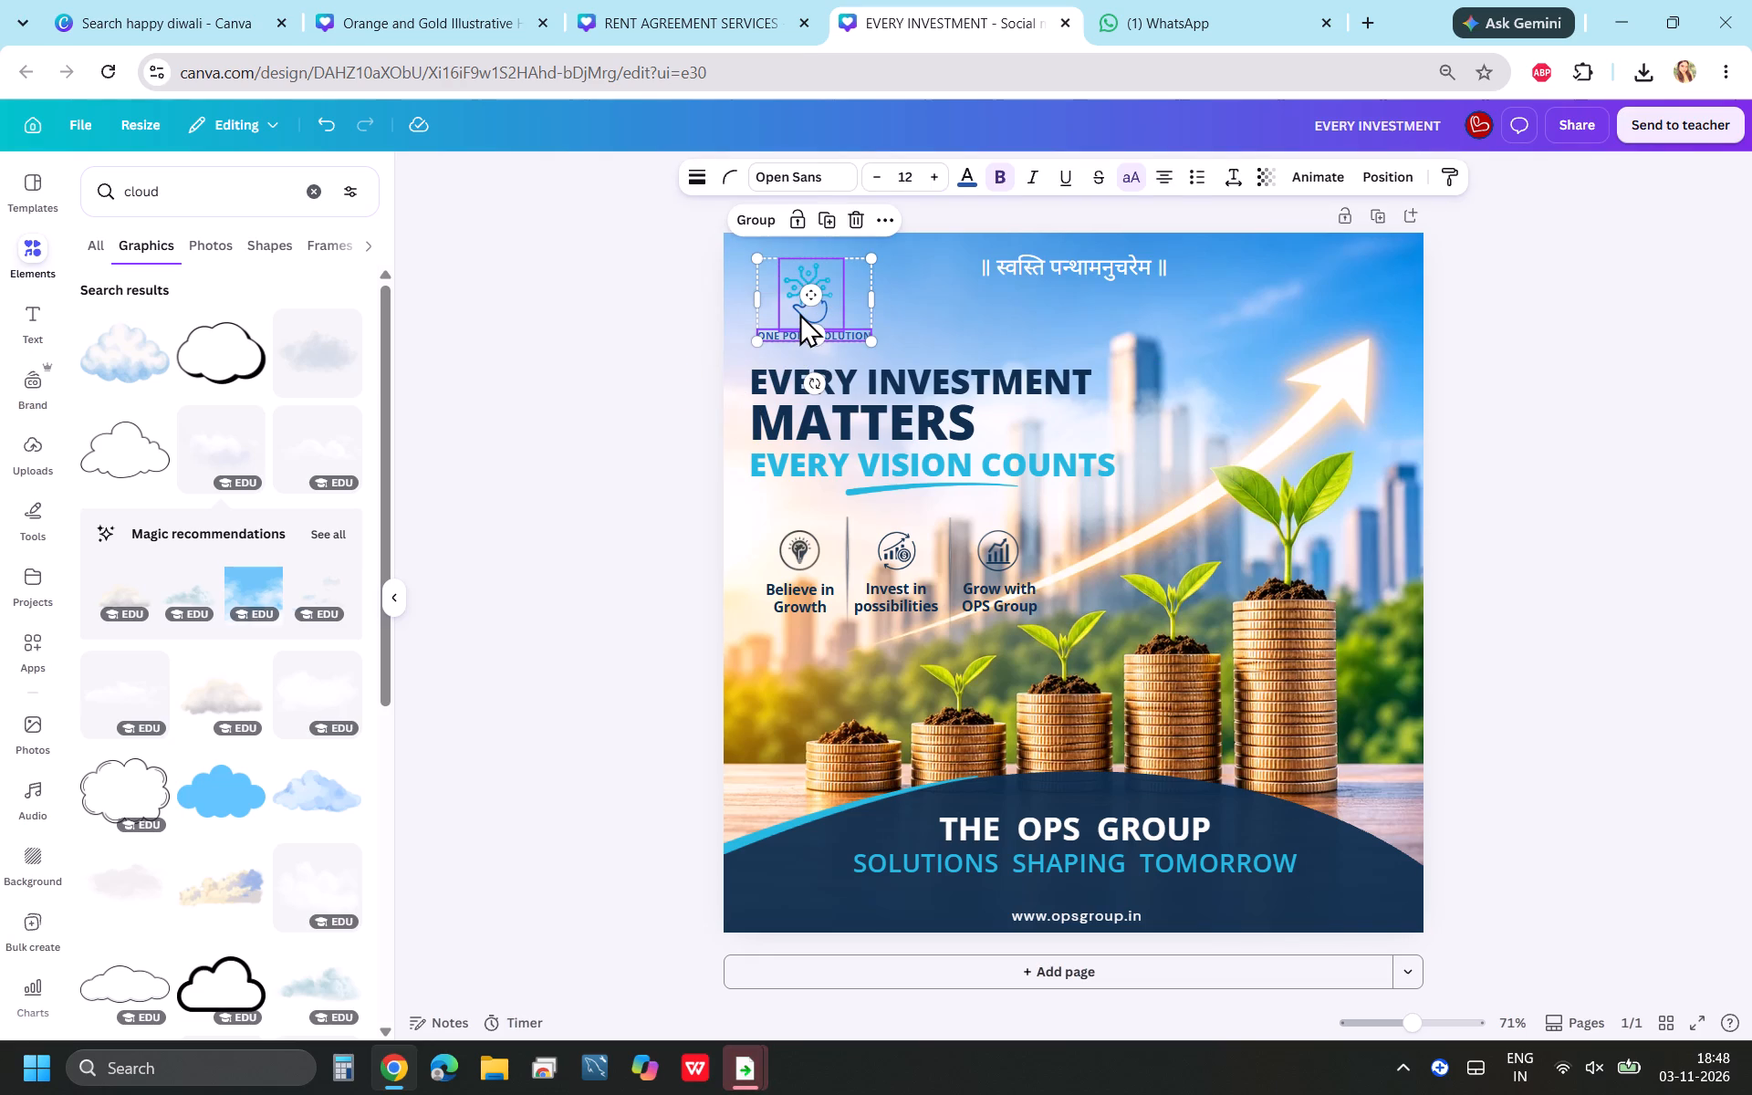
key(Up)
key(Up)
key(Up)
key(Up)
key(Up)
key(Up)
key(Up)
key(Up)
key(Up)
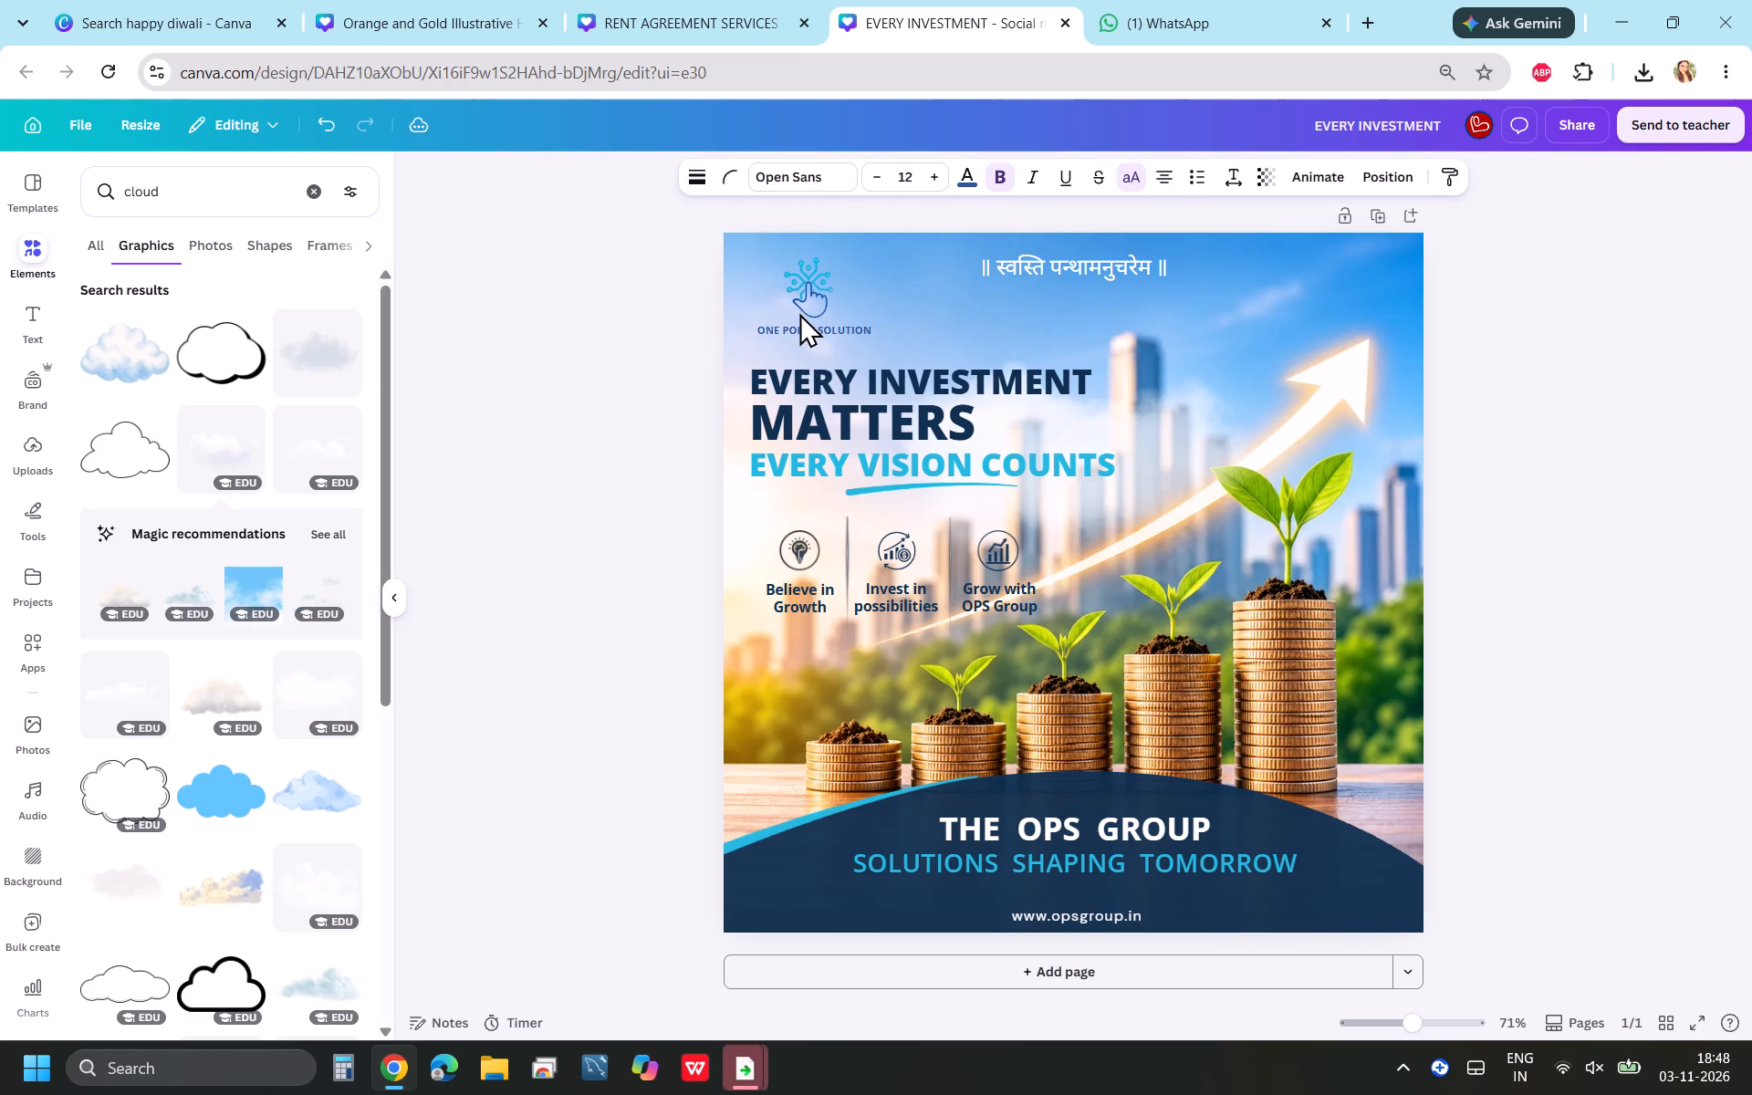
key(Down)
key(Down)
scroll(799, 313, up, 1)
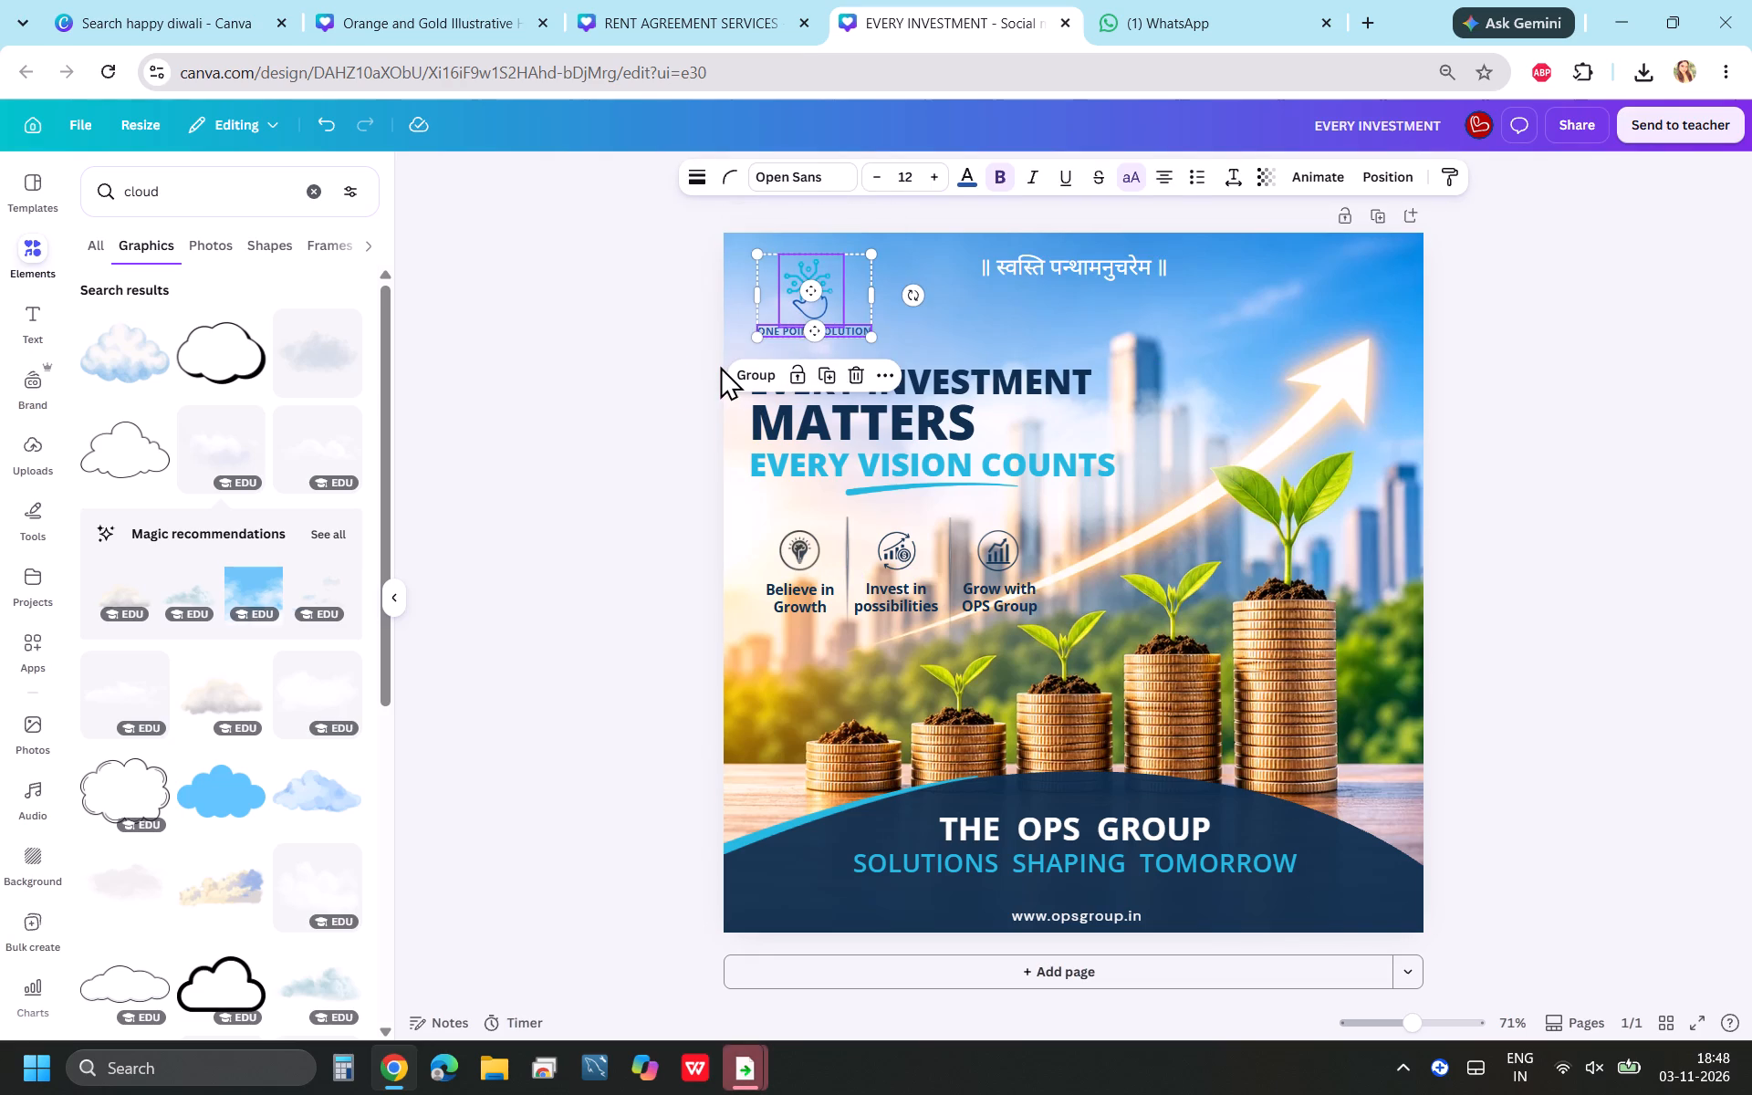
click(720, 366)
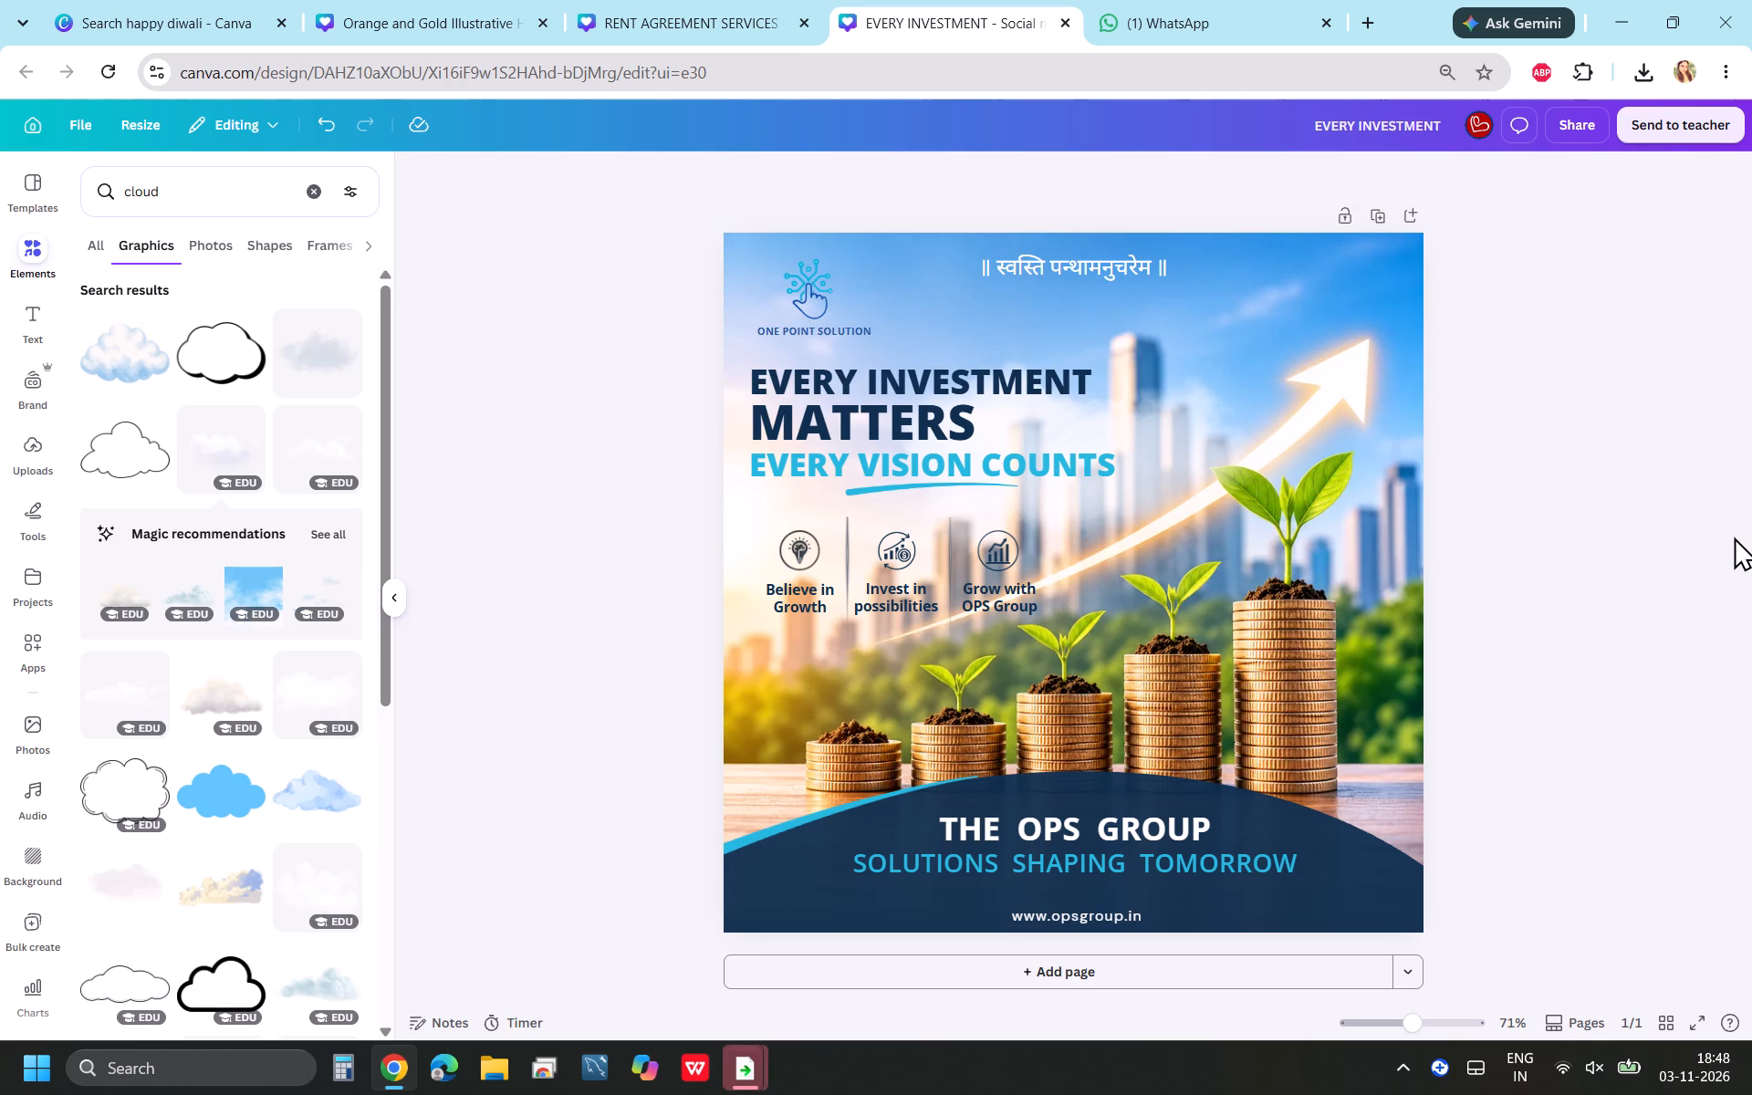
Take a rectangular screenshot across the full width of the investment post, from above the Sanskrit line downward.
key(Print)
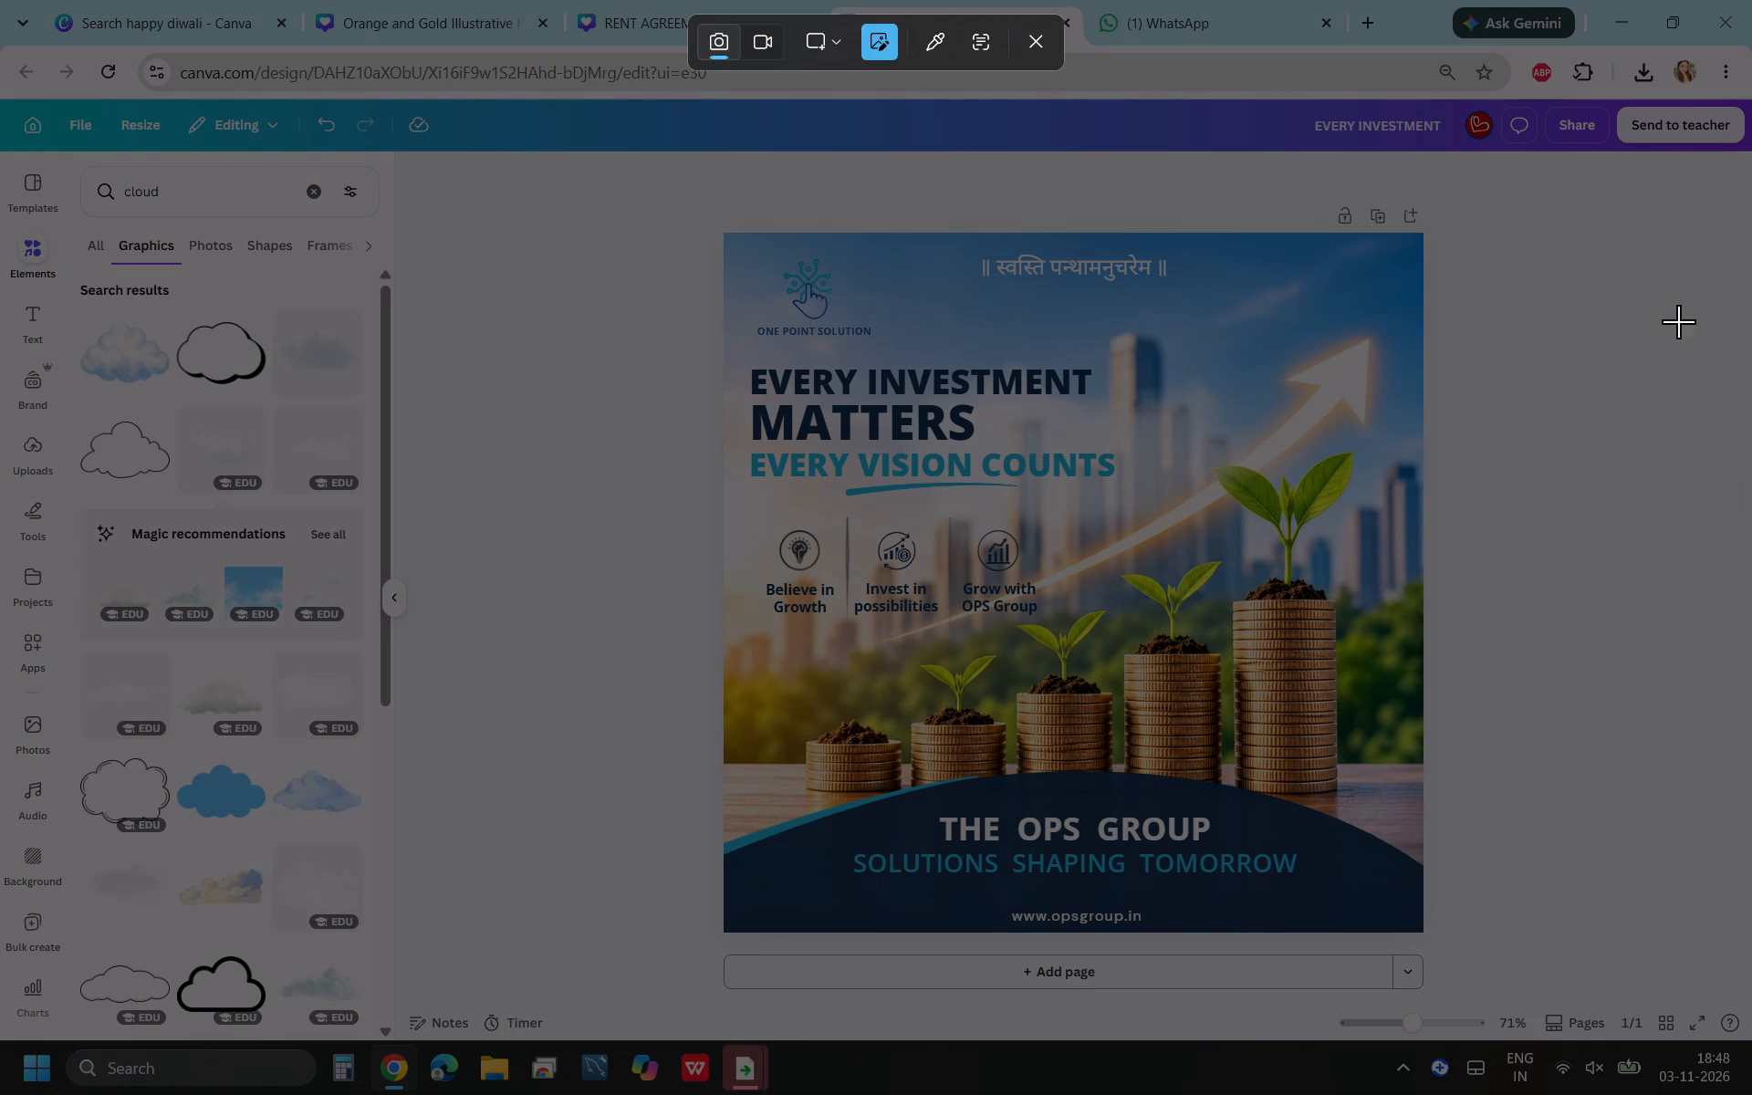
drag(1531, 240, 615, 556)
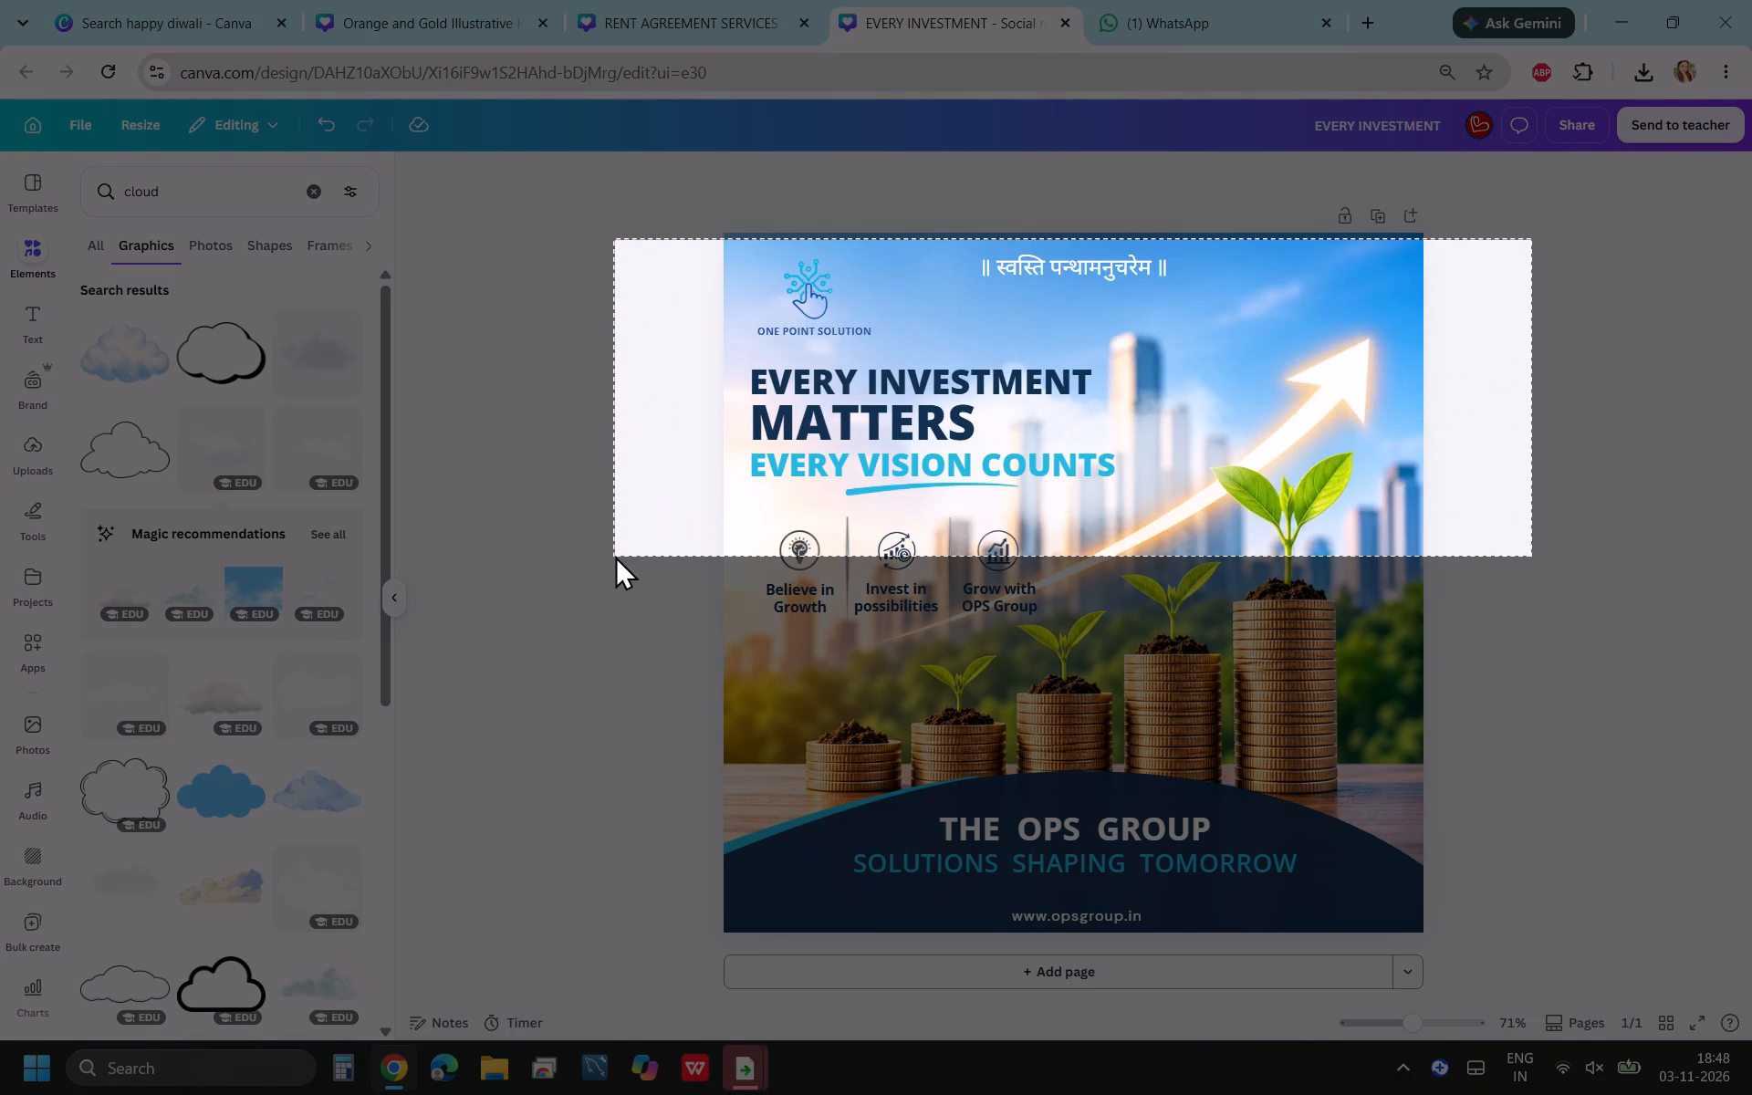
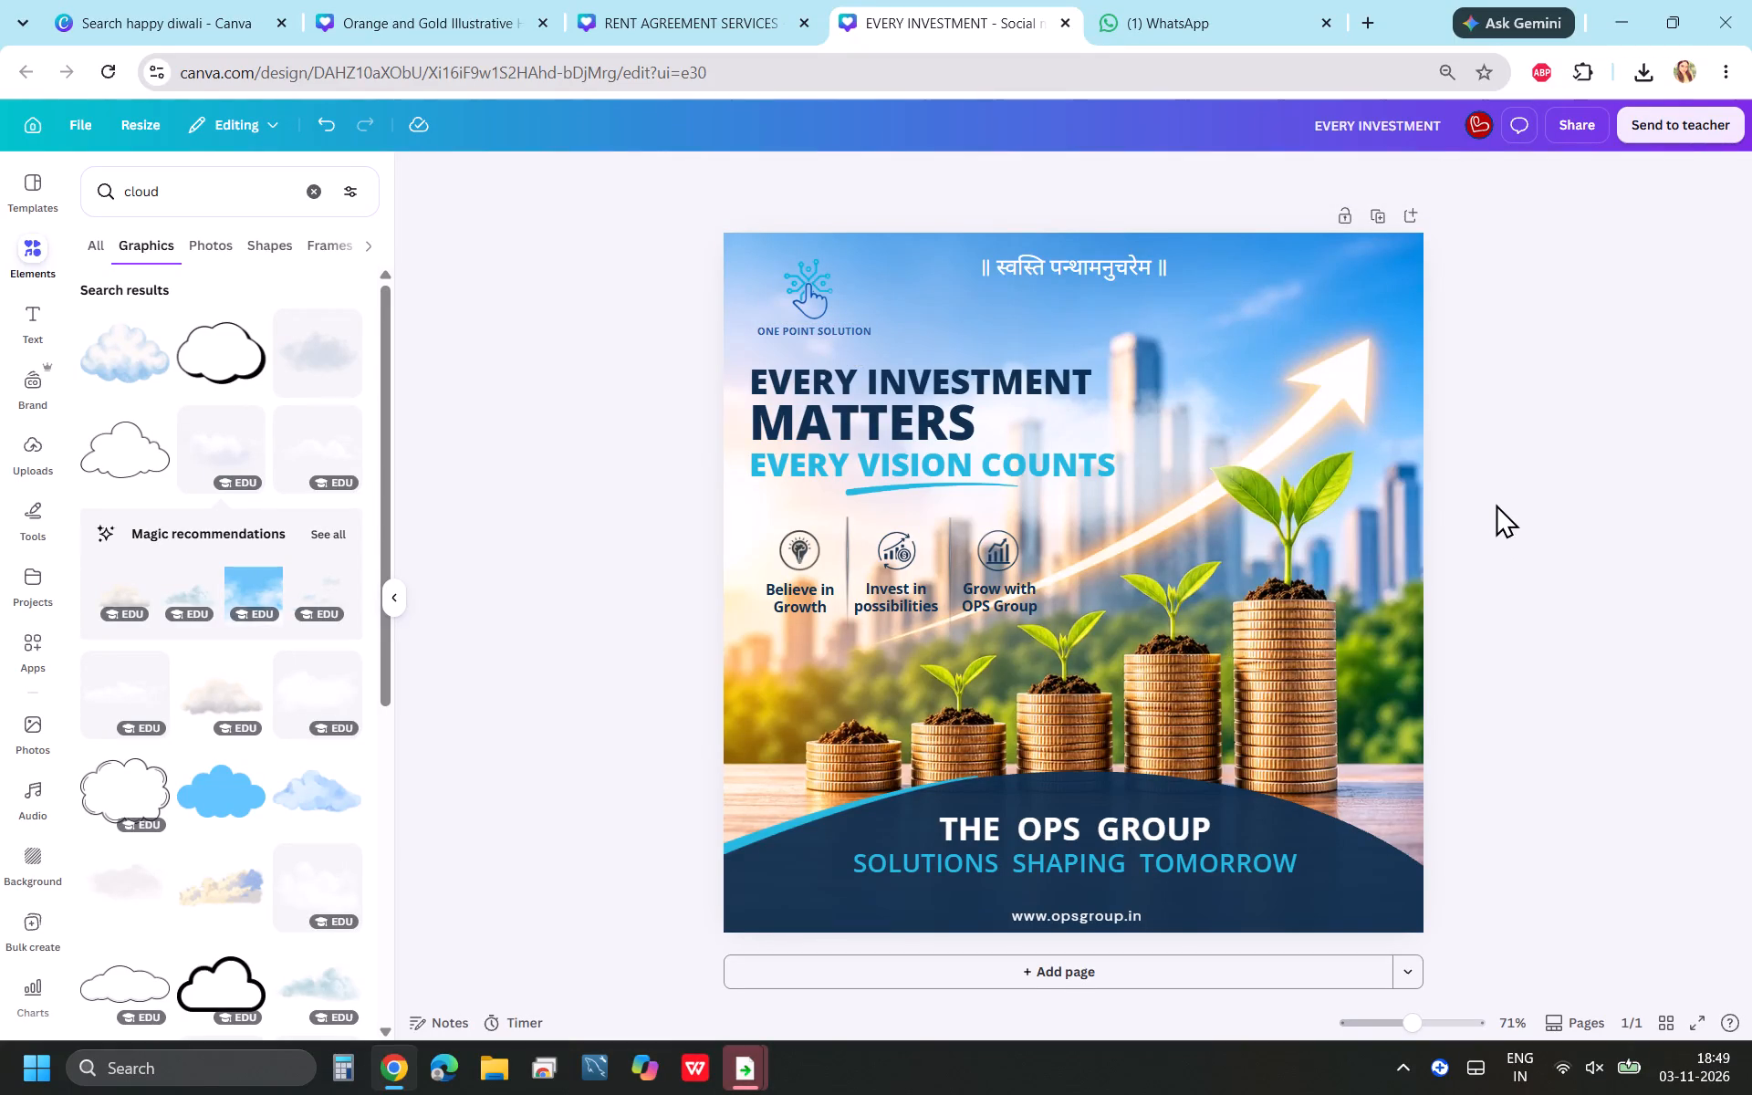
Increase the ONE POINT SOLUTION caption's font size to 13.
click(852, 334)
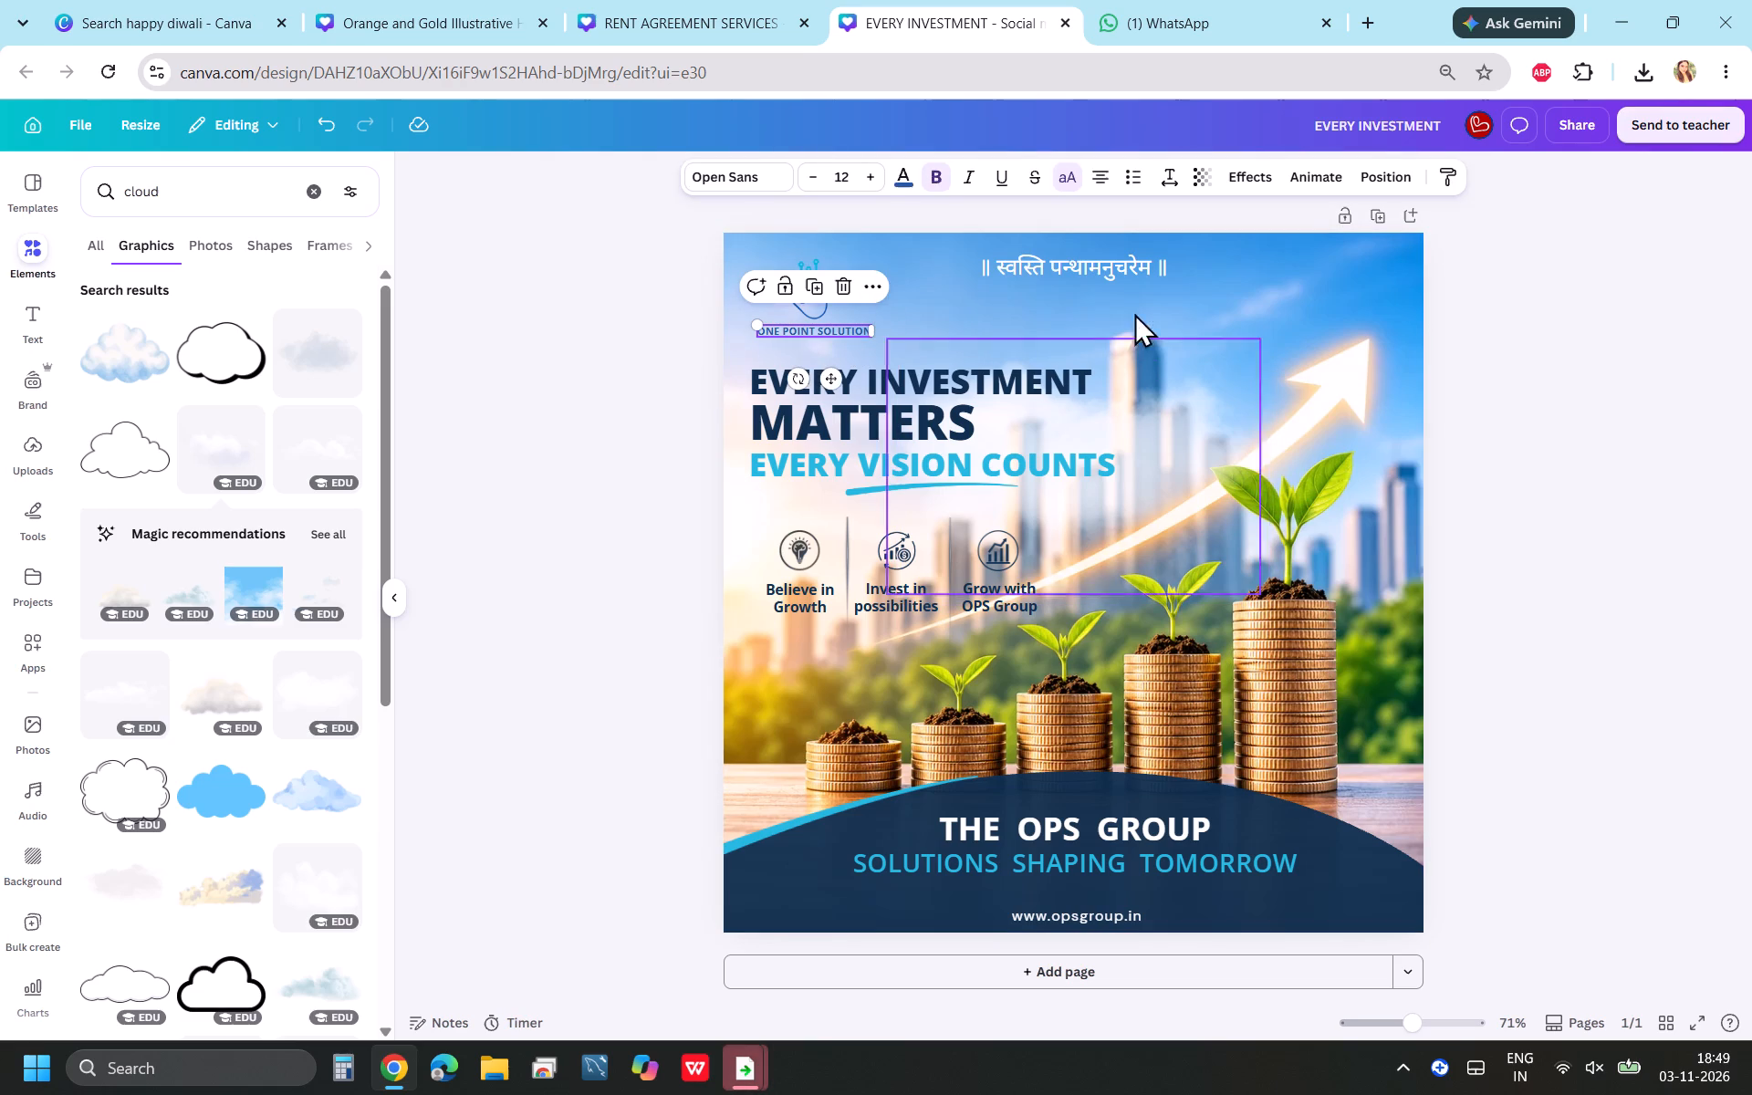
click(873, 180)
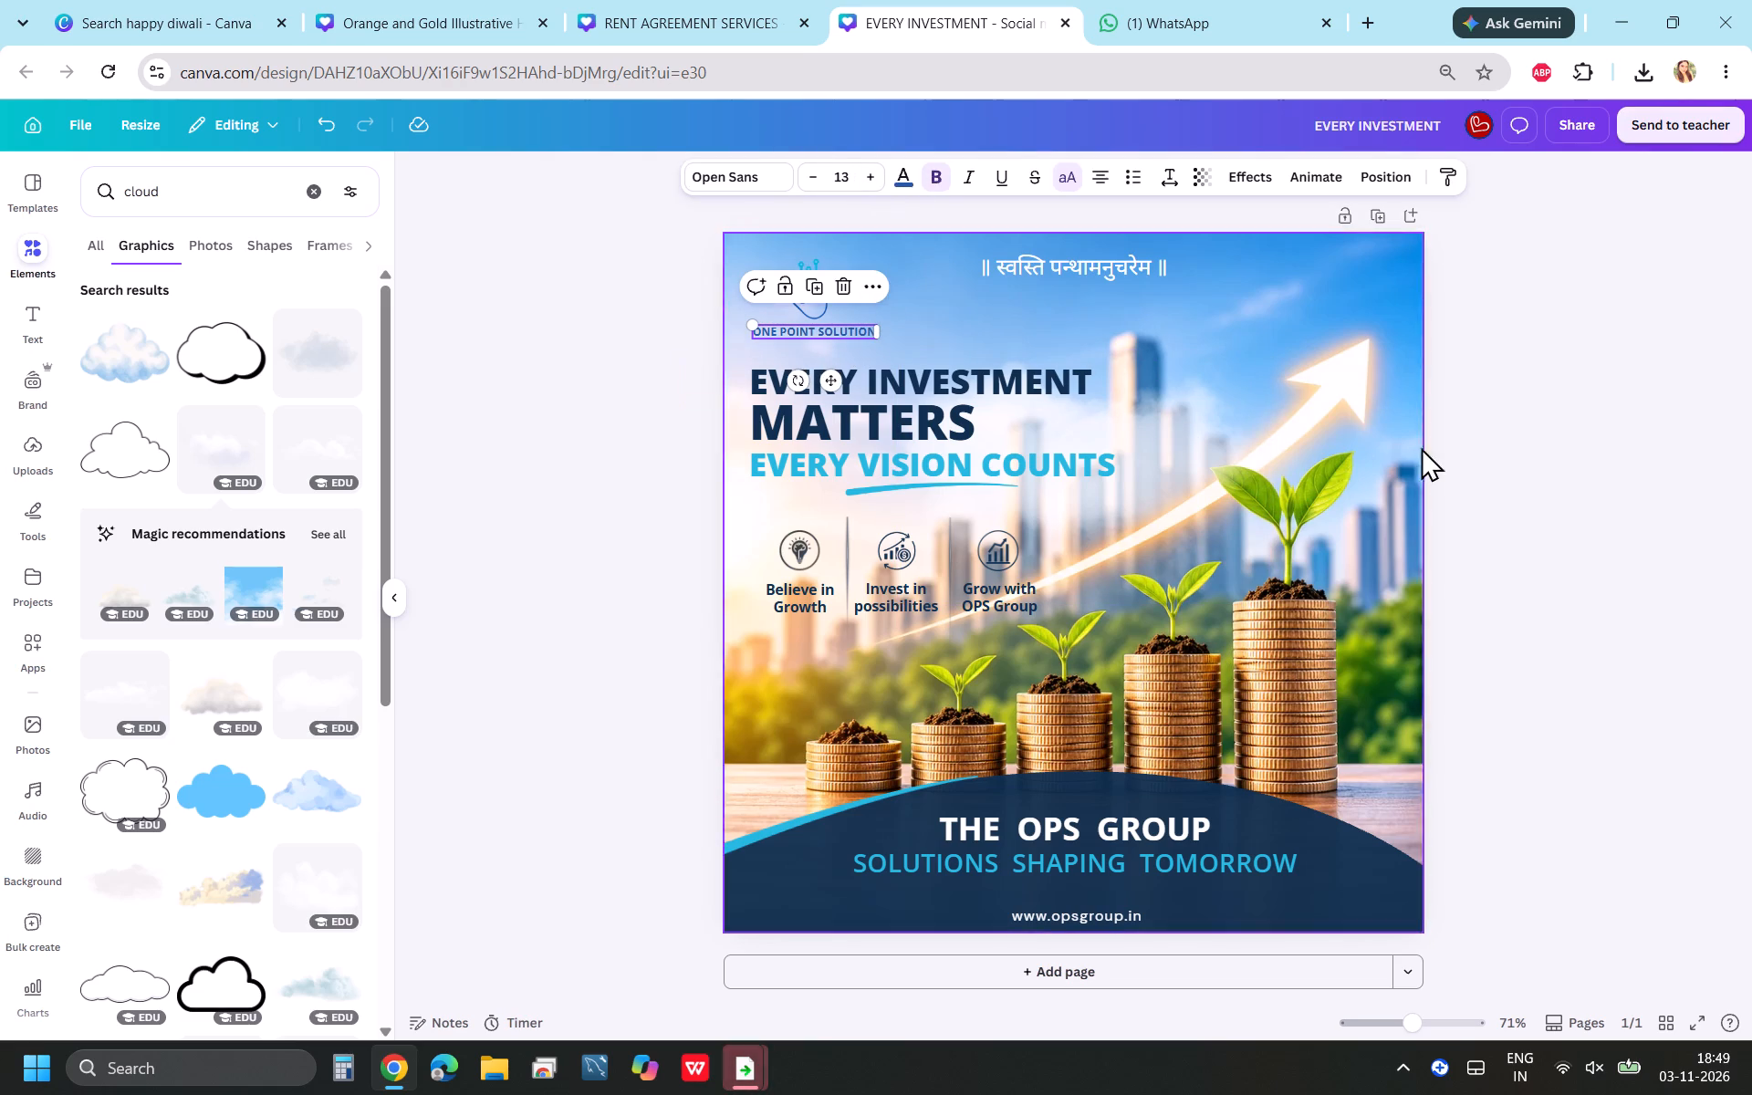
click(1517, 392)
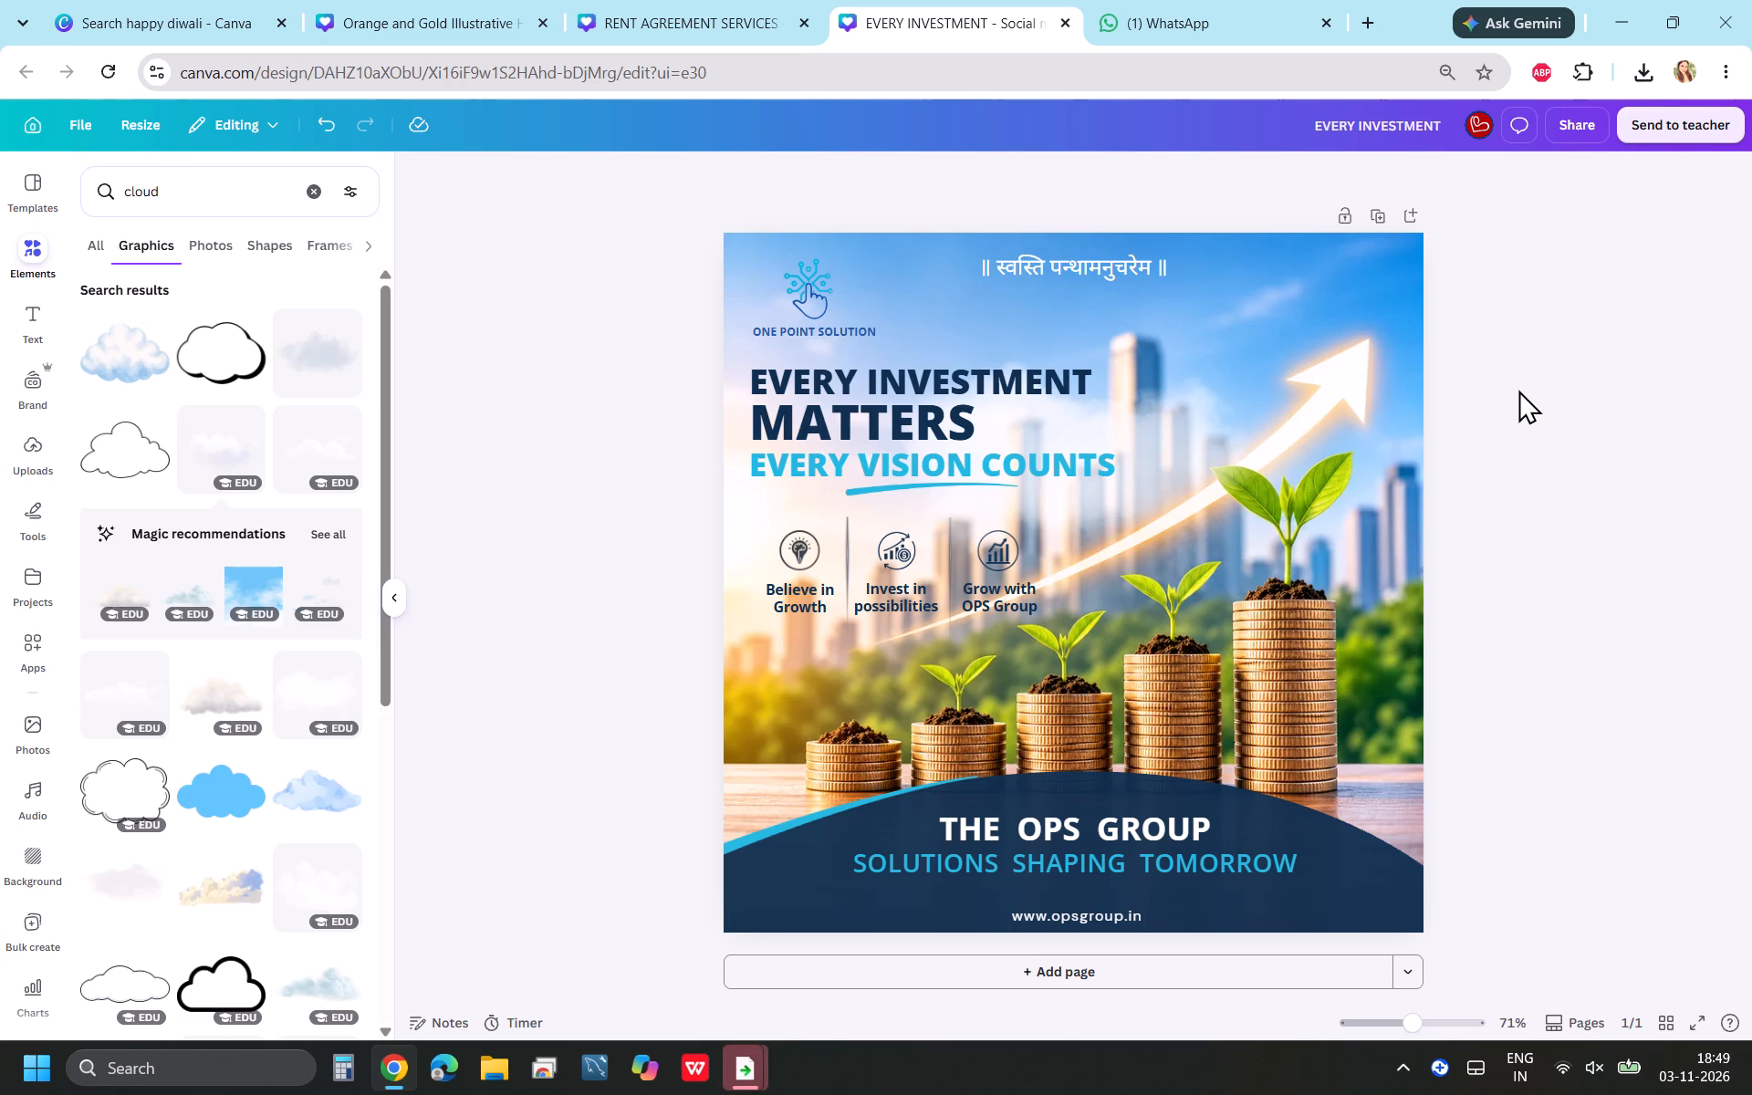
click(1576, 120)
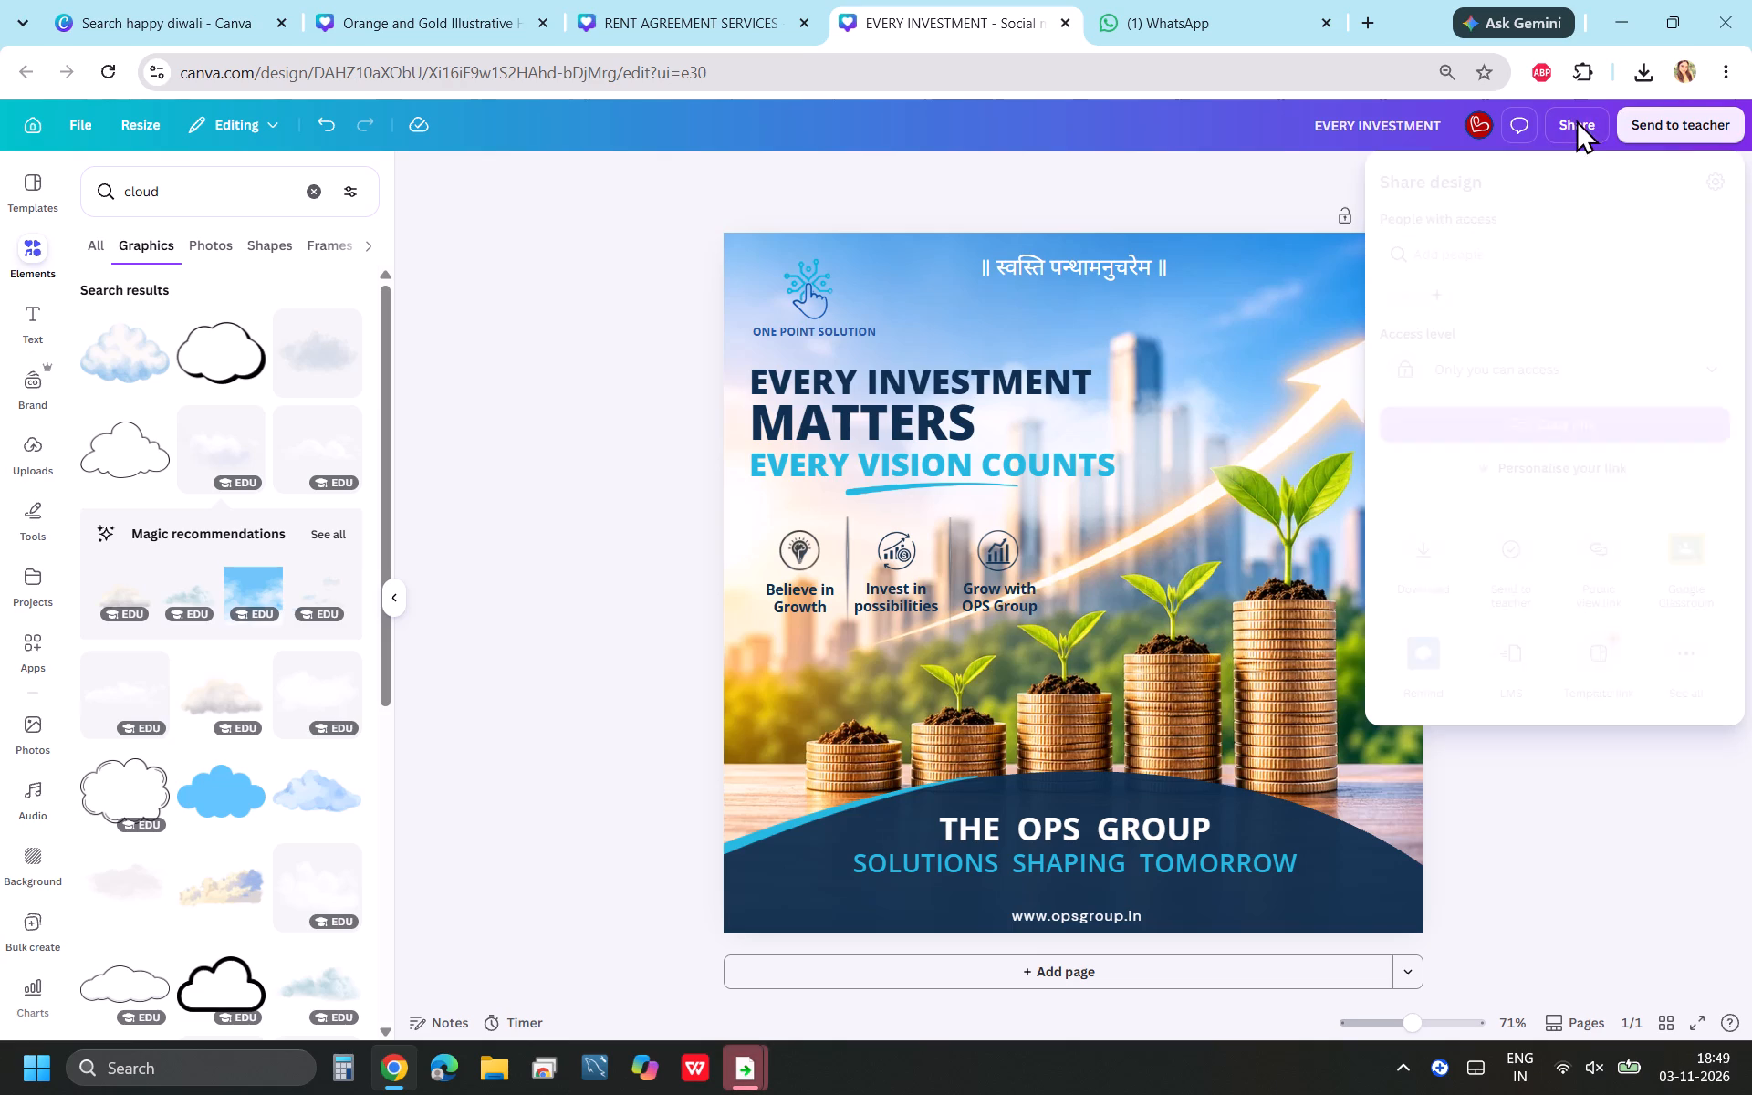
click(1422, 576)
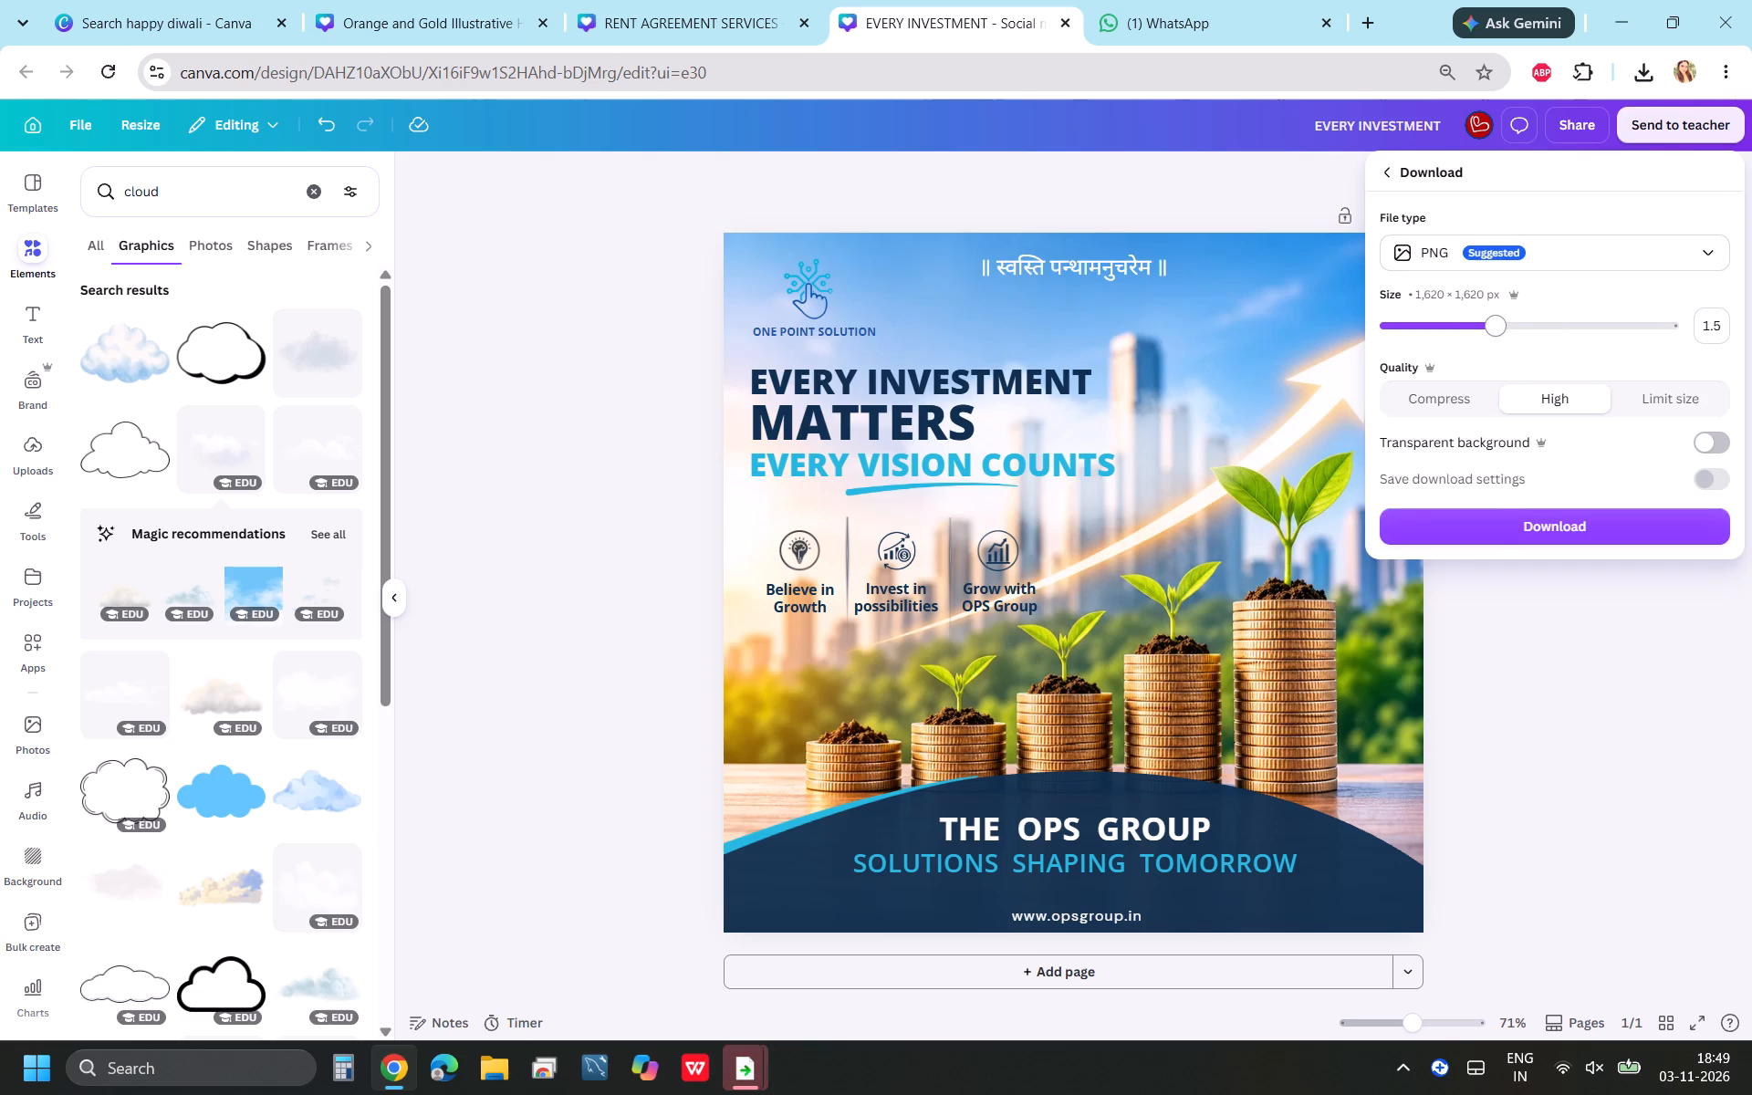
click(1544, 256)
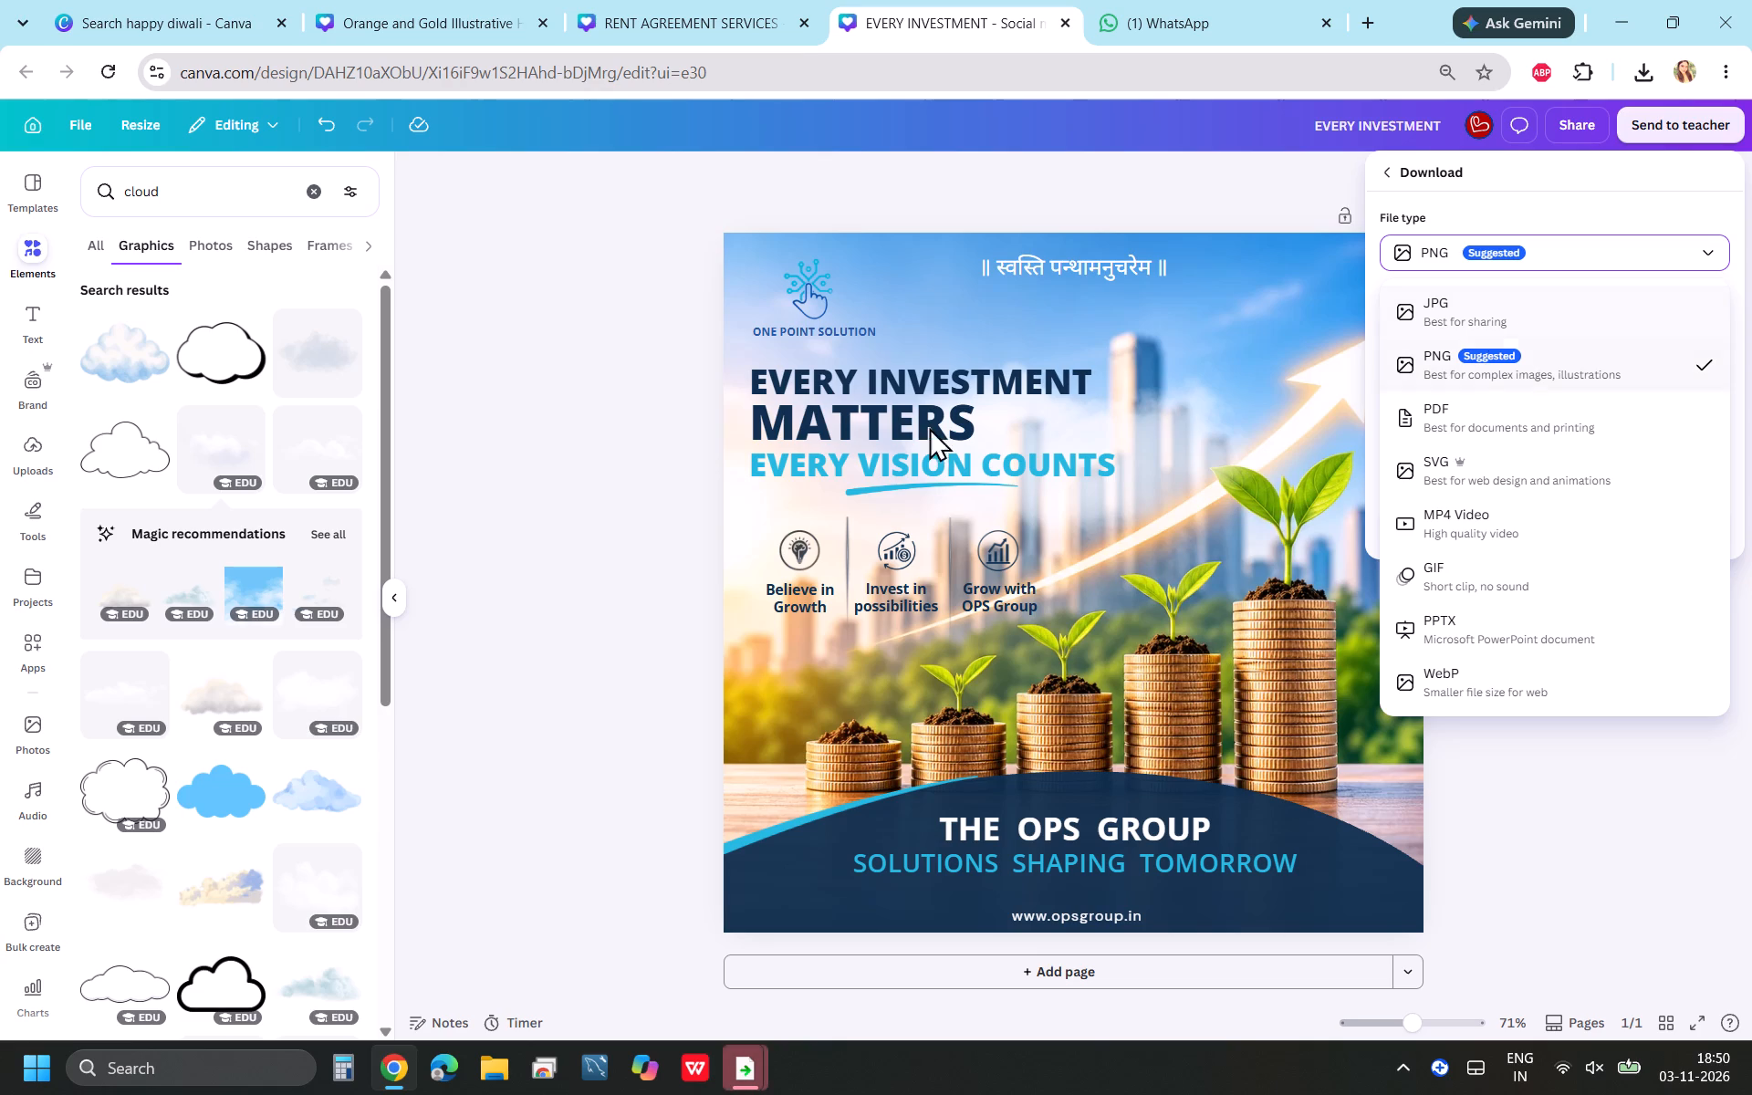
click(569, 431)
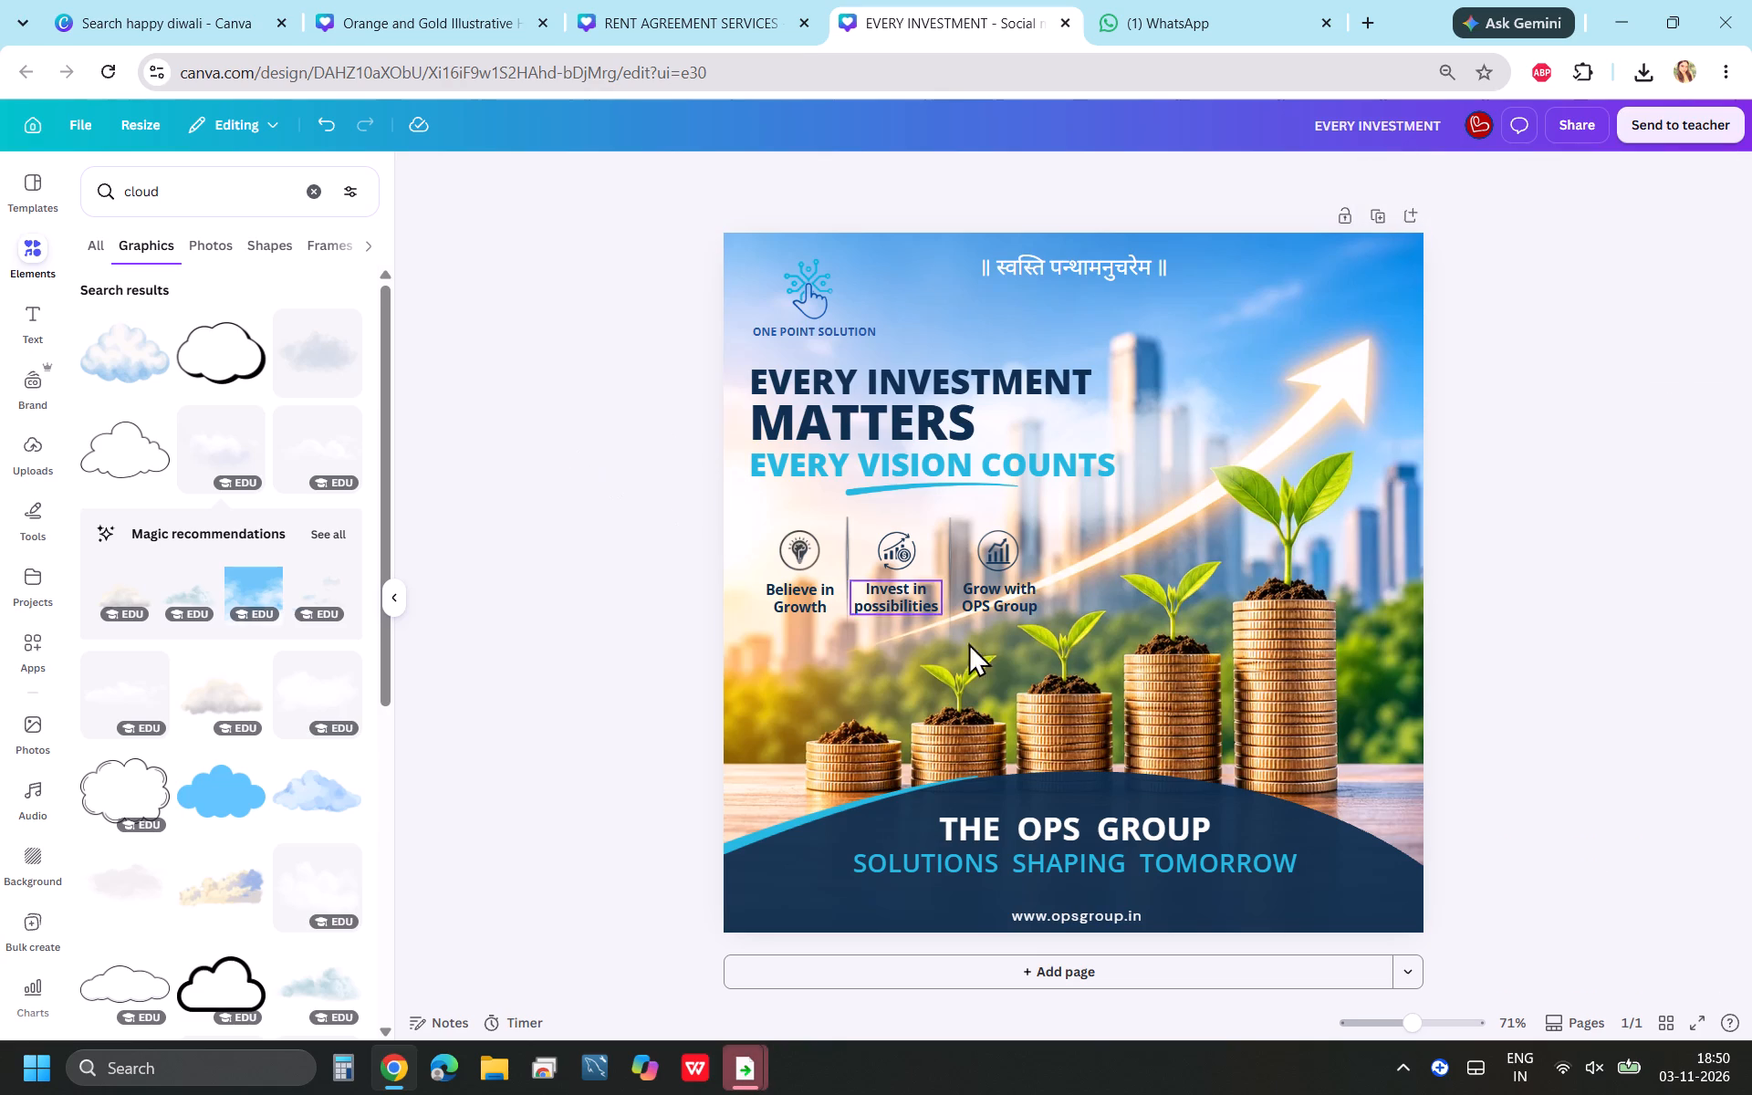
Nudge the vertical divider line between Believe in Growth and Invest in possibilities slightly downward.
click(845, 560)
key(Down)
key(Down)
key(Down)
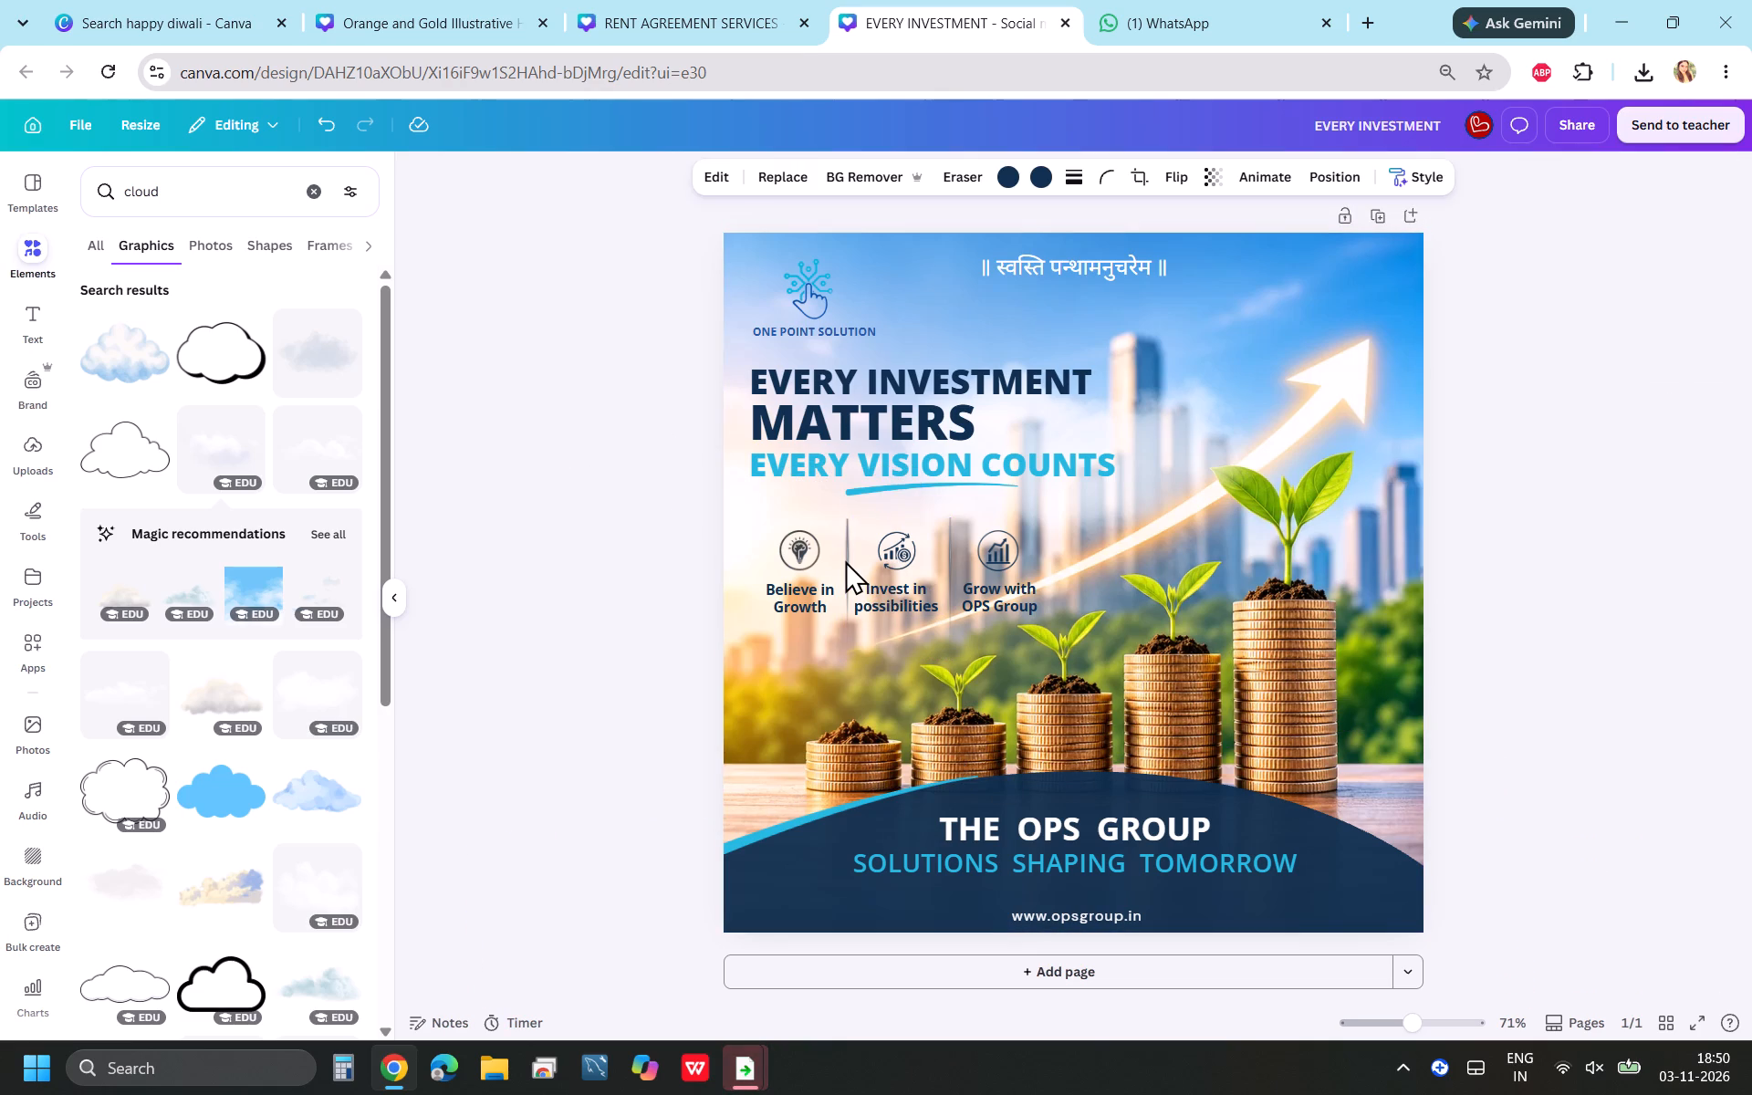
key(Down)
key(Down)
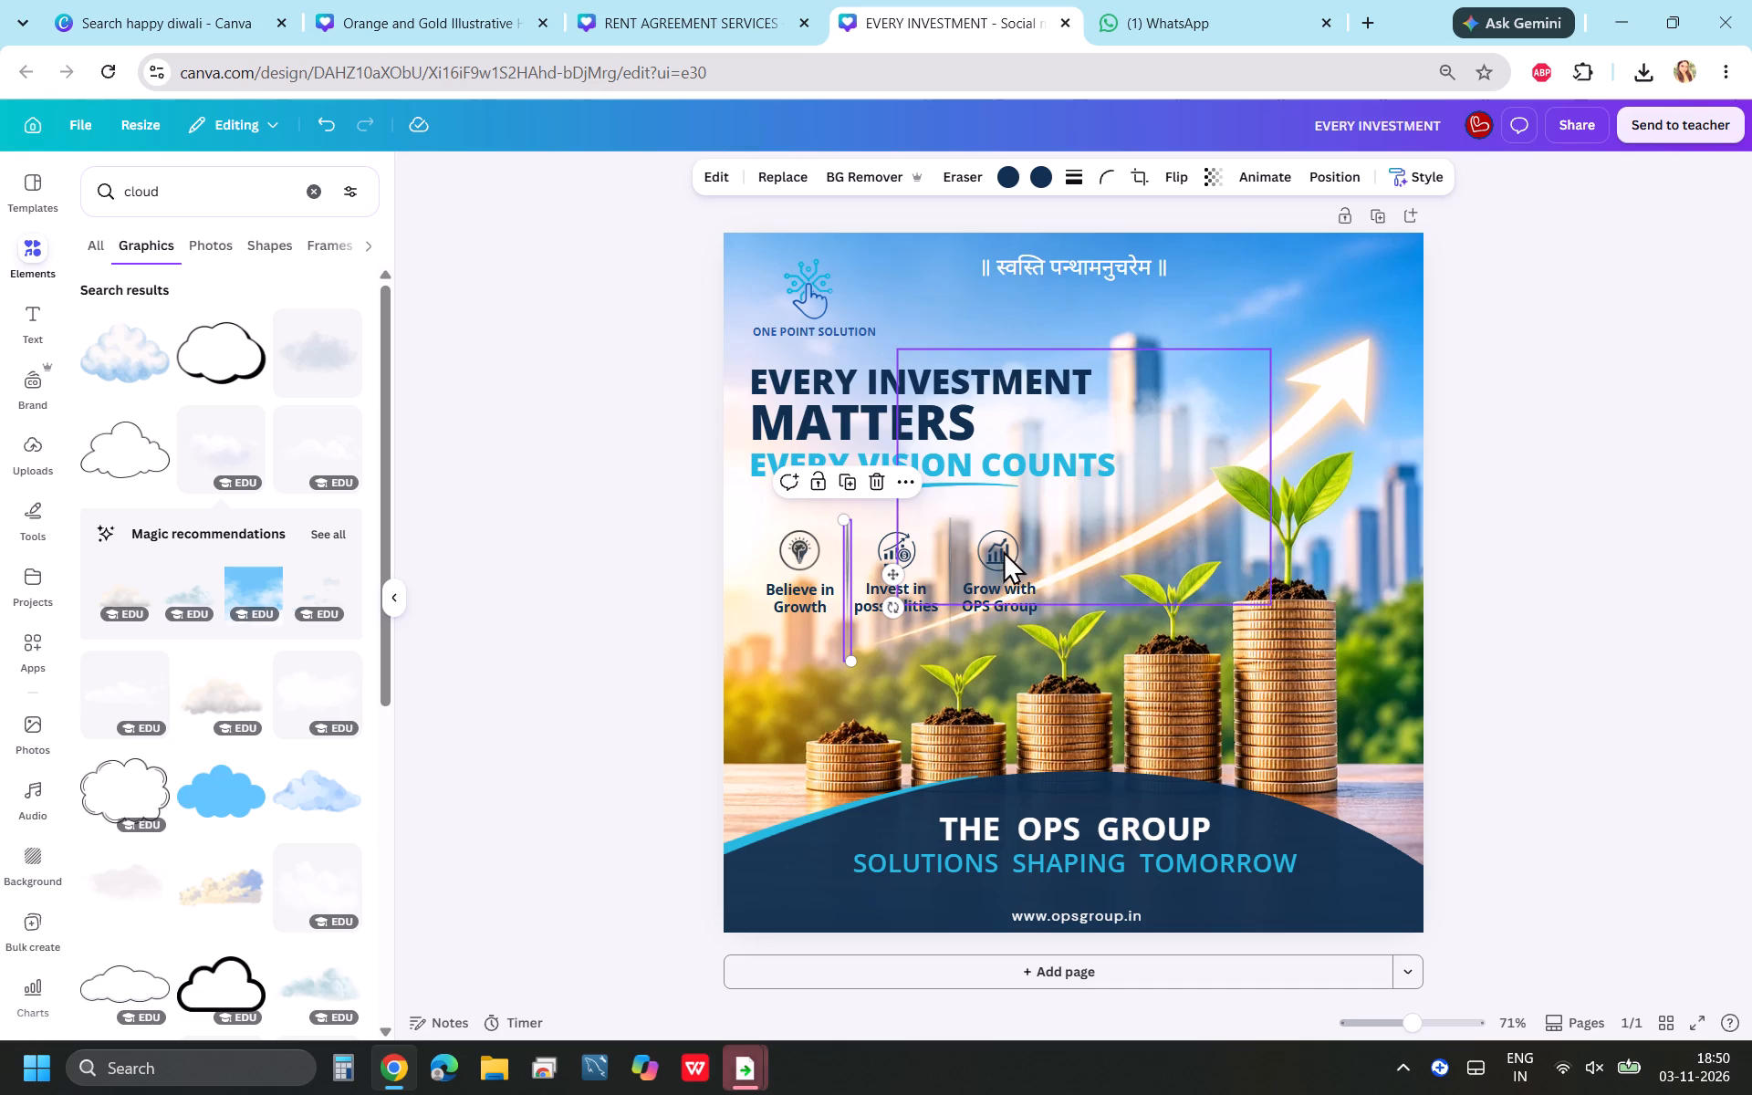
Nudge the vertical divider between Invest in possibilities and Grow with OPS Group slightly downward, level with the first divider.
click(948, 566)
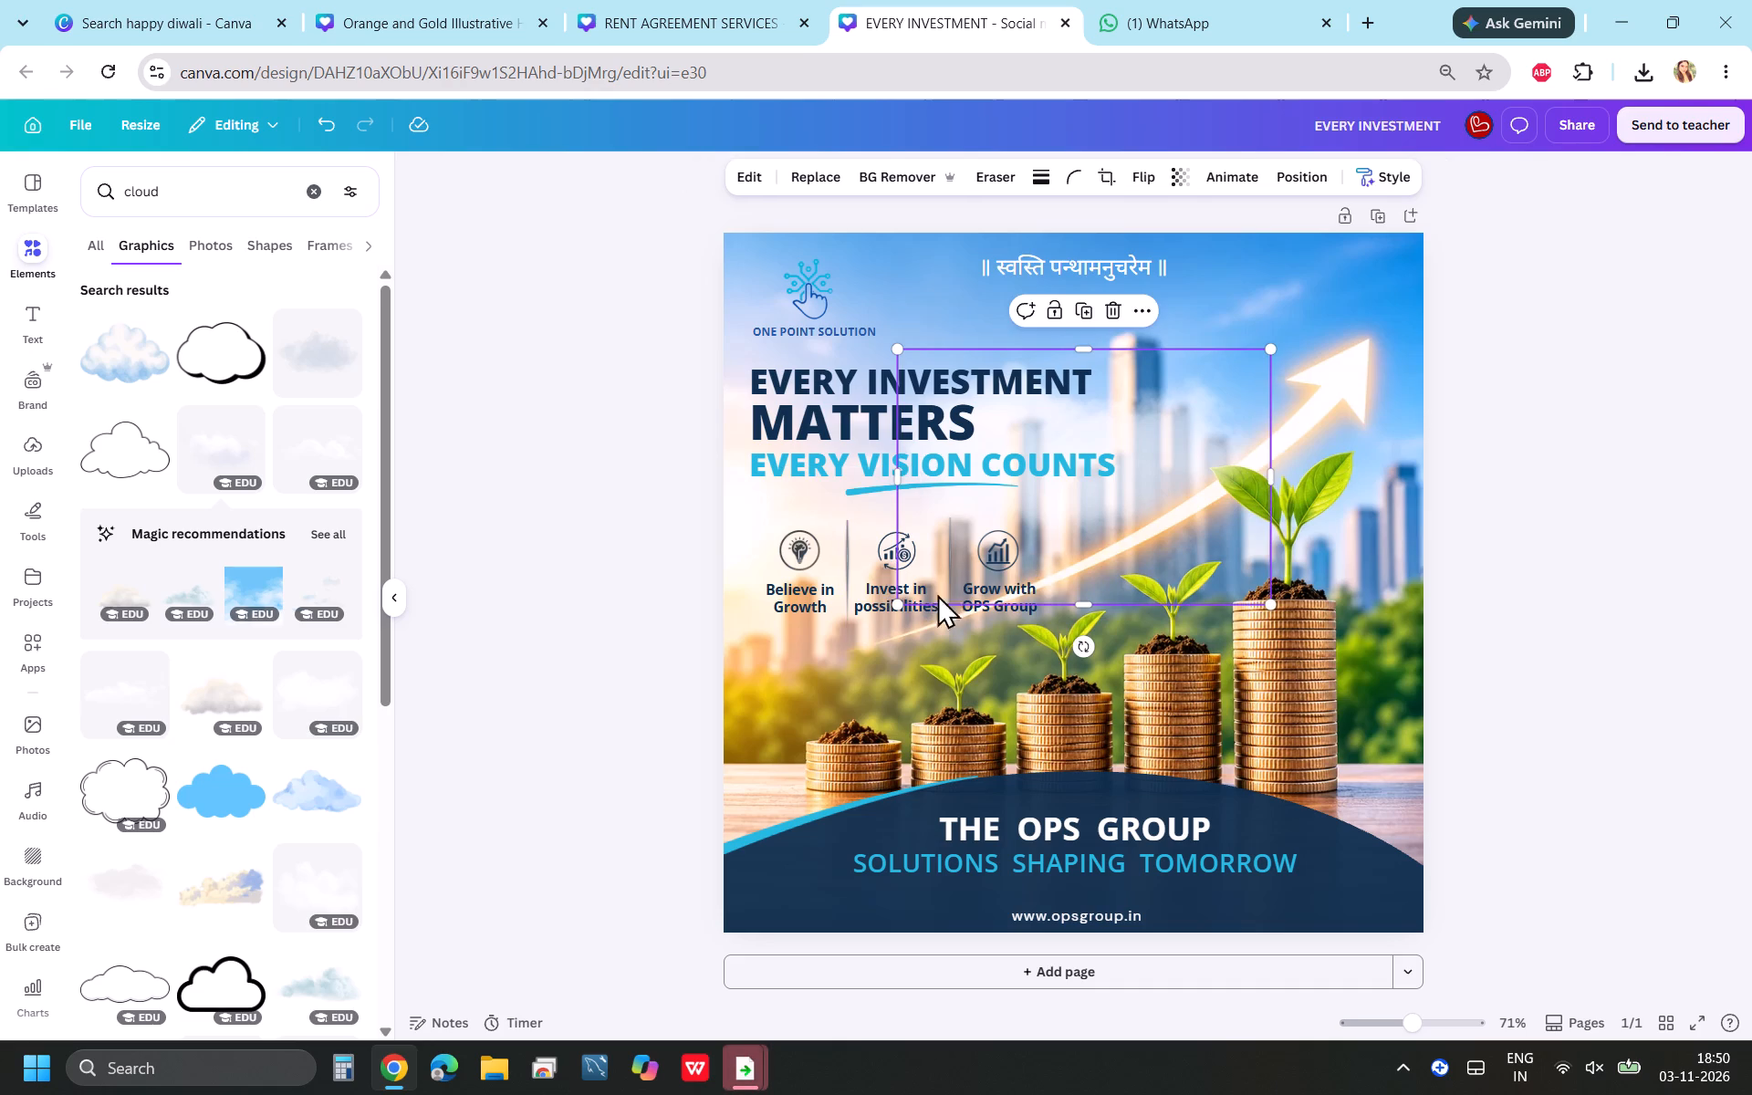
click(950, 616)
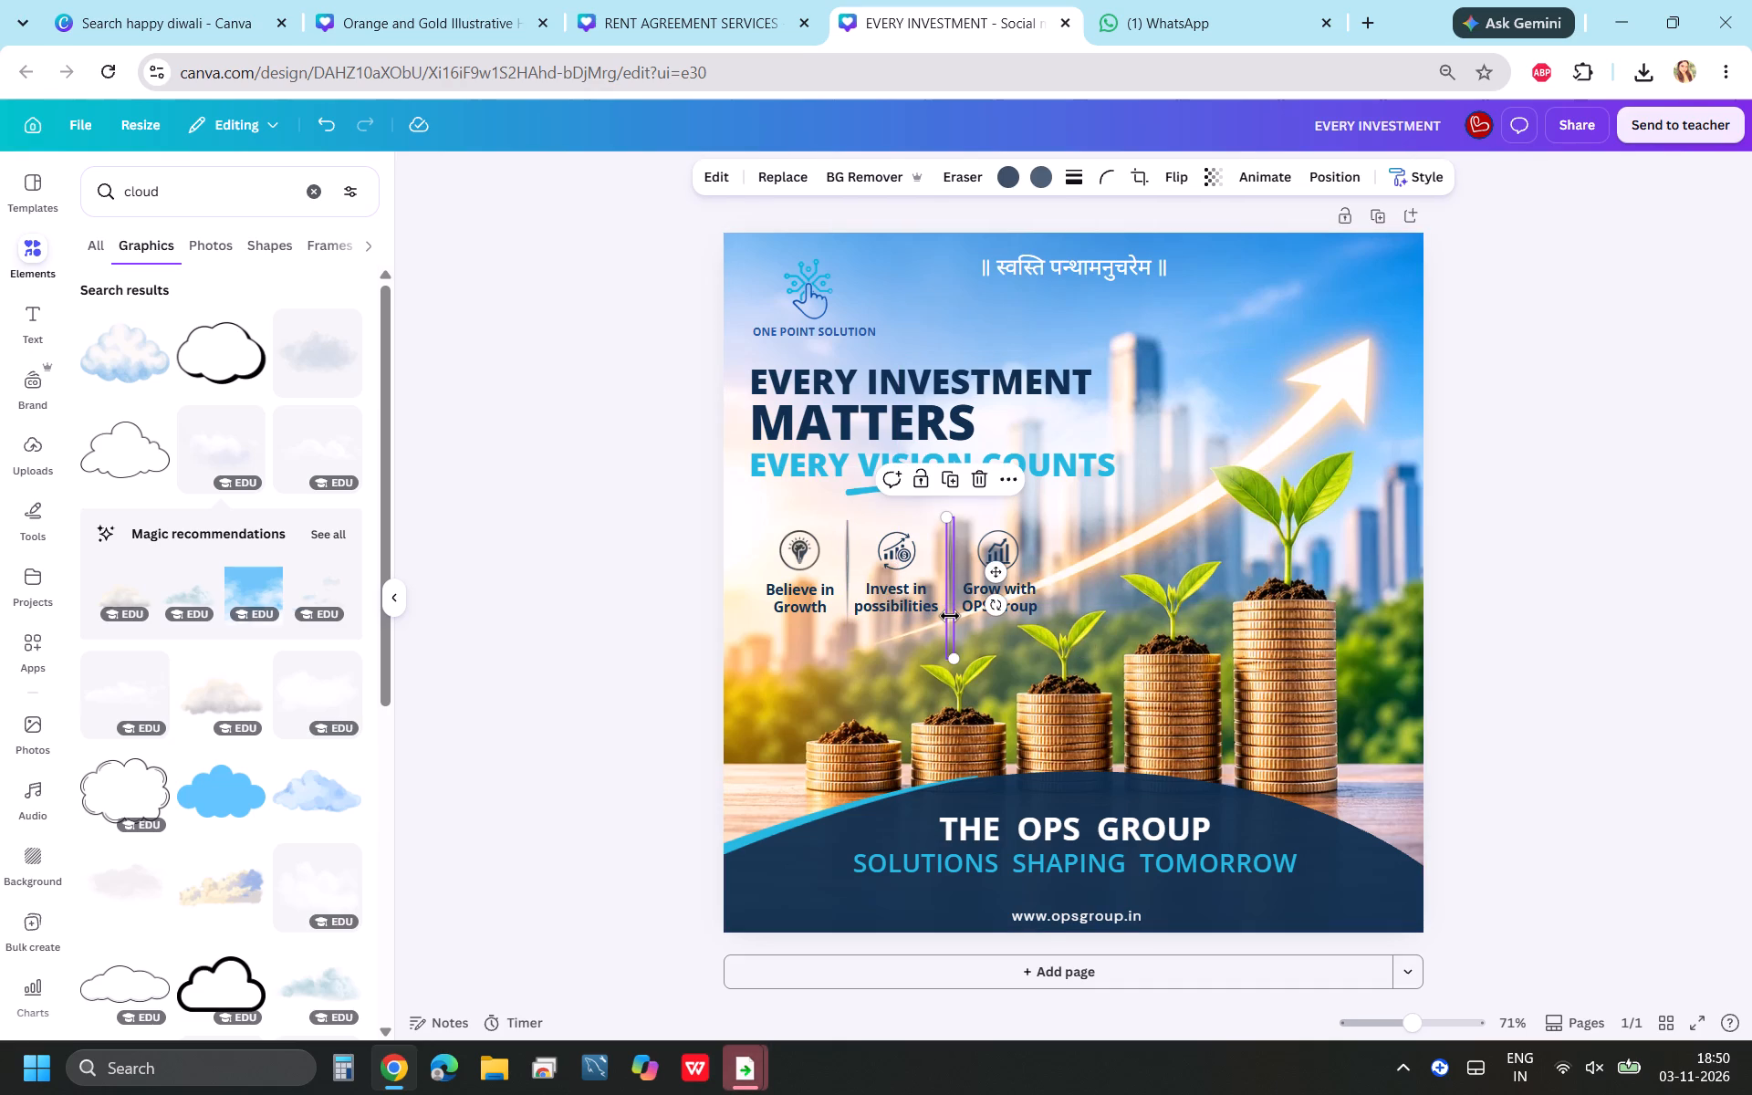
key(Down)
key(Down)
key(Down)
key(Down)
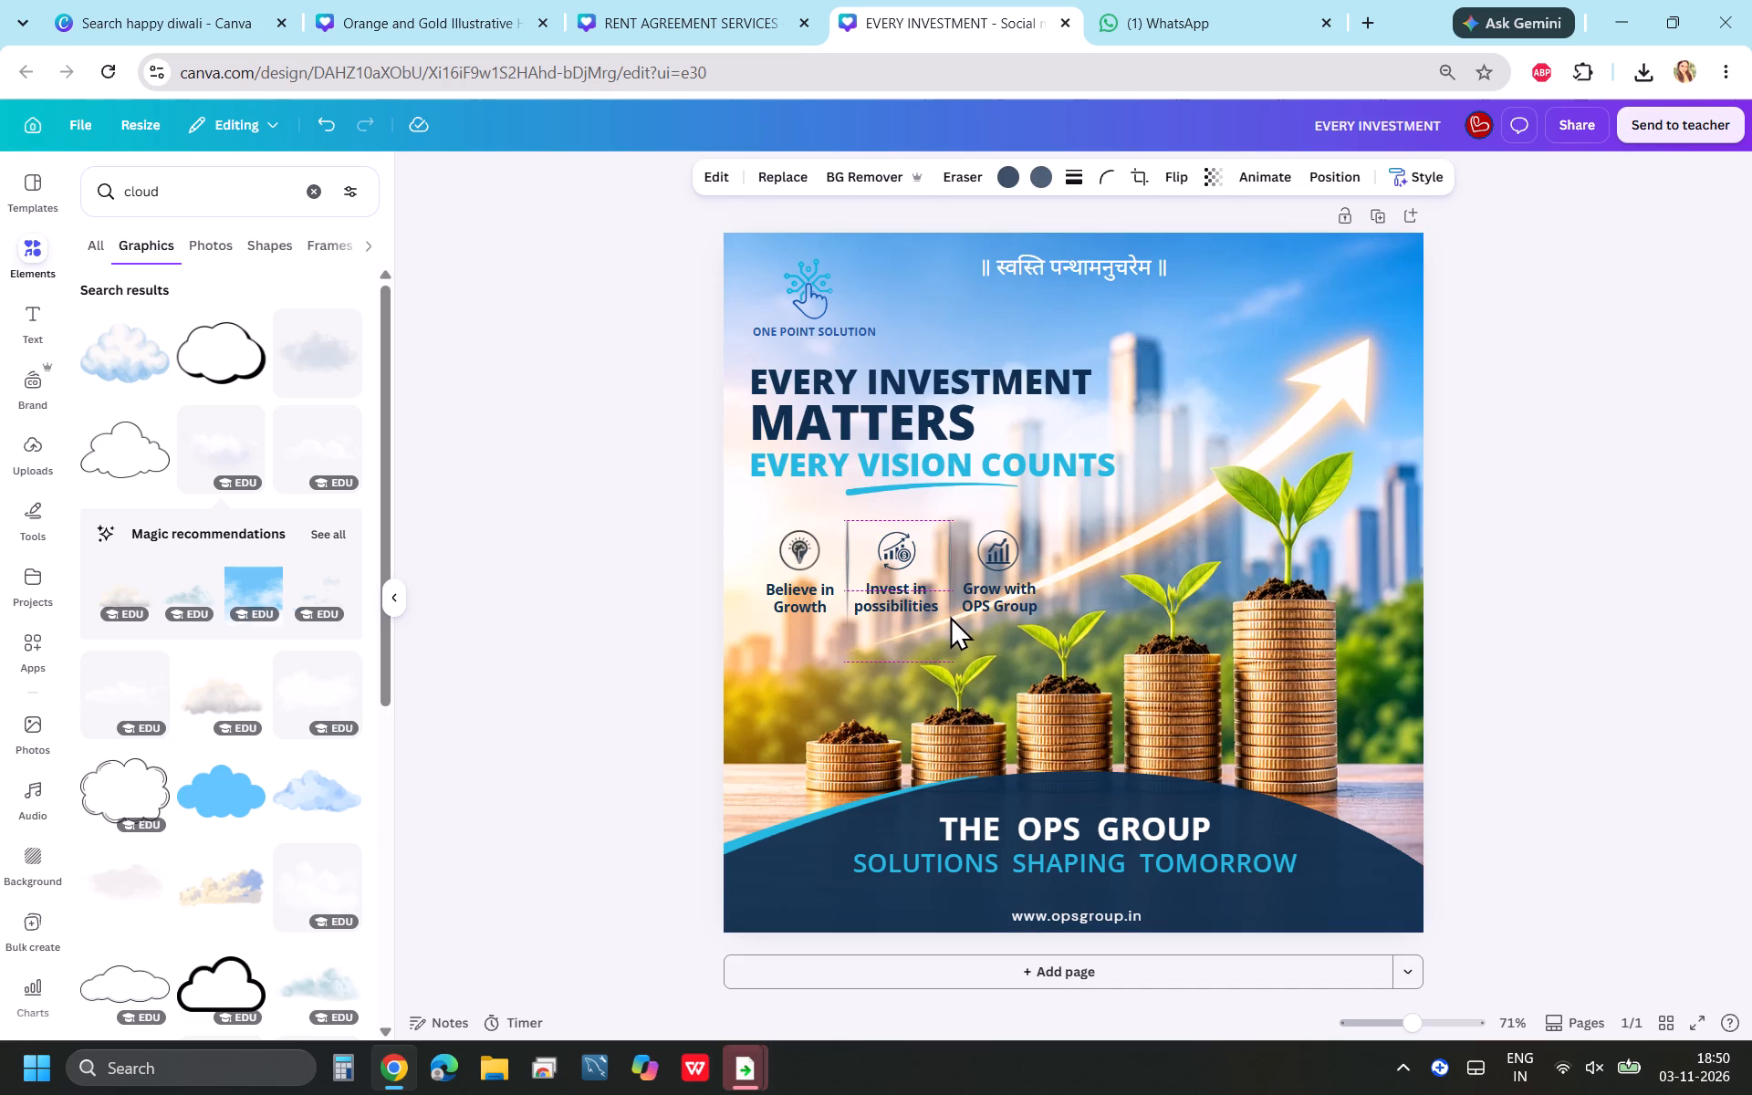
click(1689, 662)
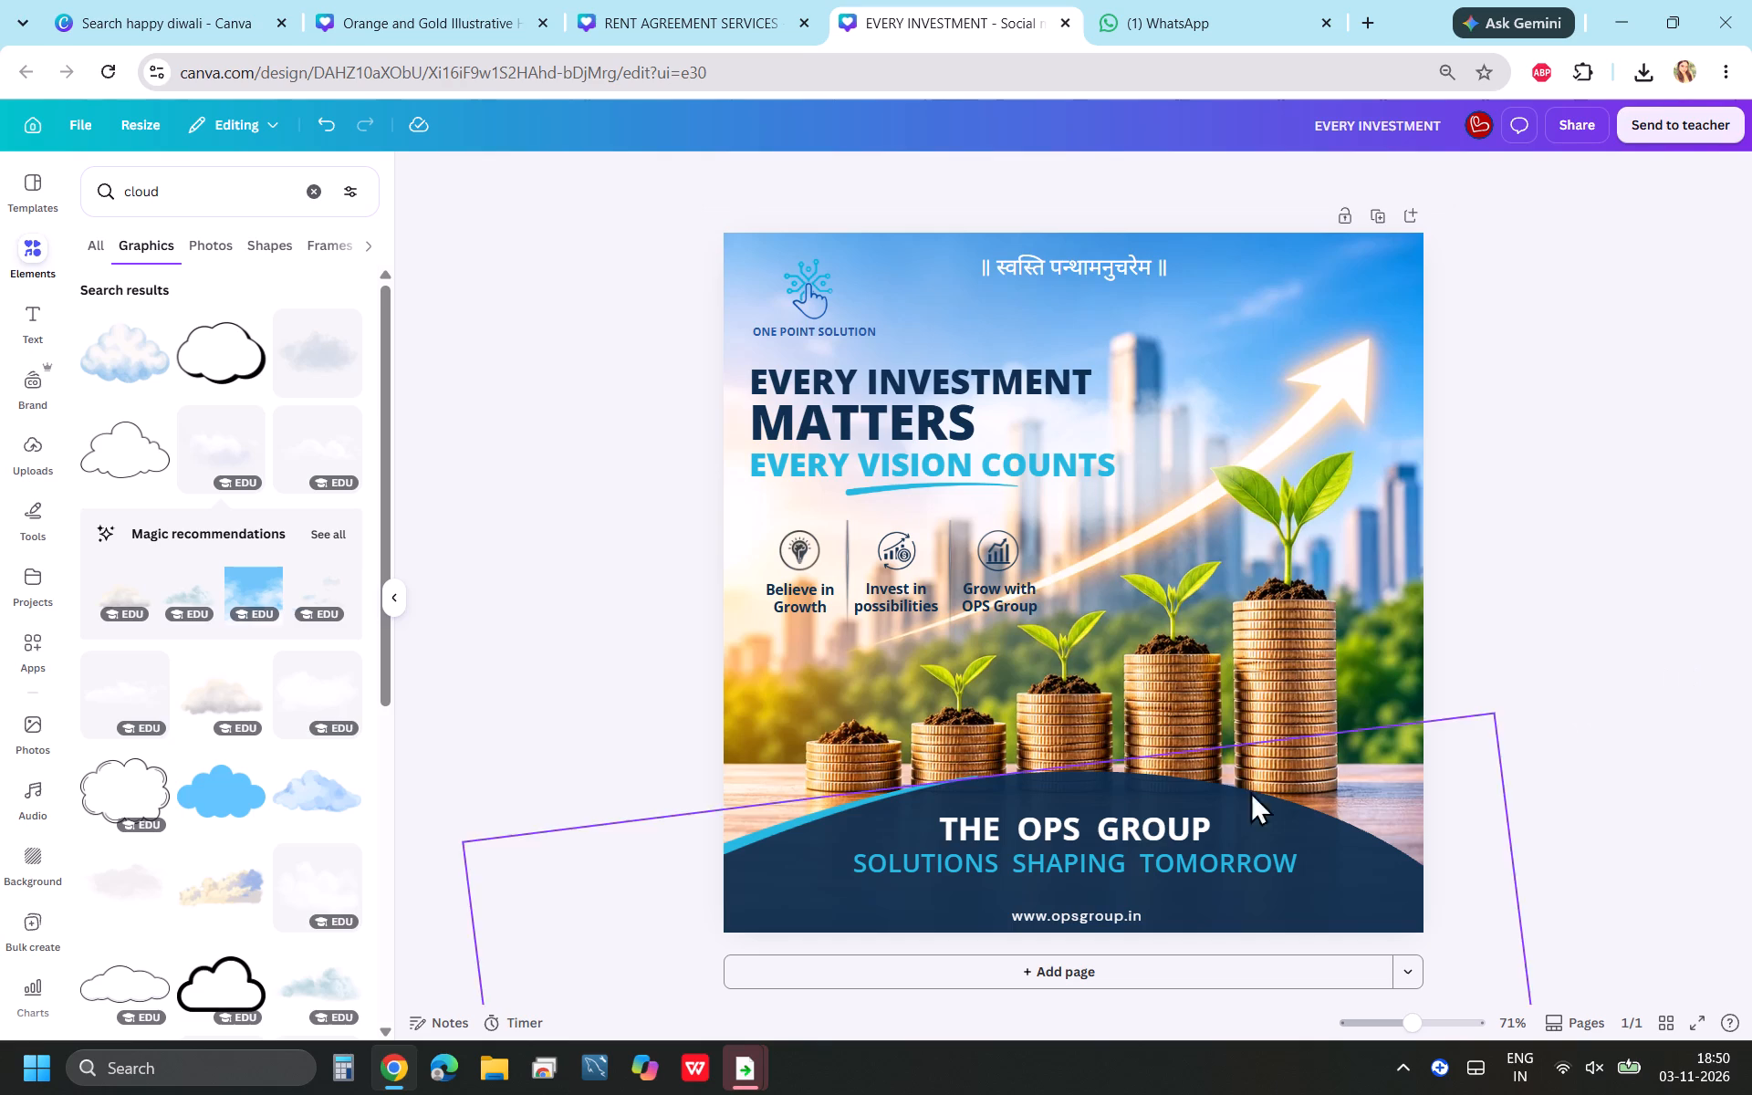
Set the letter spacing of THE OPS GROUP text to 1.2.
click(1138, 811)
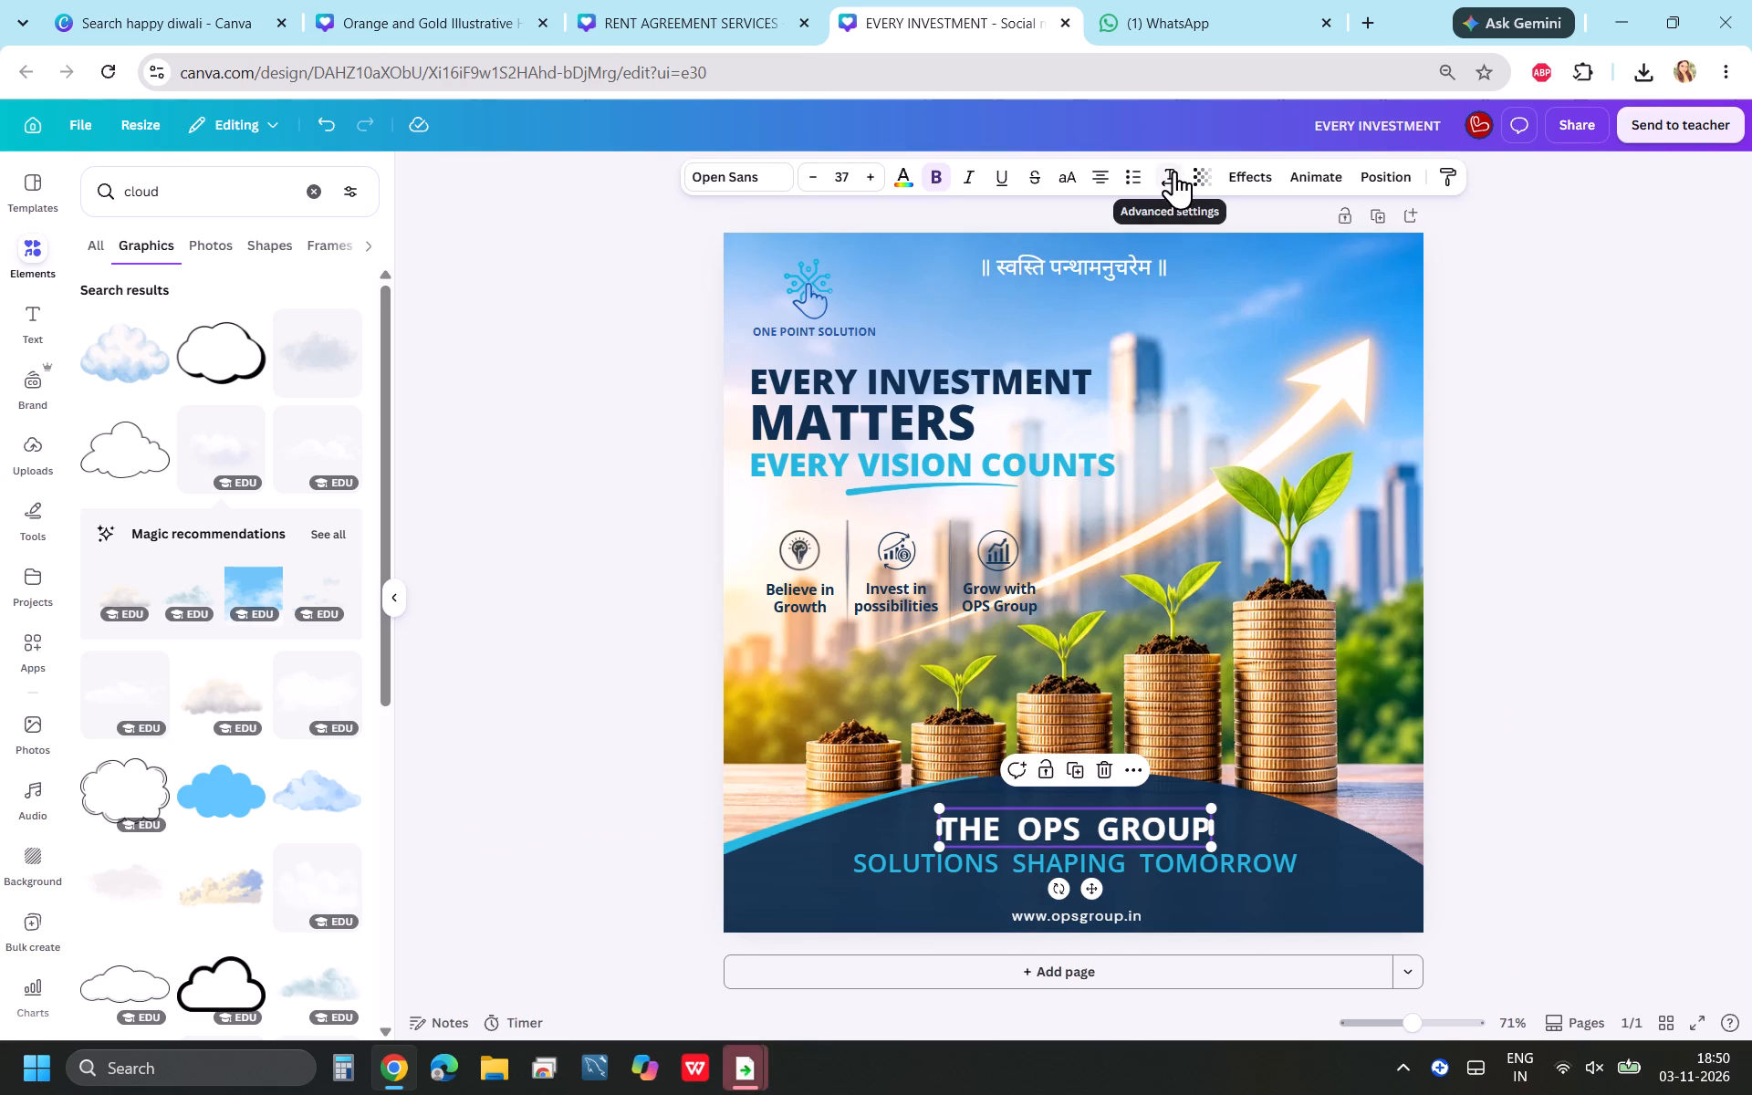
click(1174, 171)
click(1257, 257)
key(BackSpace)
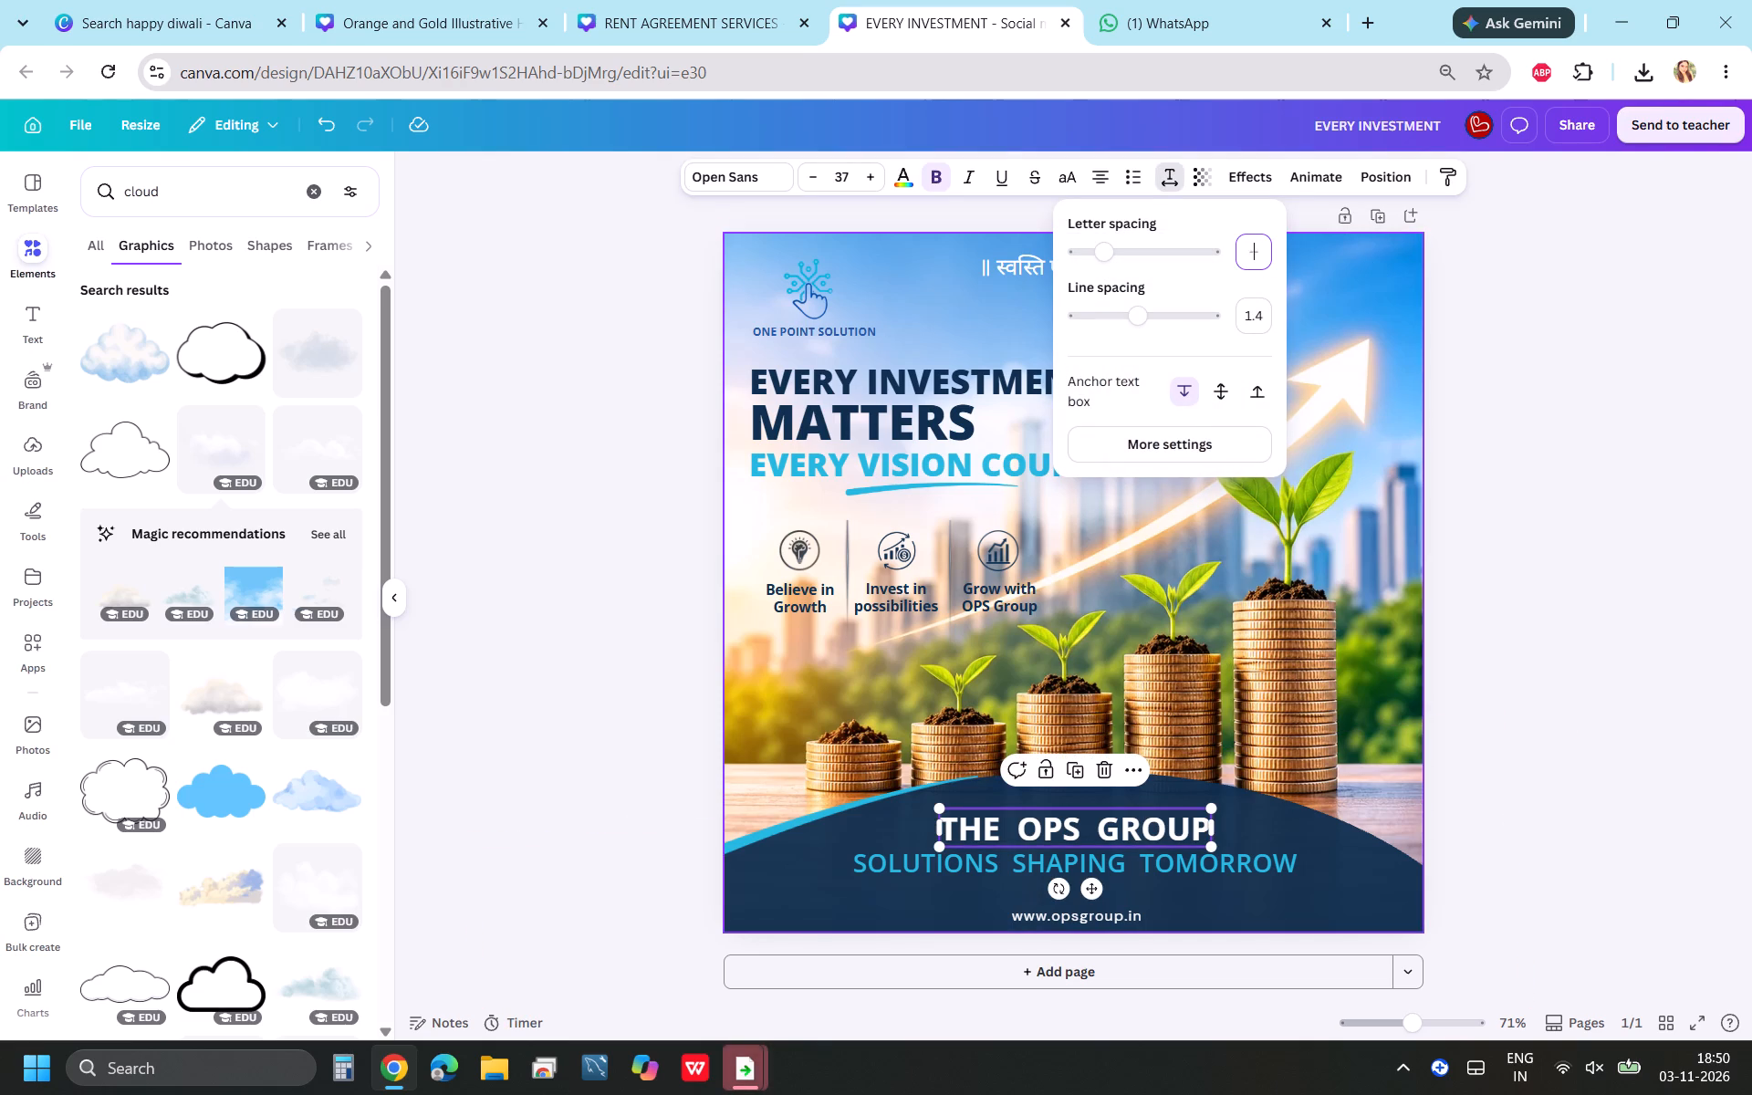
key(1)
key(period)
key(2)
key(Return)
click(1557, 584)
click(1557, 584)
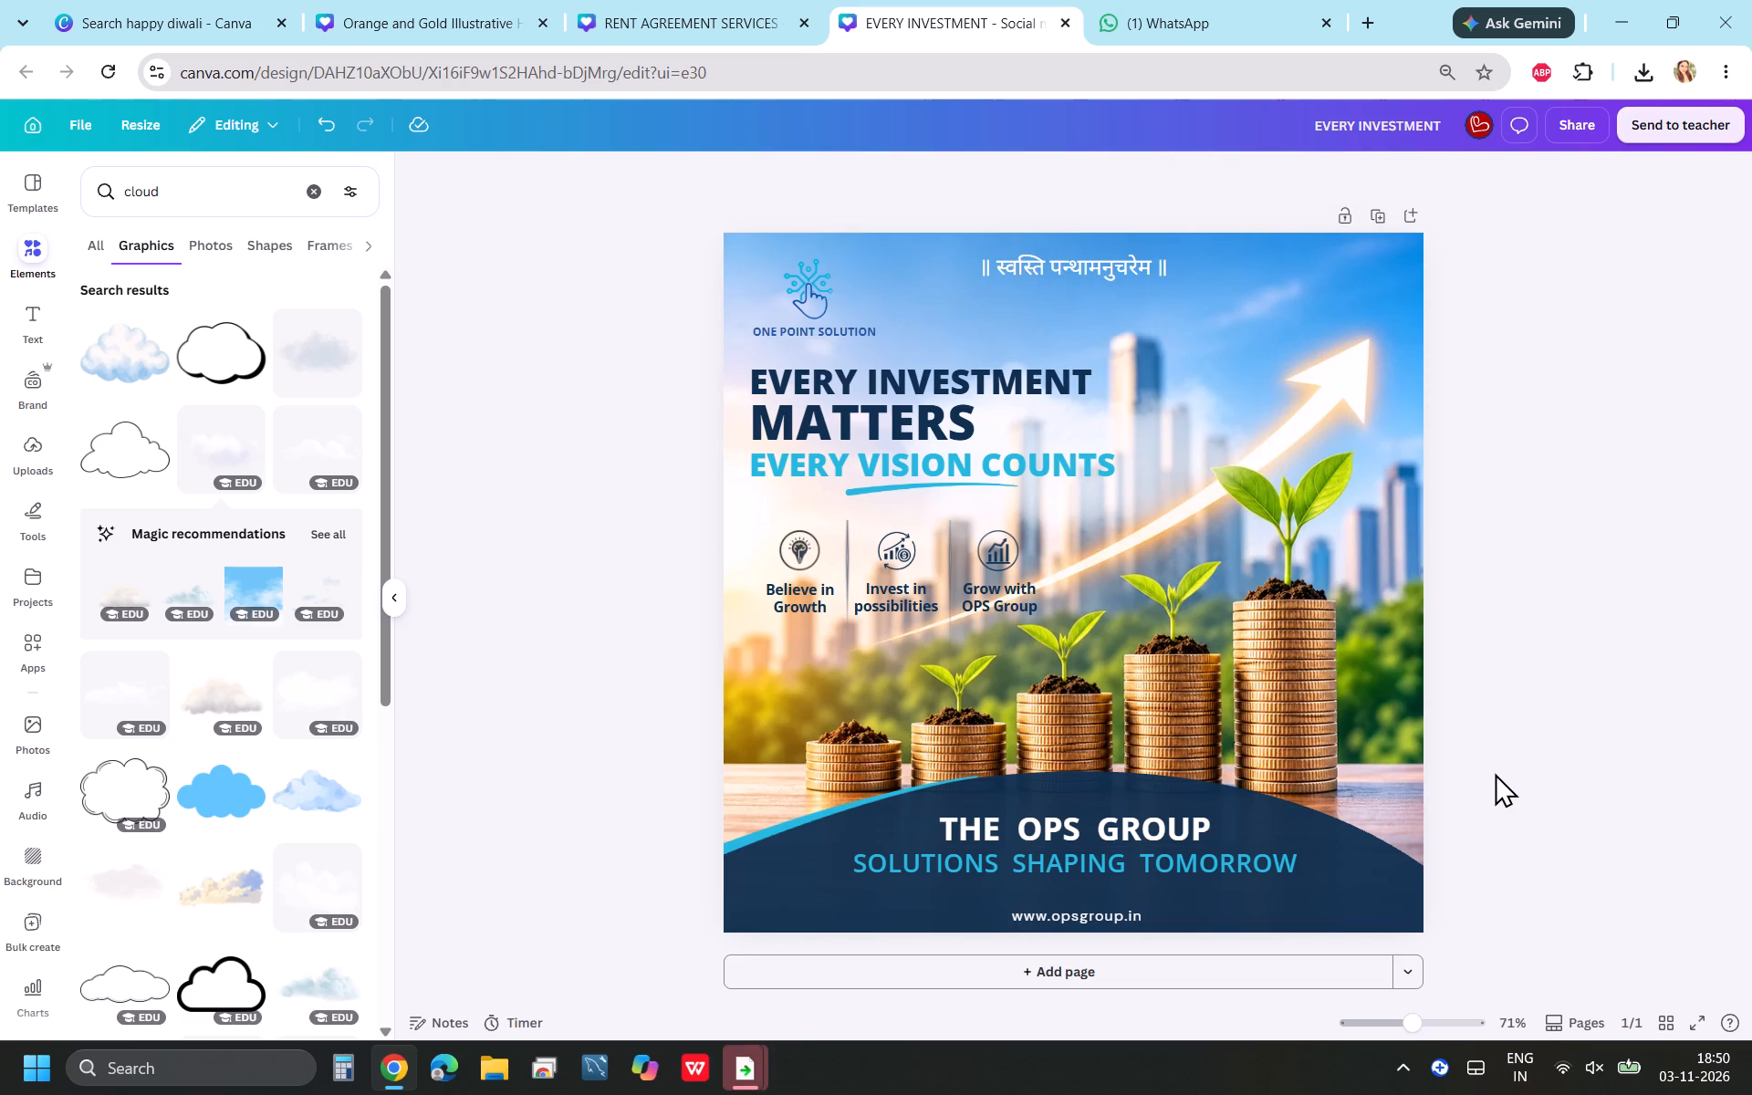
Download the EVERY INVESTMENT post as a JPG file.
click(1590, 114)
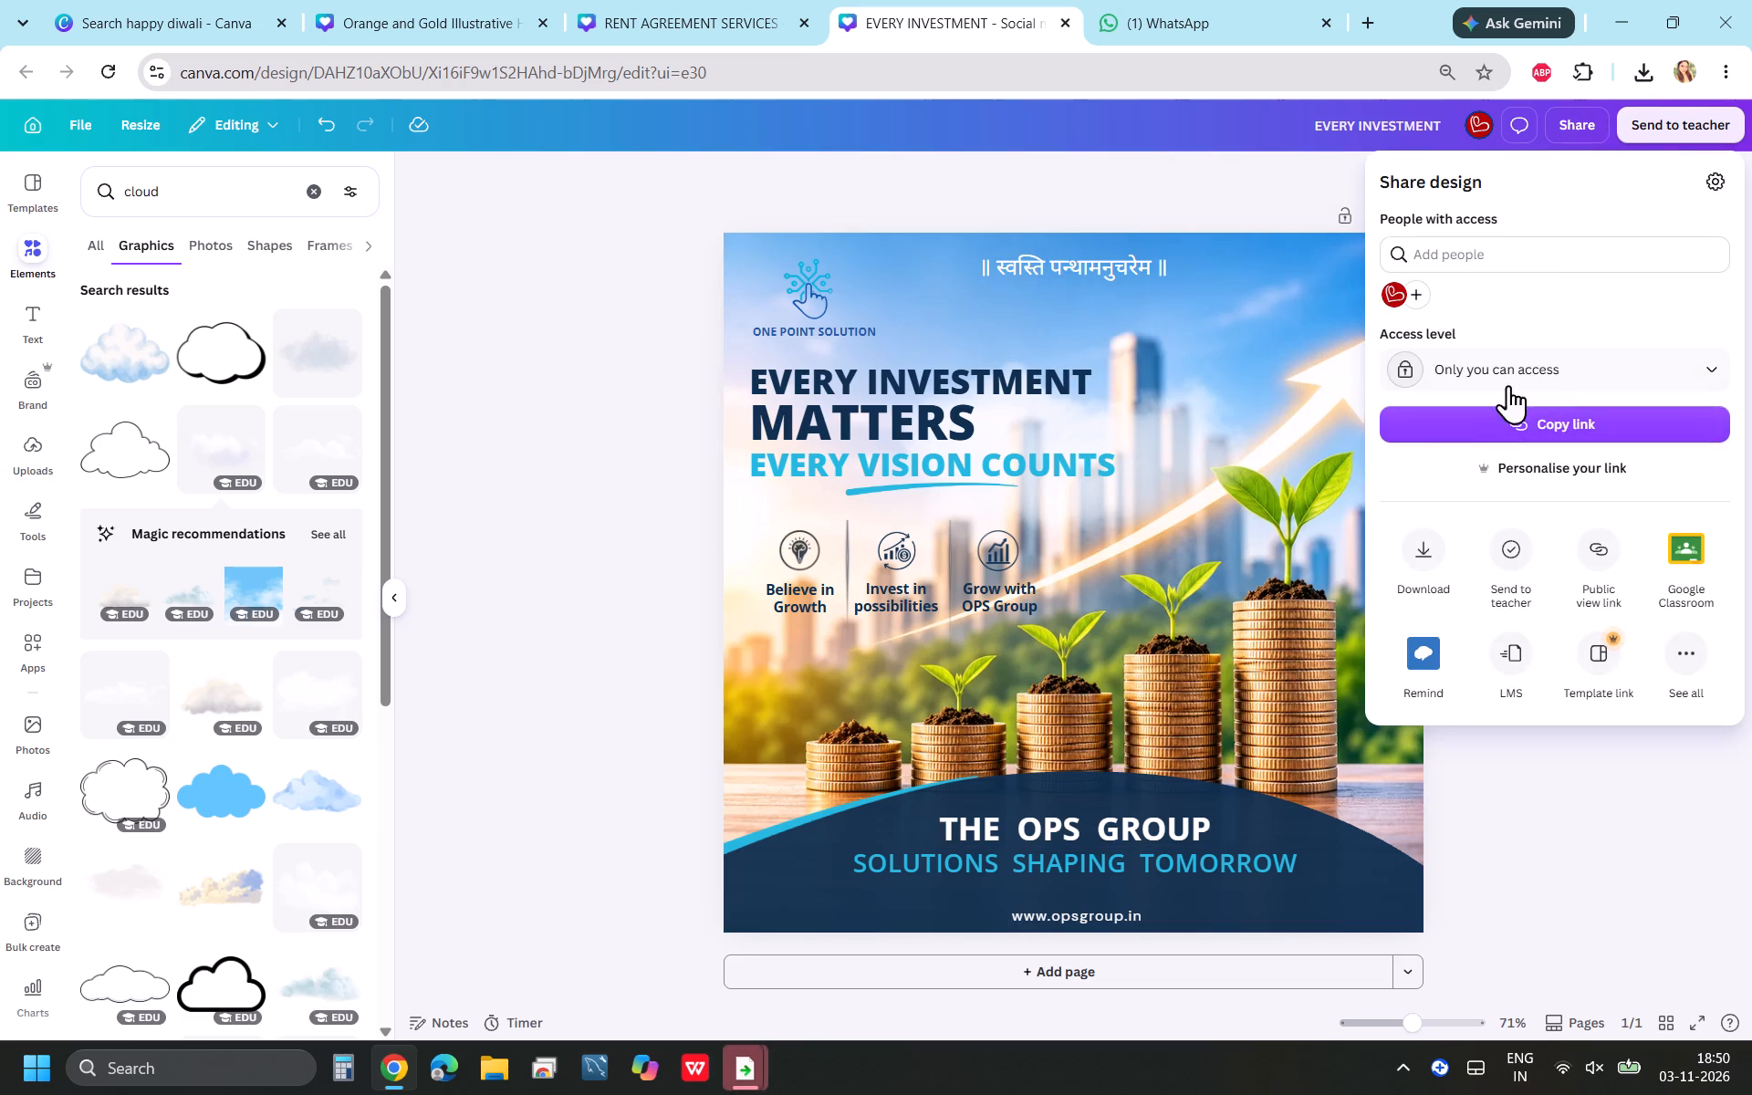
click(1438, 548)
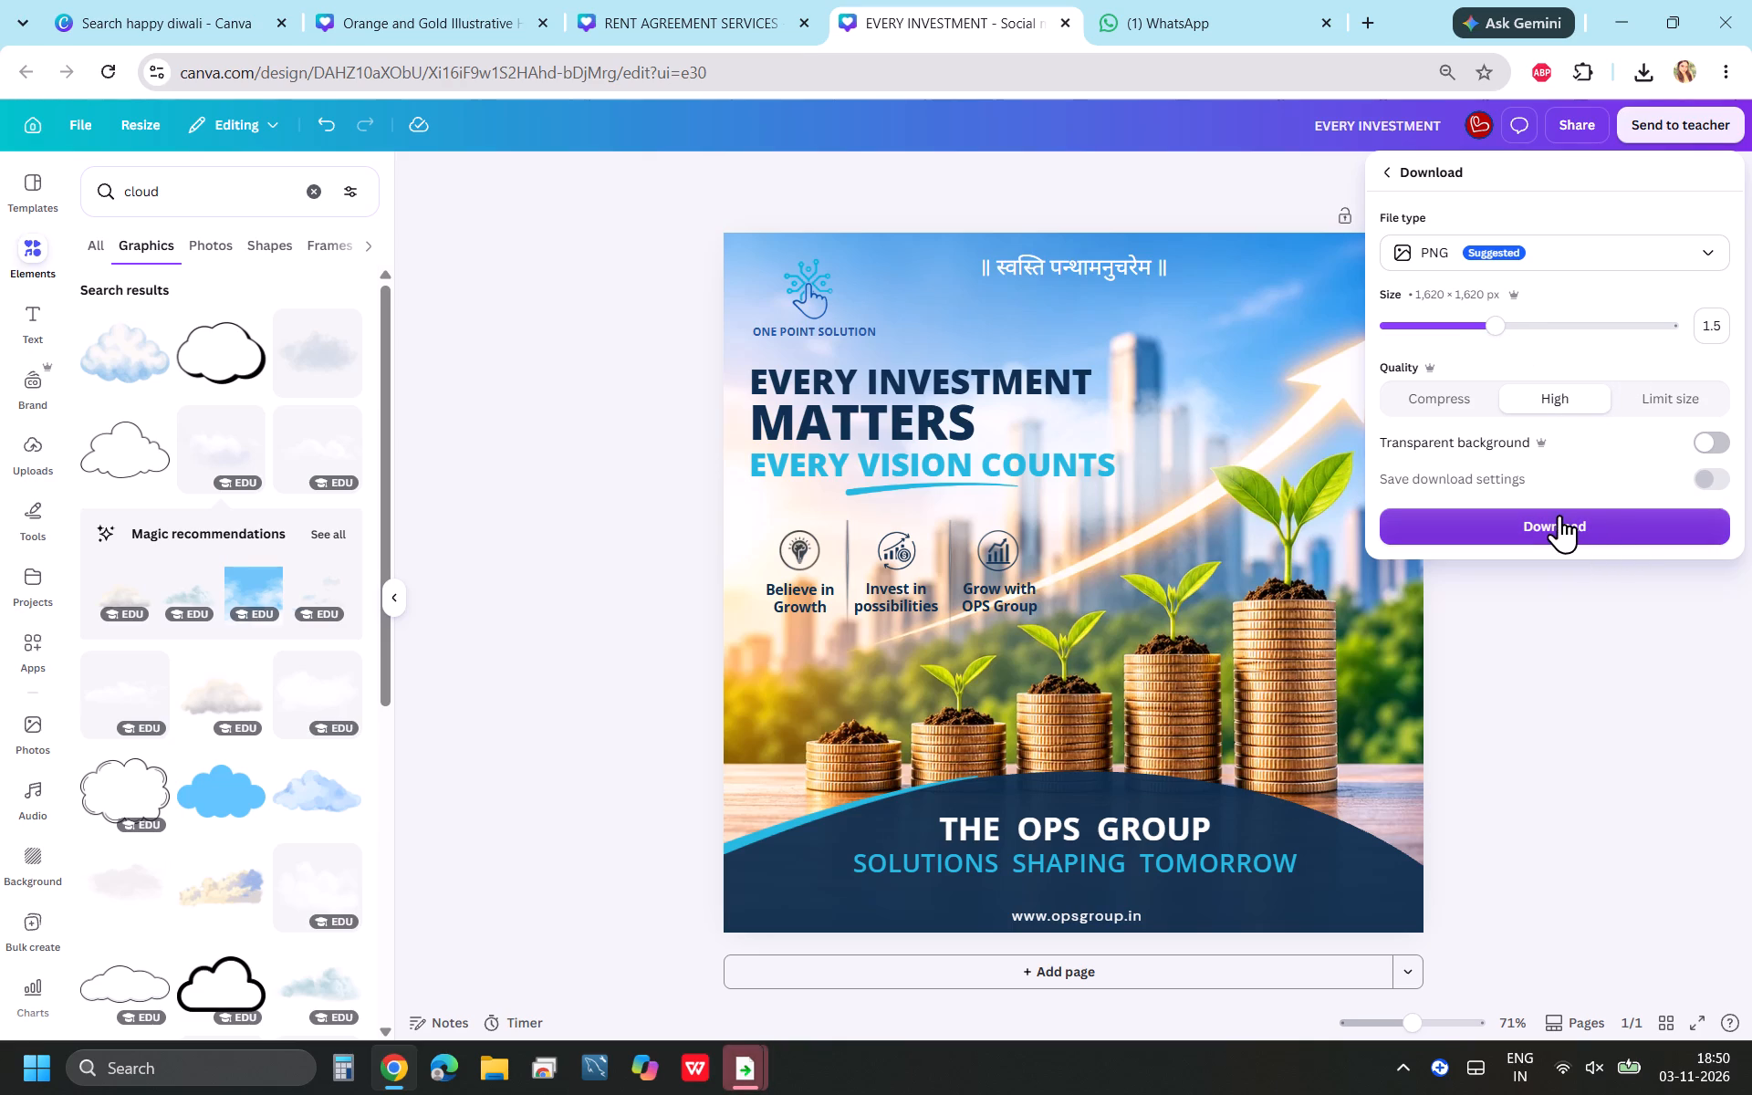
click(1552, 252)
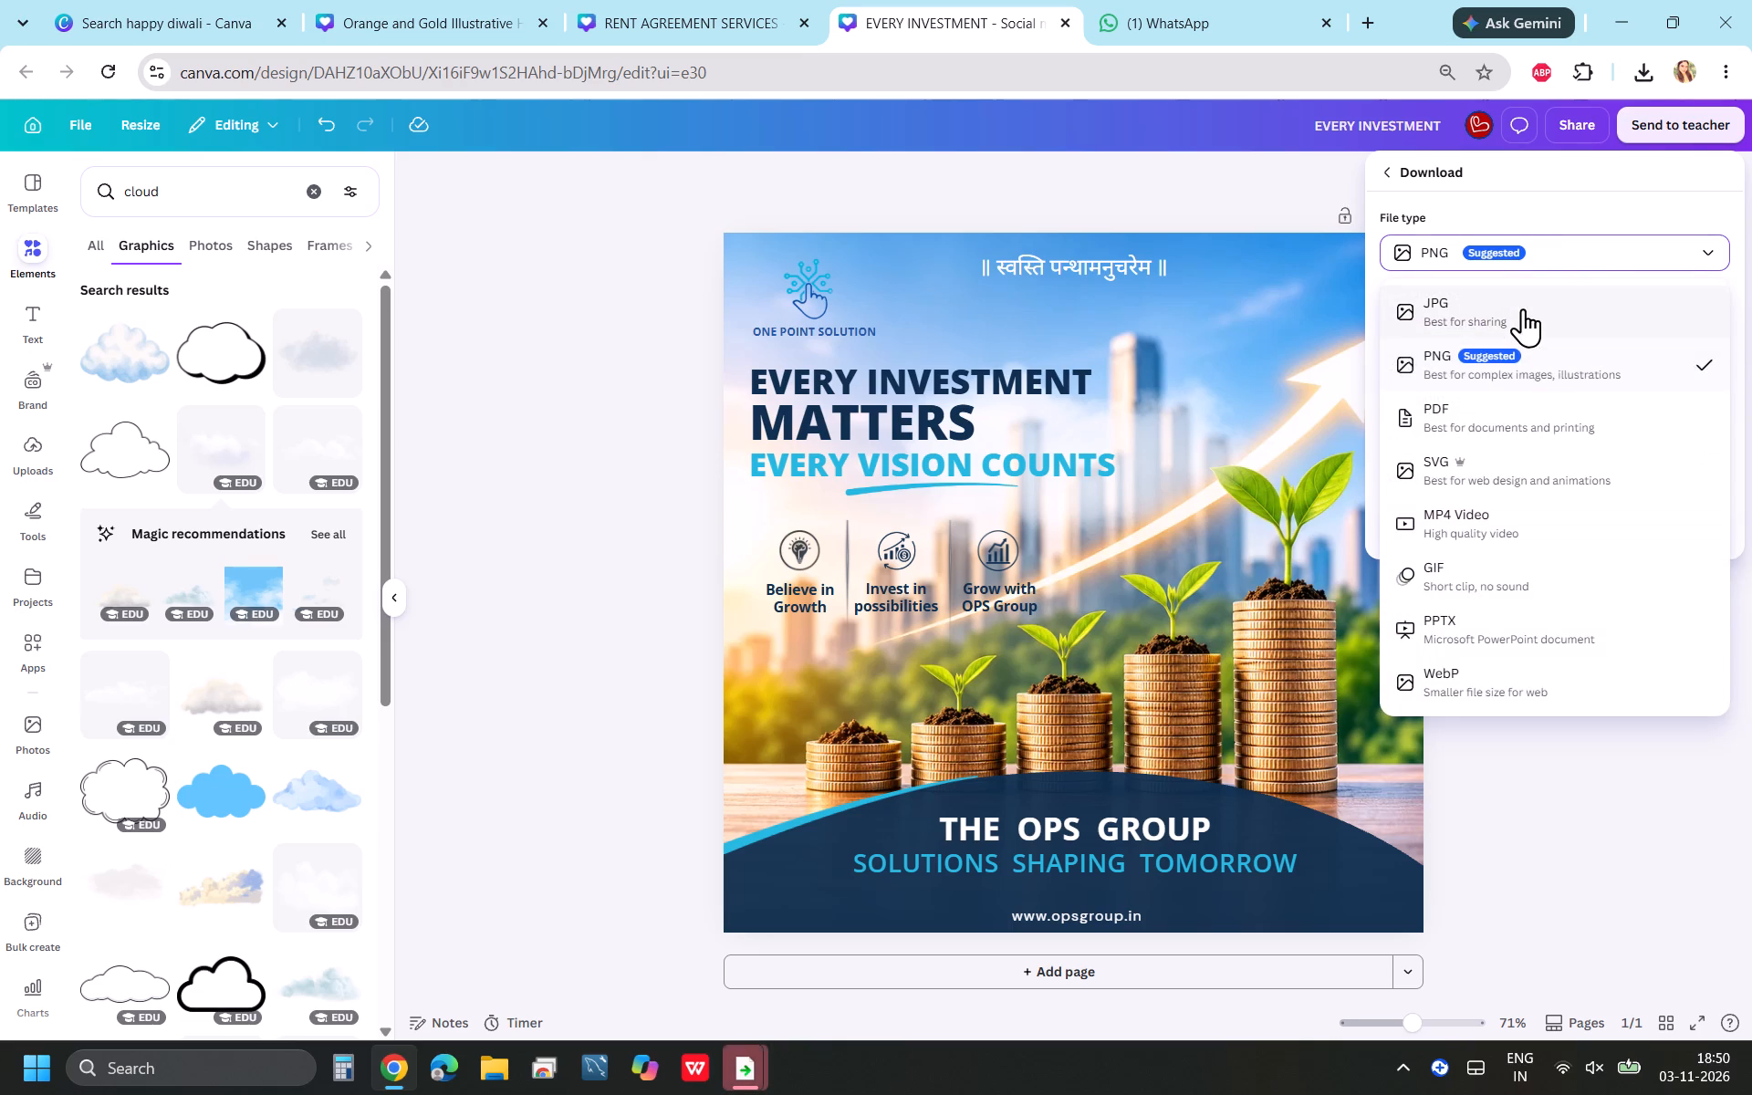
click(1523, 308)
click(1540, 492)
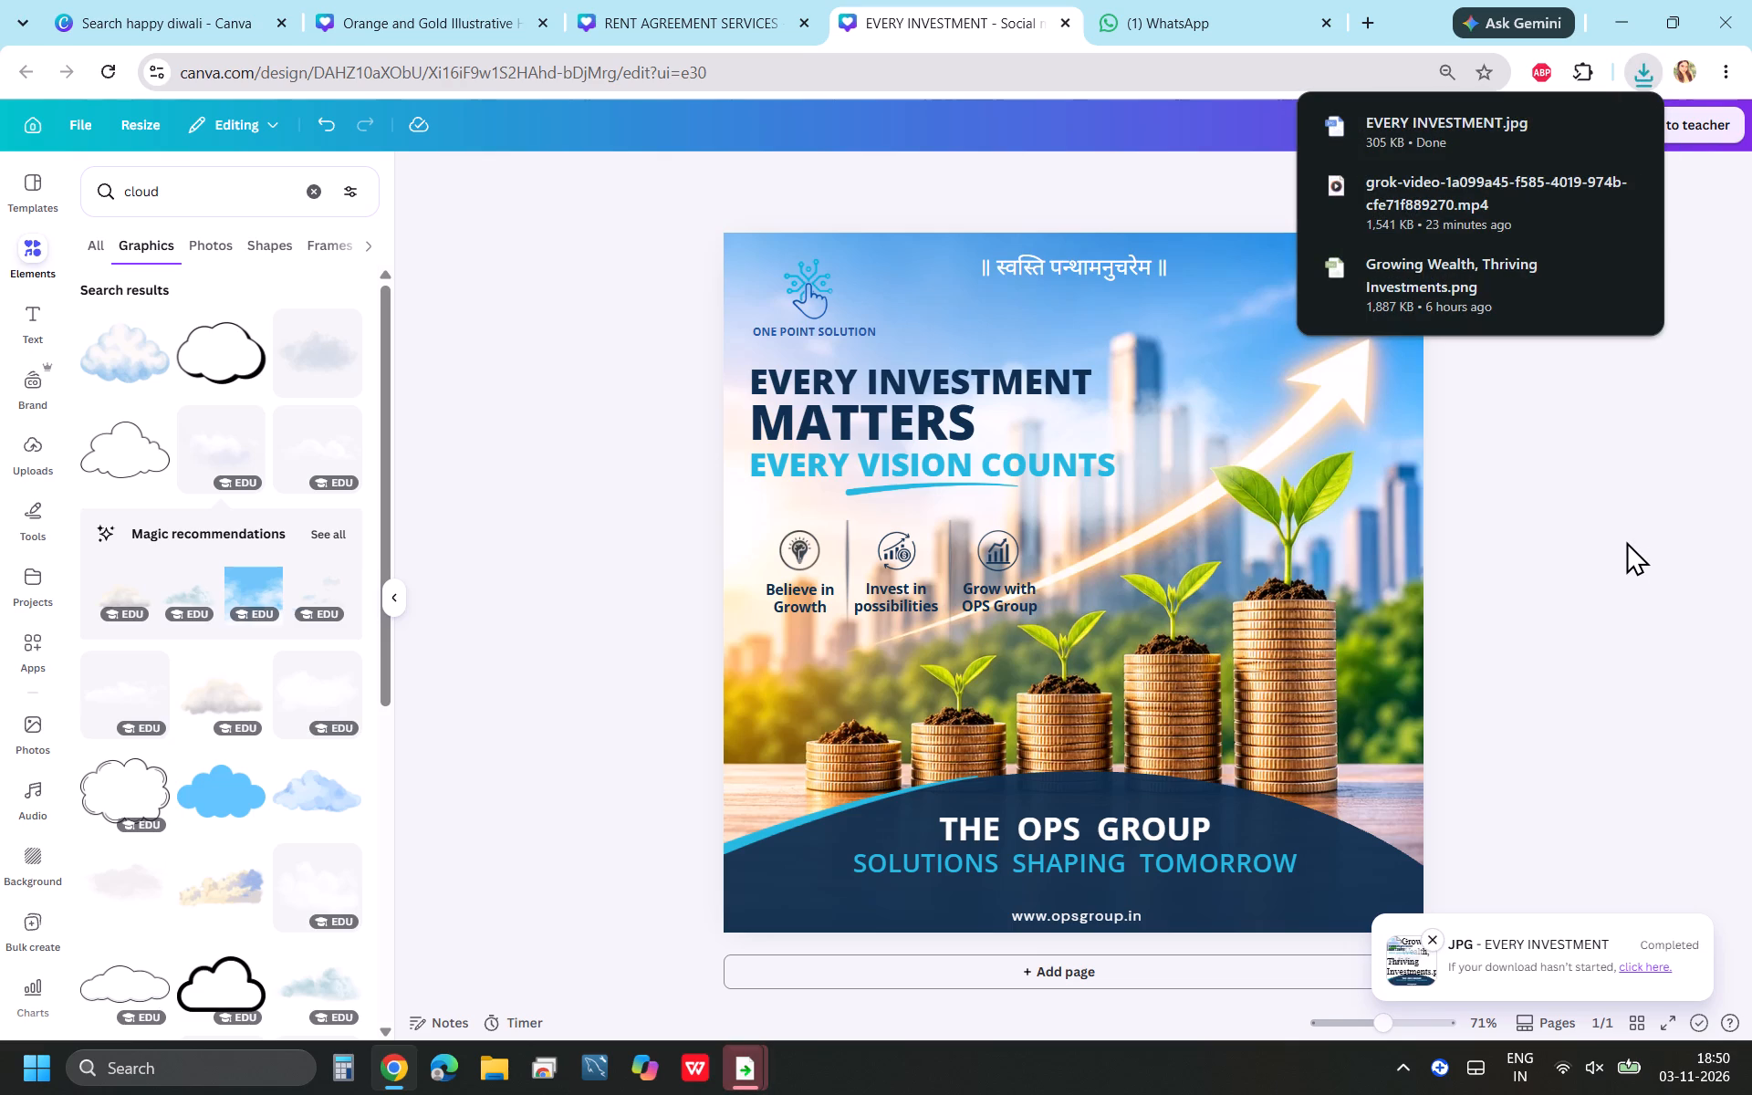
Open the downloaded EVERY INVESTMENT.jpg to view the exported post.
click(1403, 136)
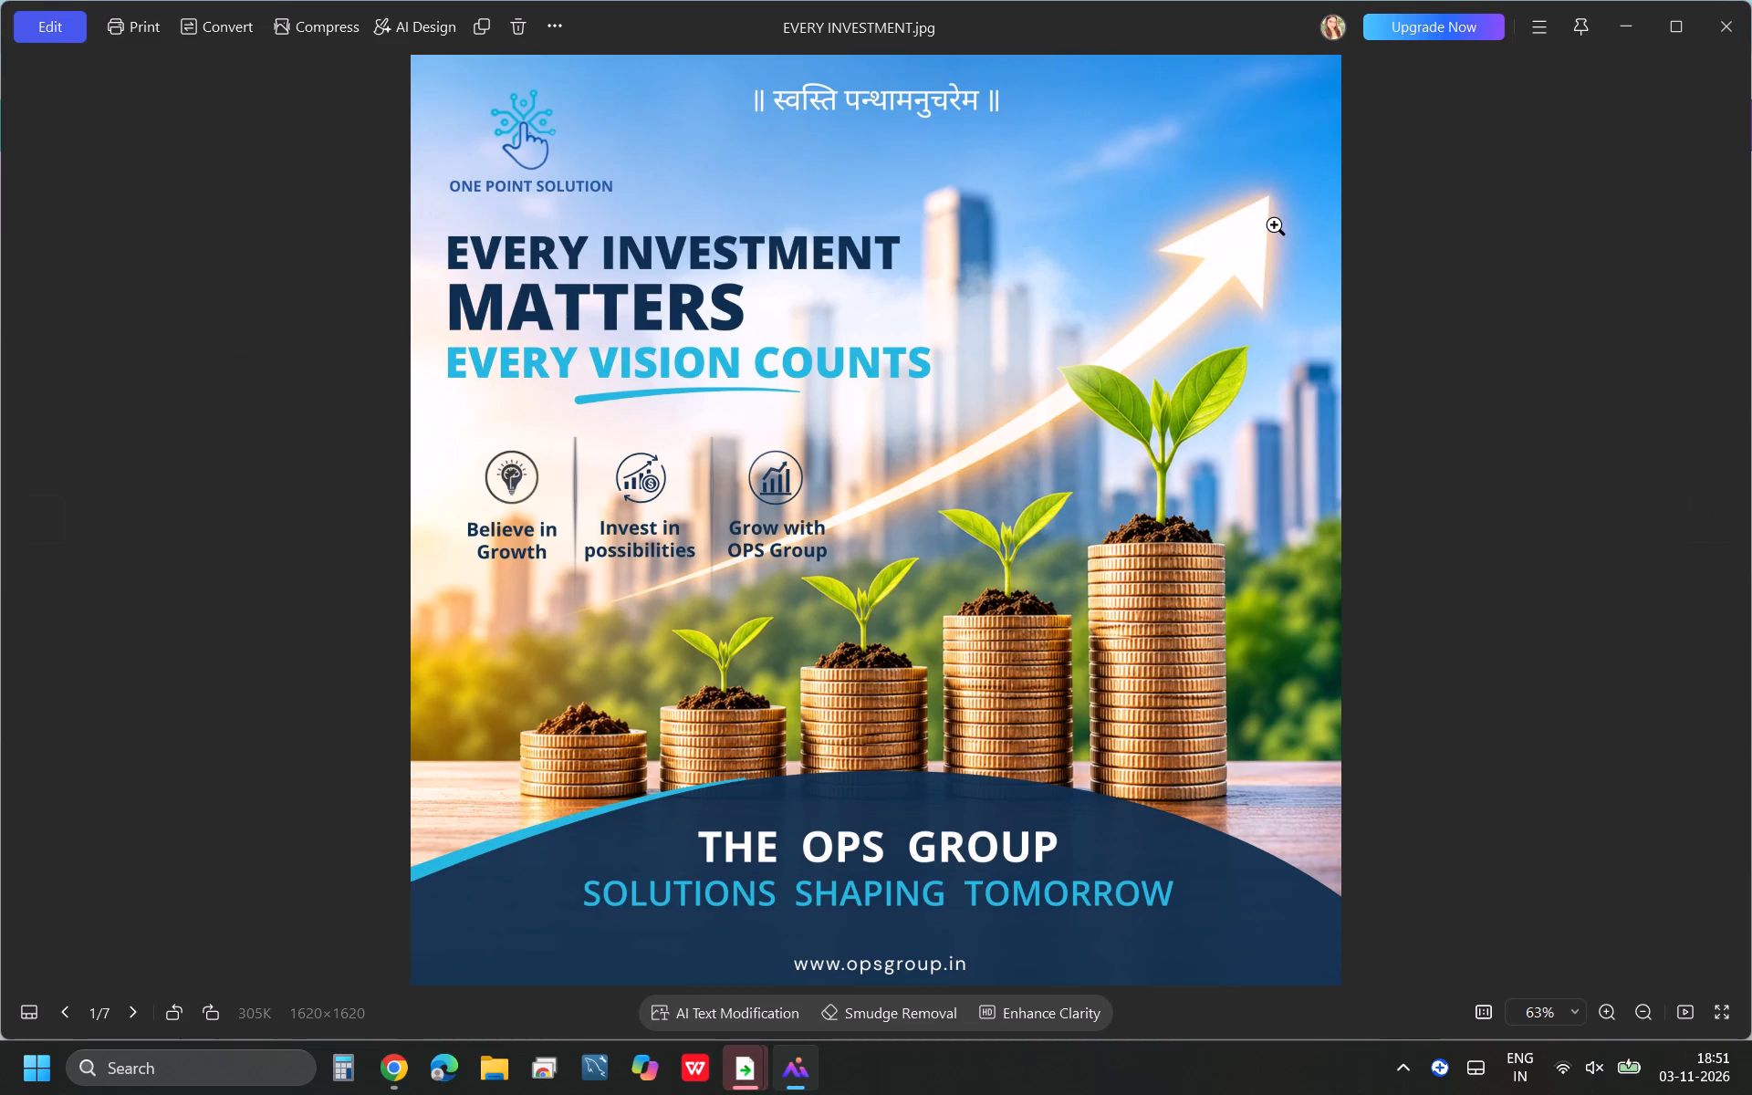
Switch to File Explorer and open the Downloads folder containing the exported post.
click(498, 1067)
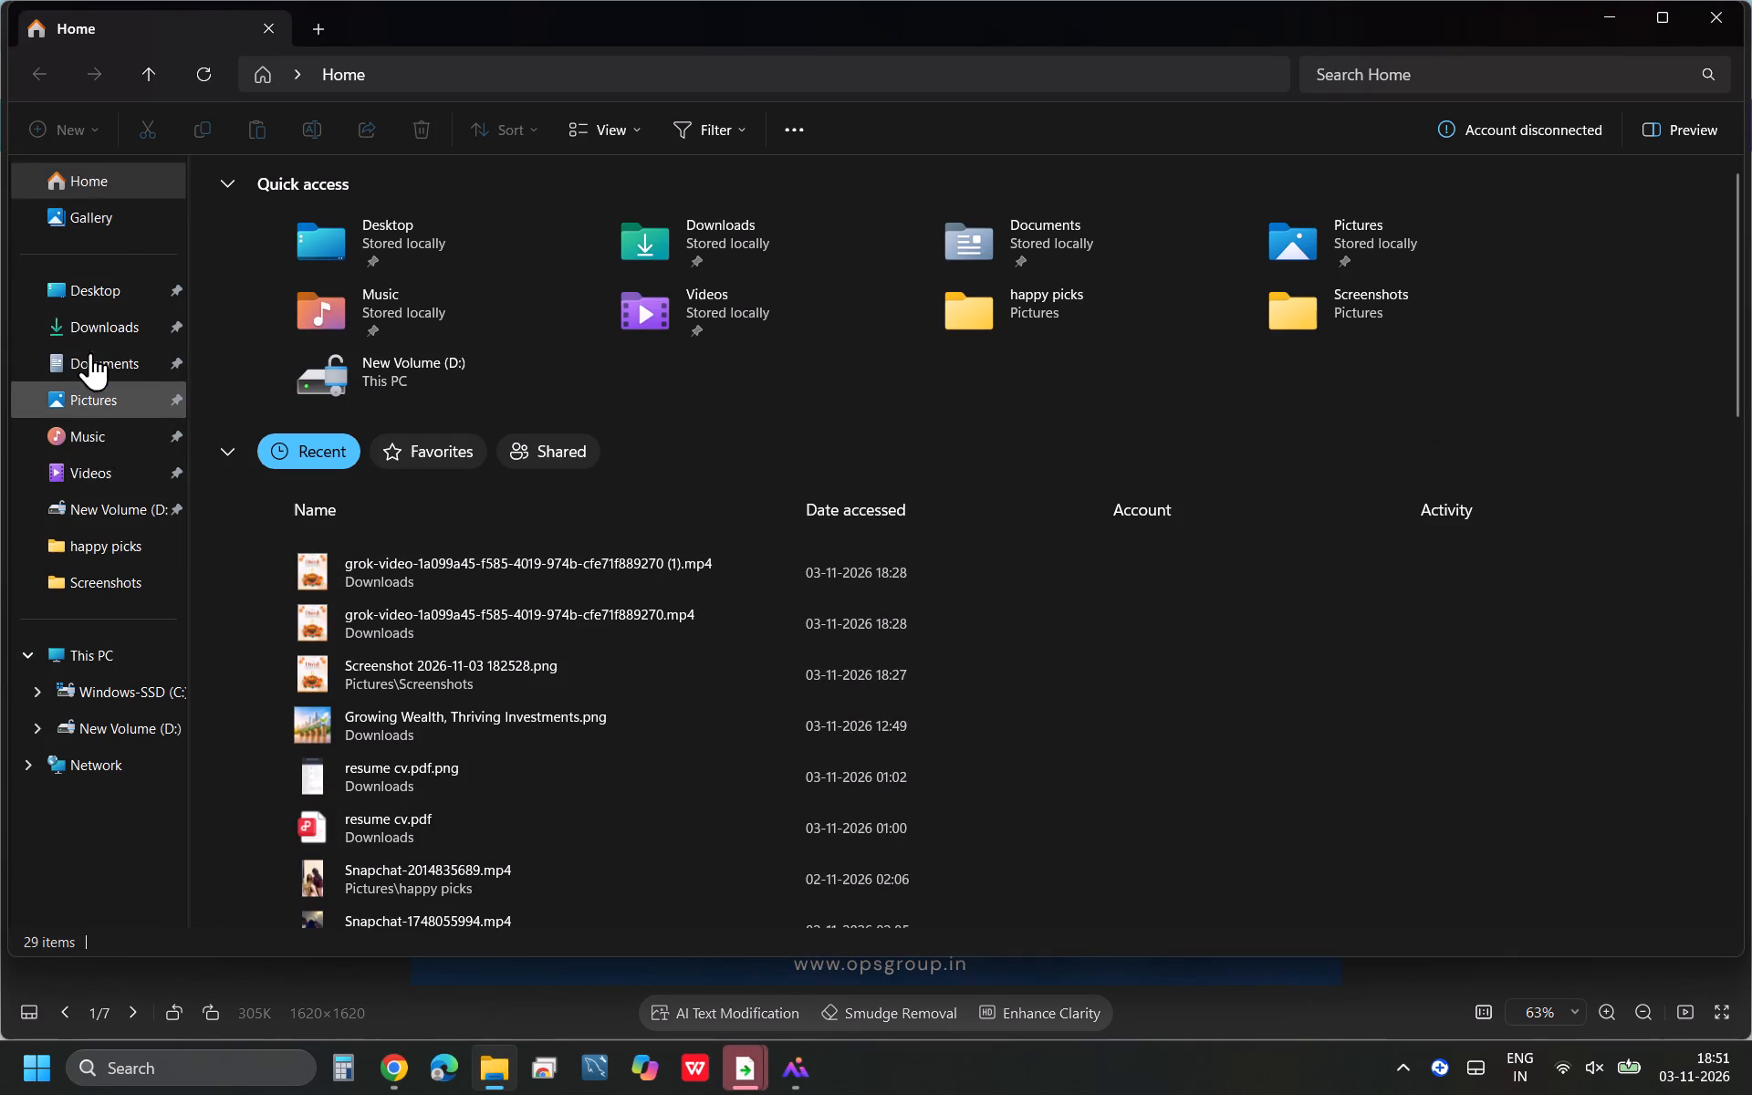
click(81, 328)
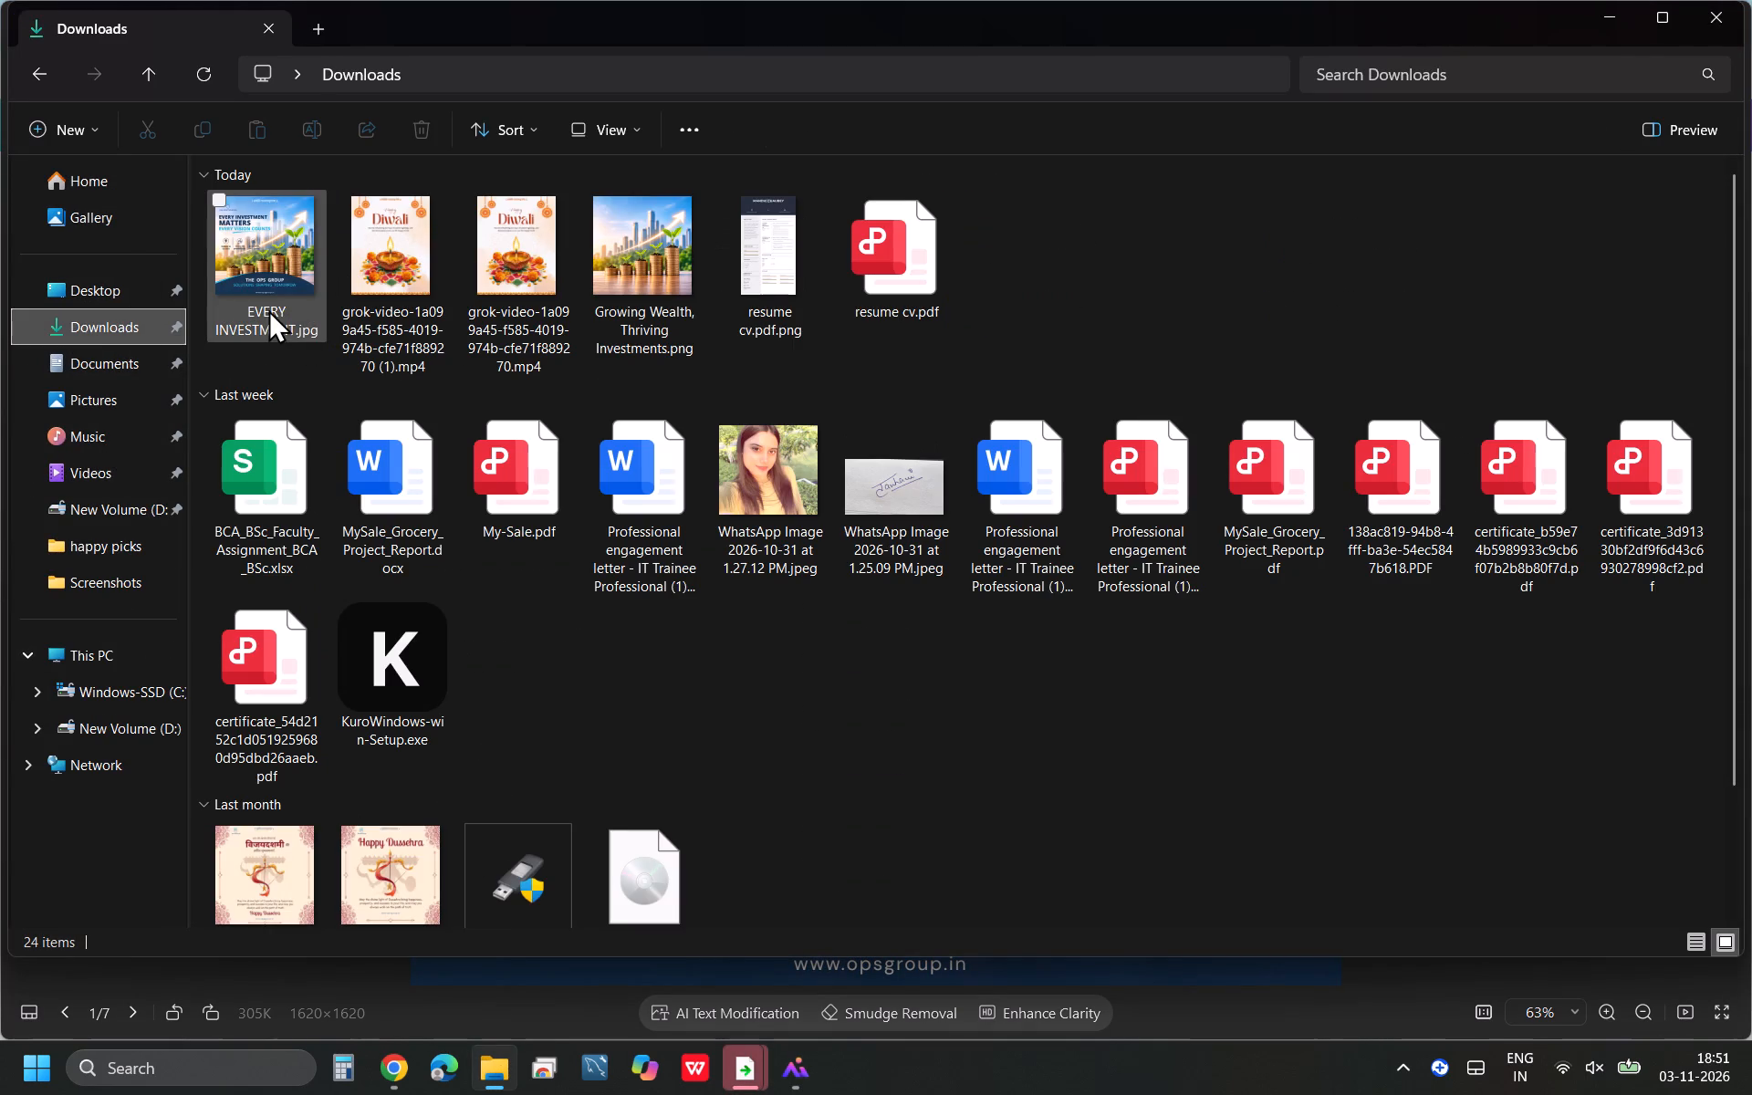
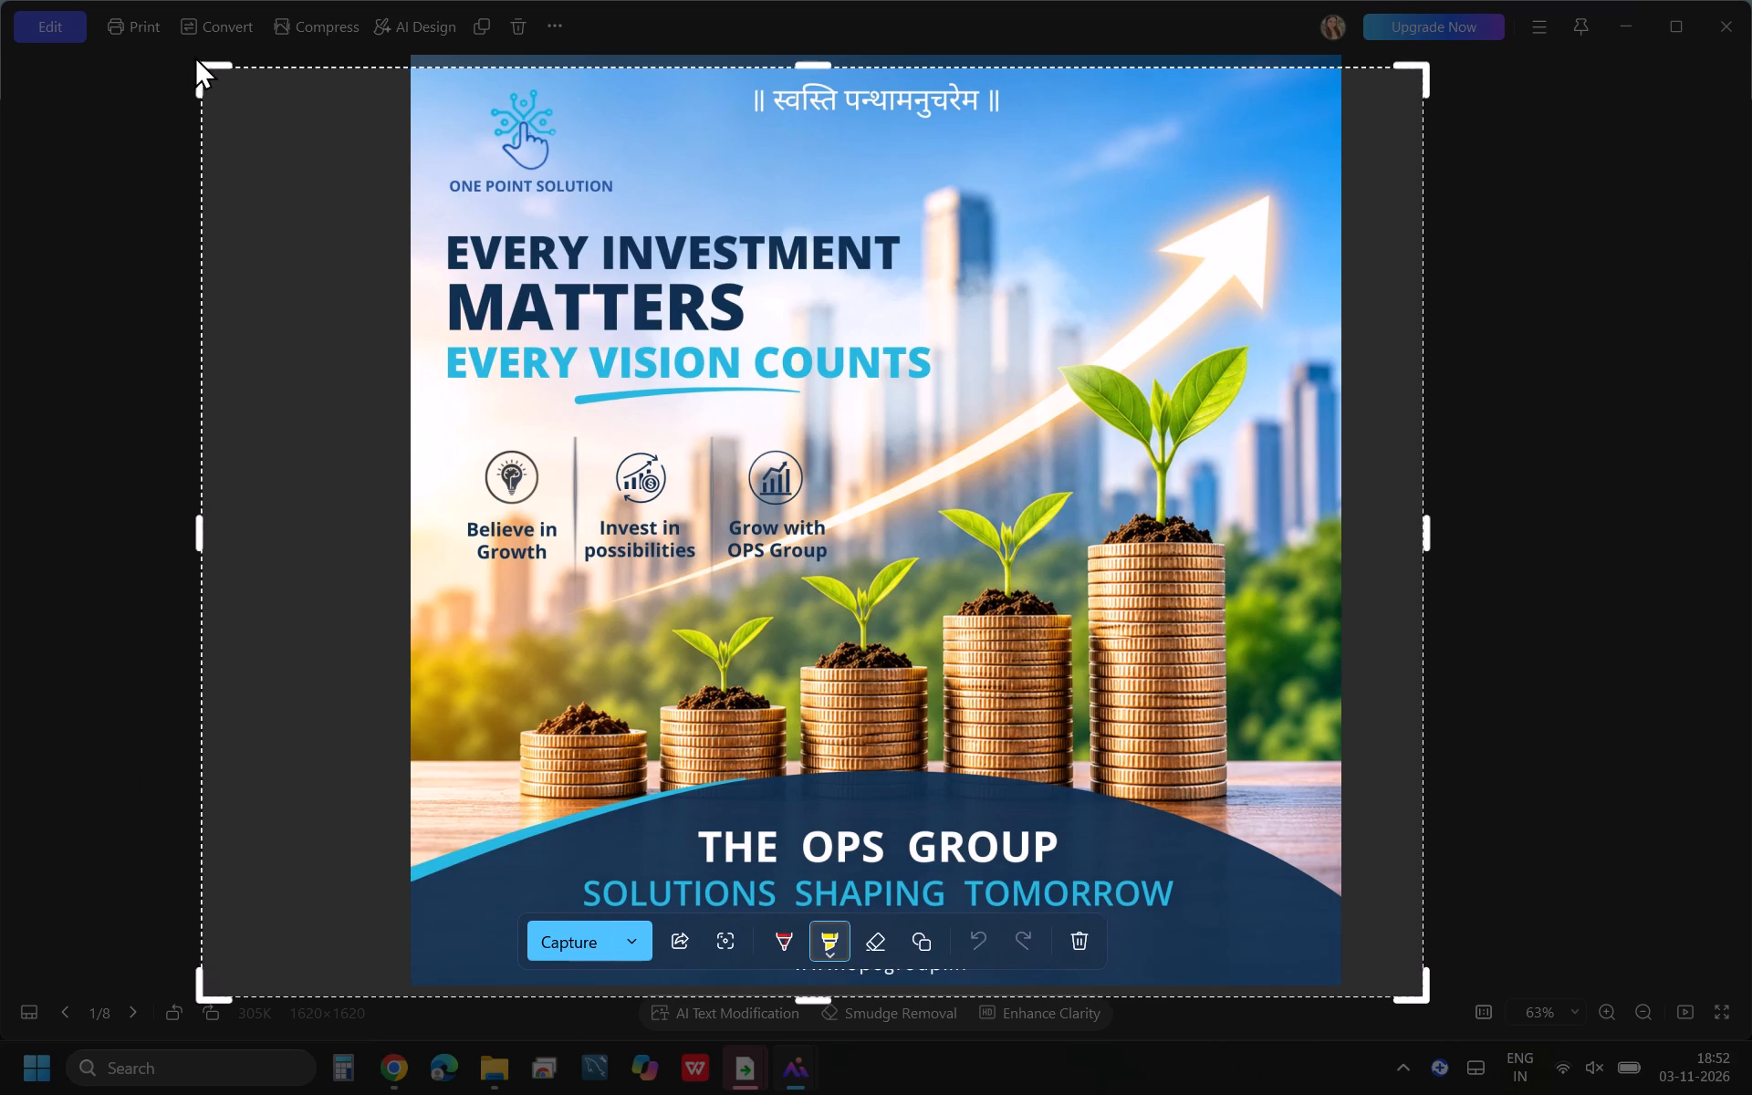
Resize the screenshot selection from its upper-left corner so it frames the EVERY INVESTMENT post more closely, including its top edge.
drag(194, 56, 304, 43)
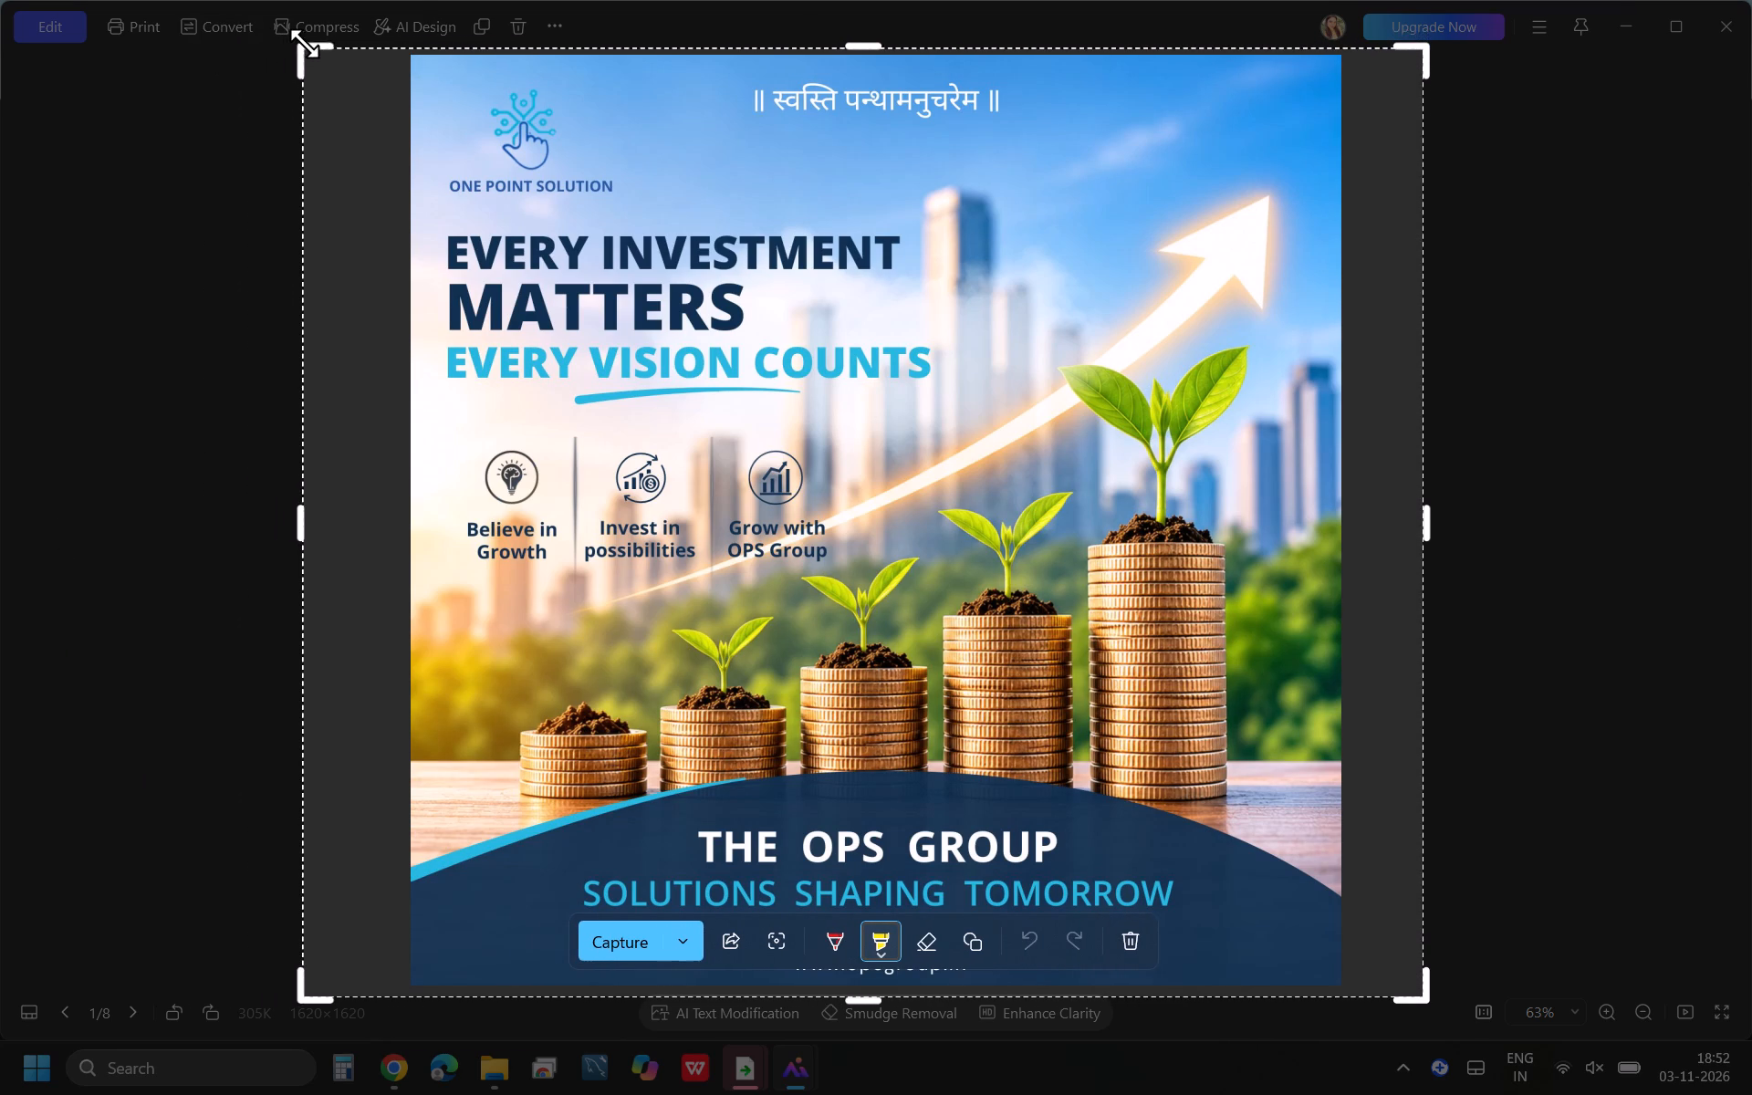
drag(304, 43, 312, 40)
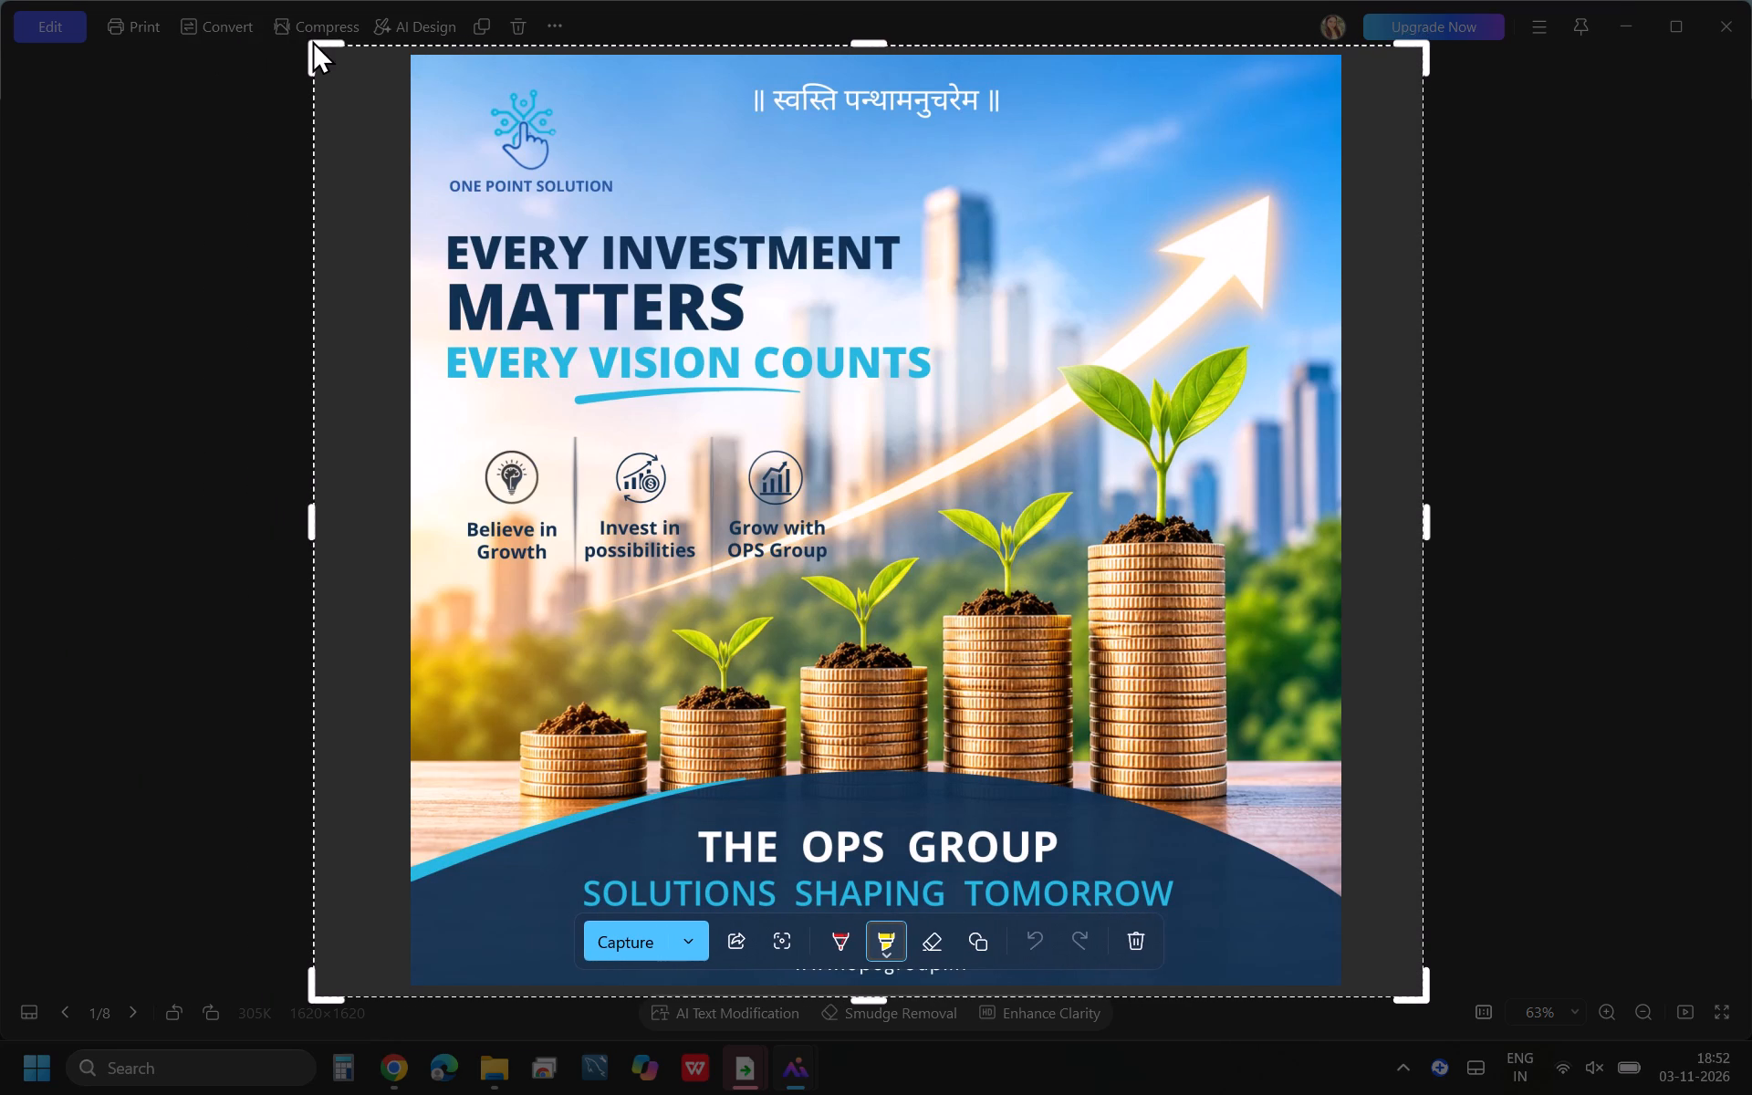
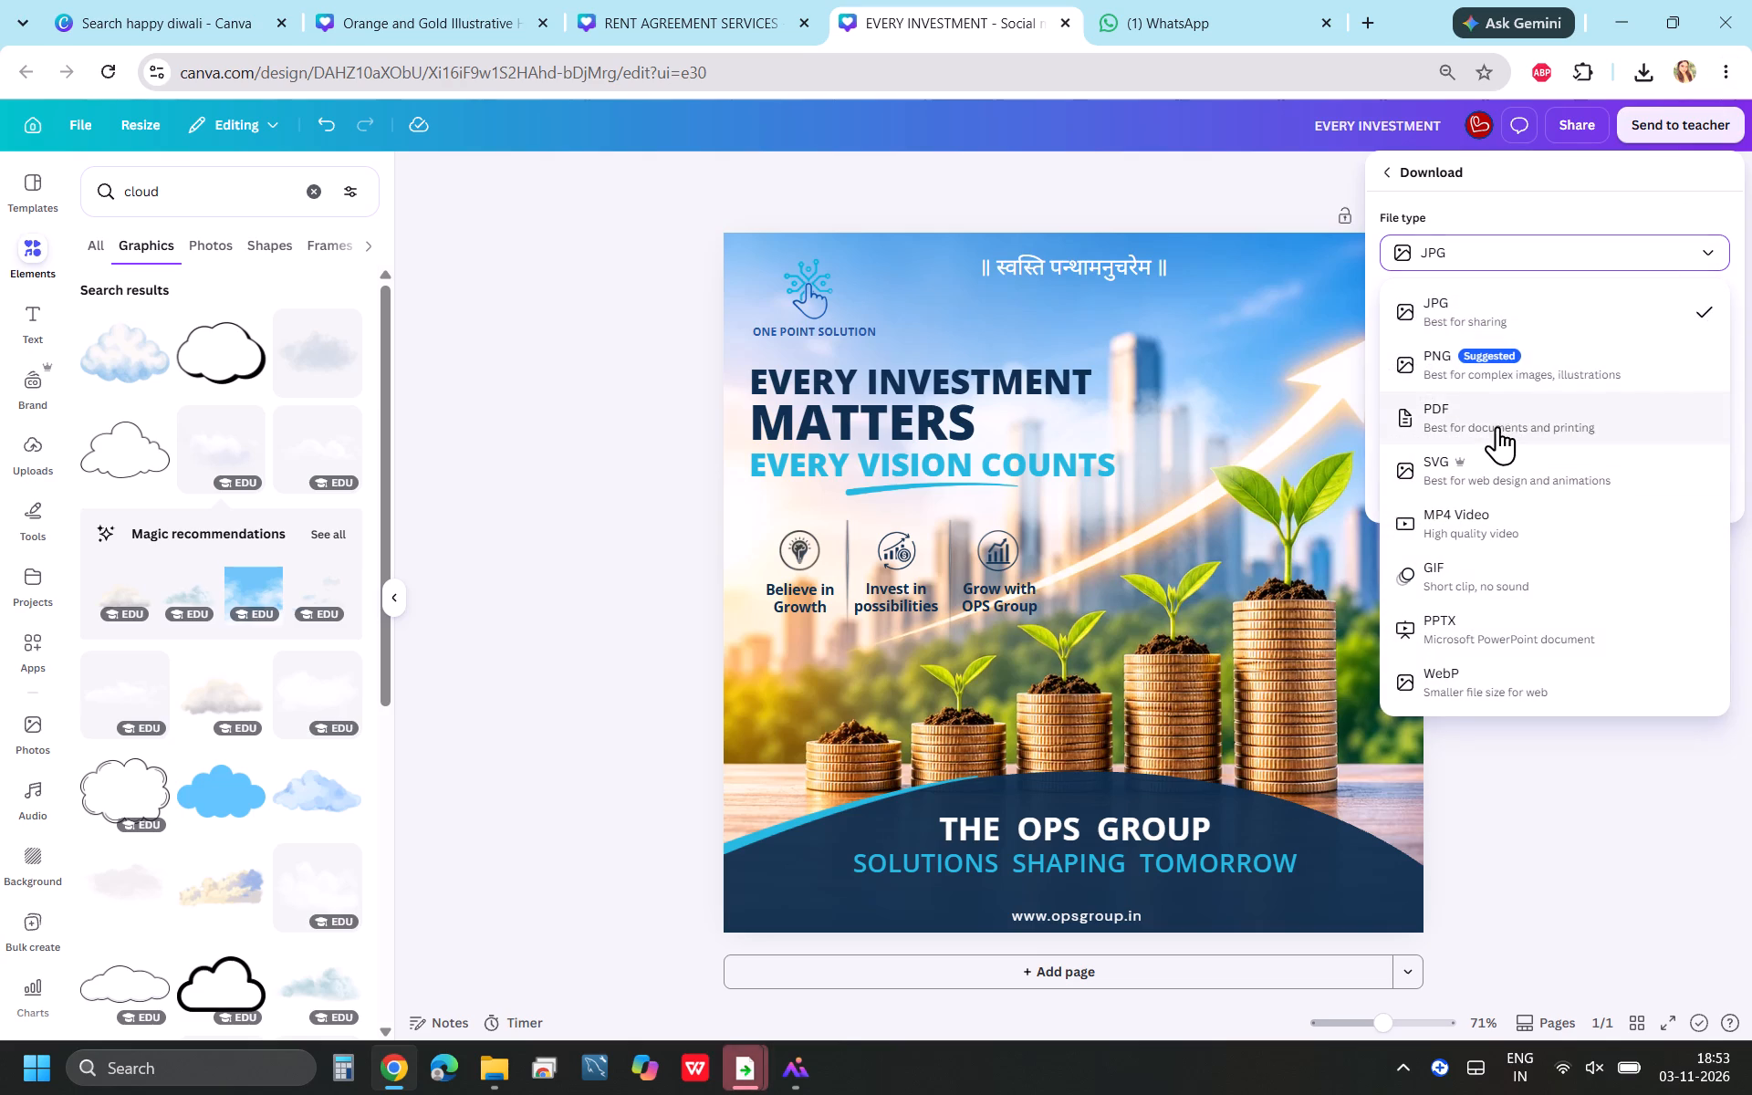
Set the file type to PNG for downloading the EVERY INVESTMENT post.
click(1480, 370)
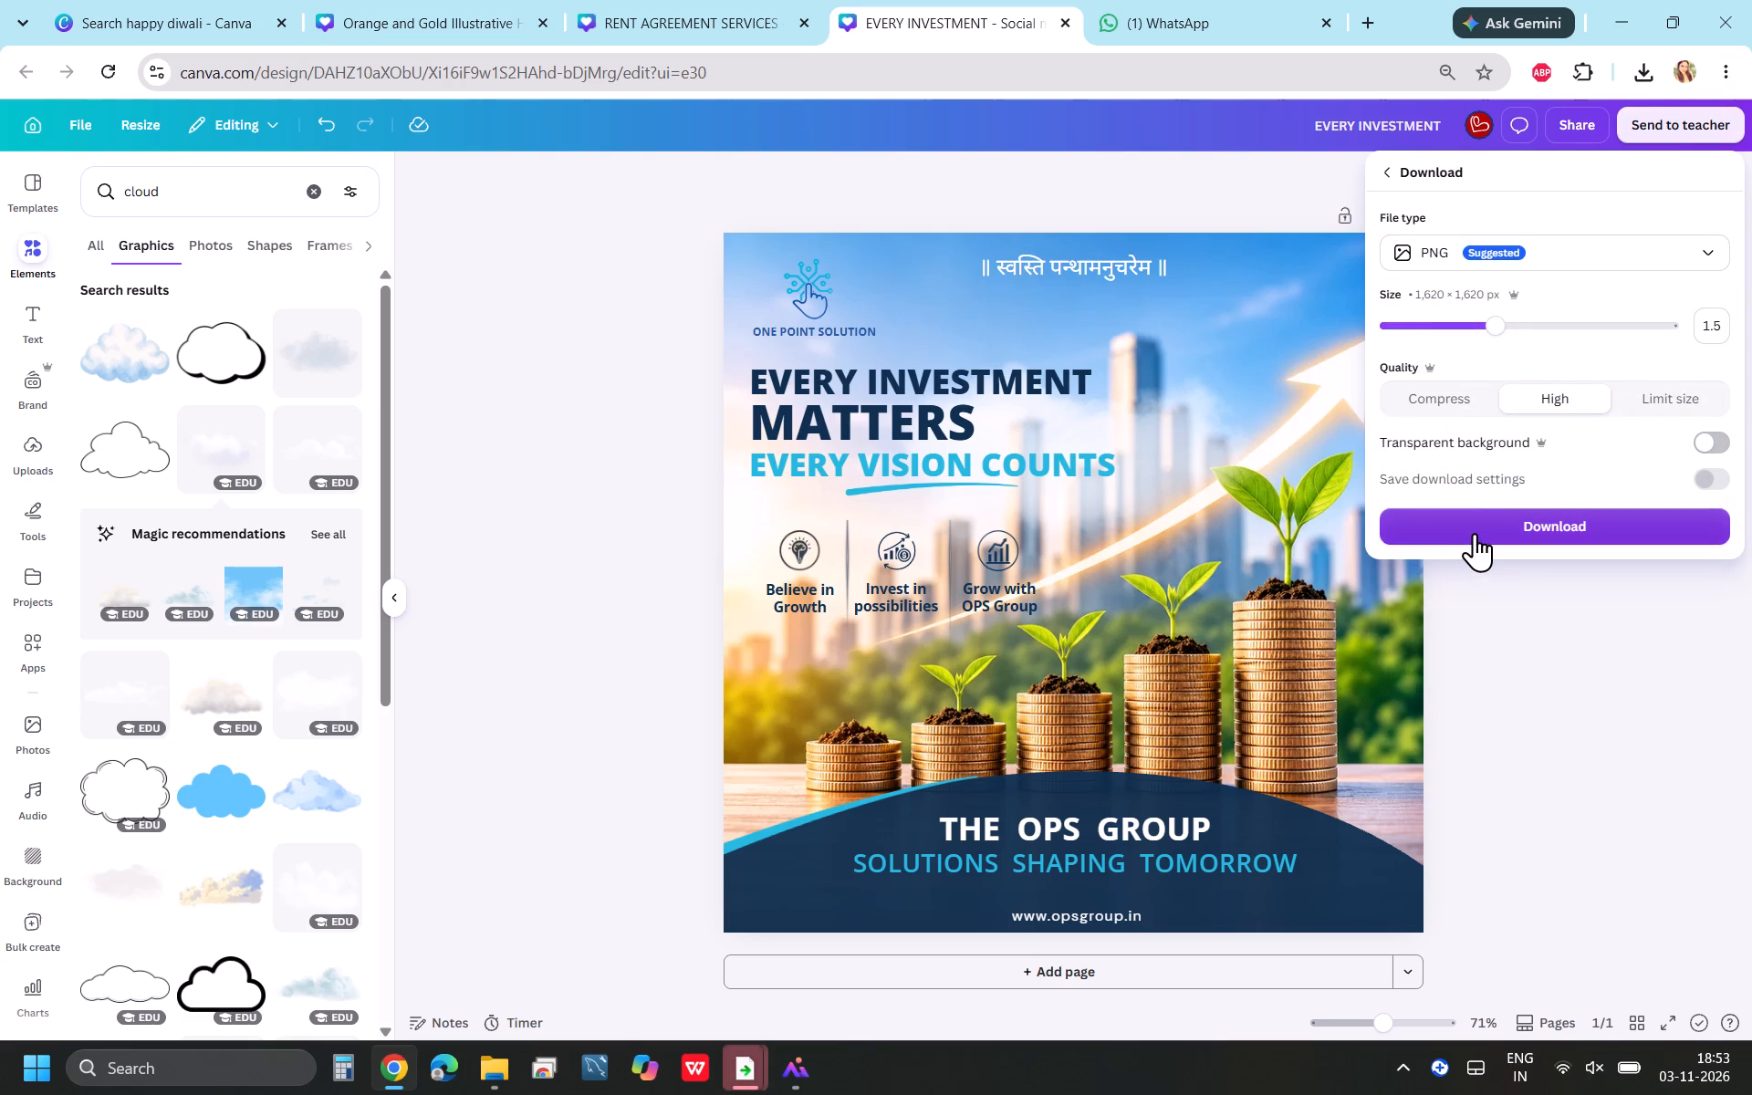